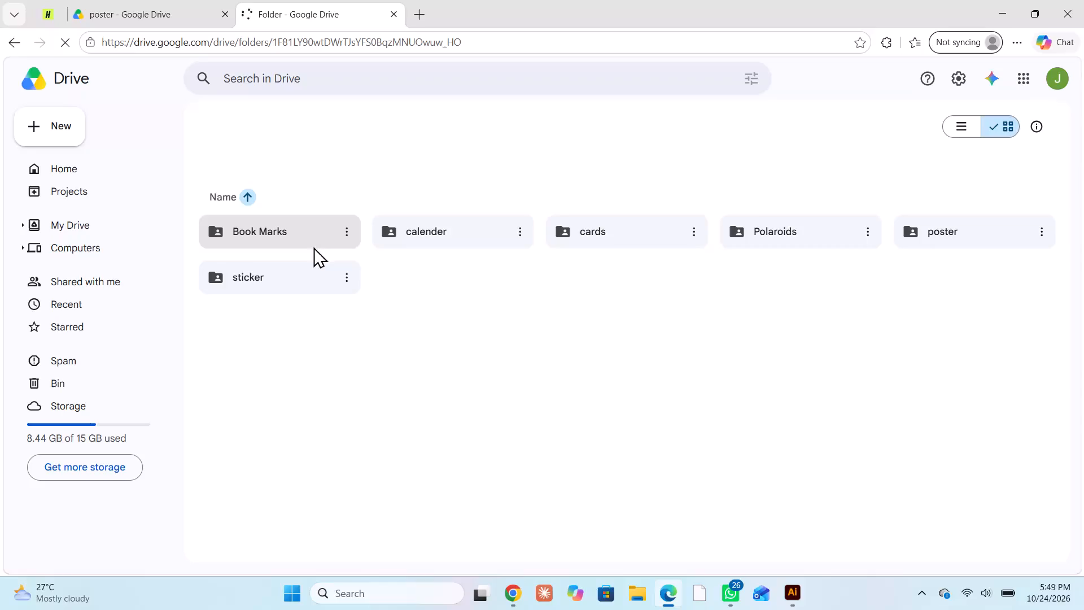
Look through the poster, calender, cards and sticker folders inside the shared Print file folder.
click(740, 241)
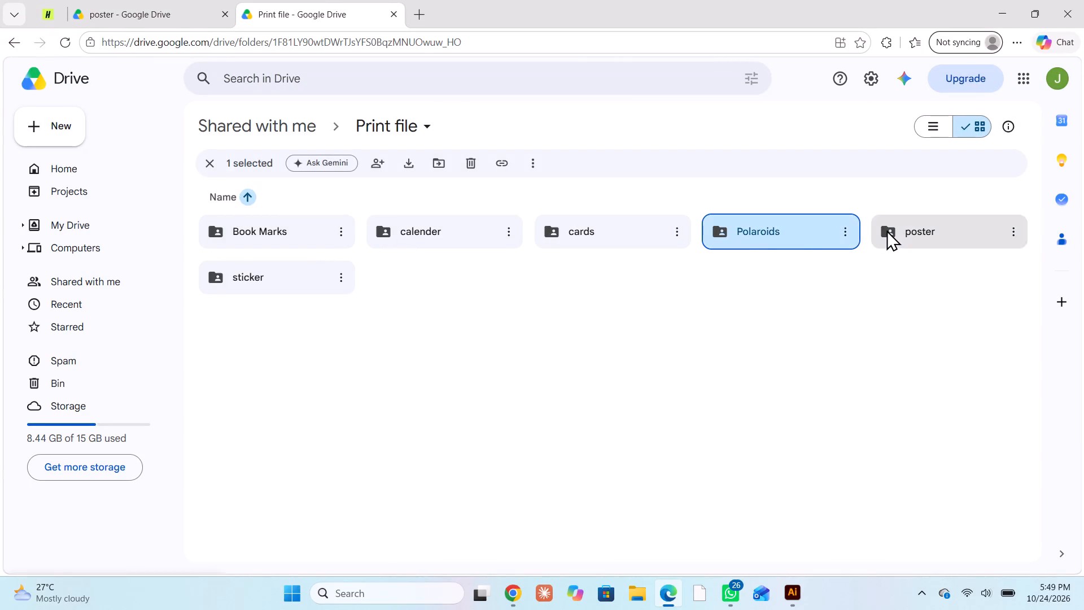
double_click(886, 230)
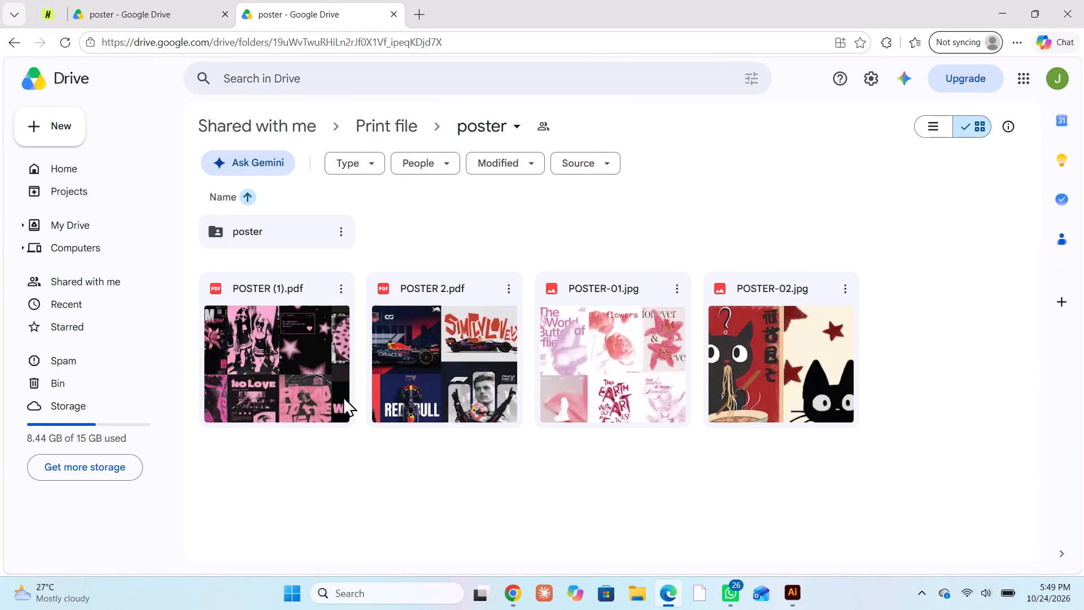
scroll(395, 468, down, 2)
scroll(395, 460, up, 4)
click(20, 46)
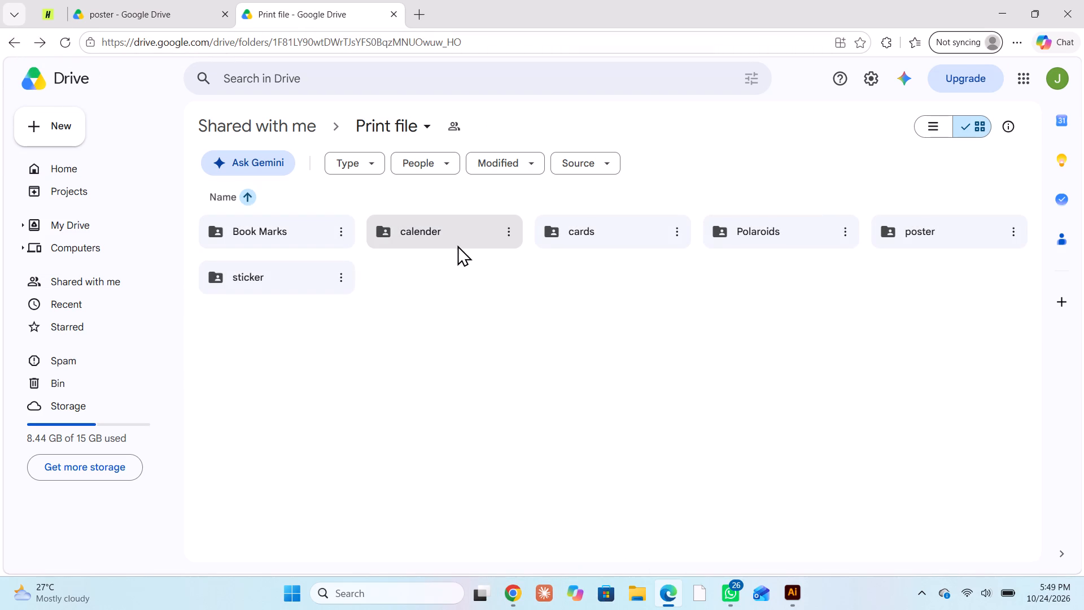
double_click(435, 230)
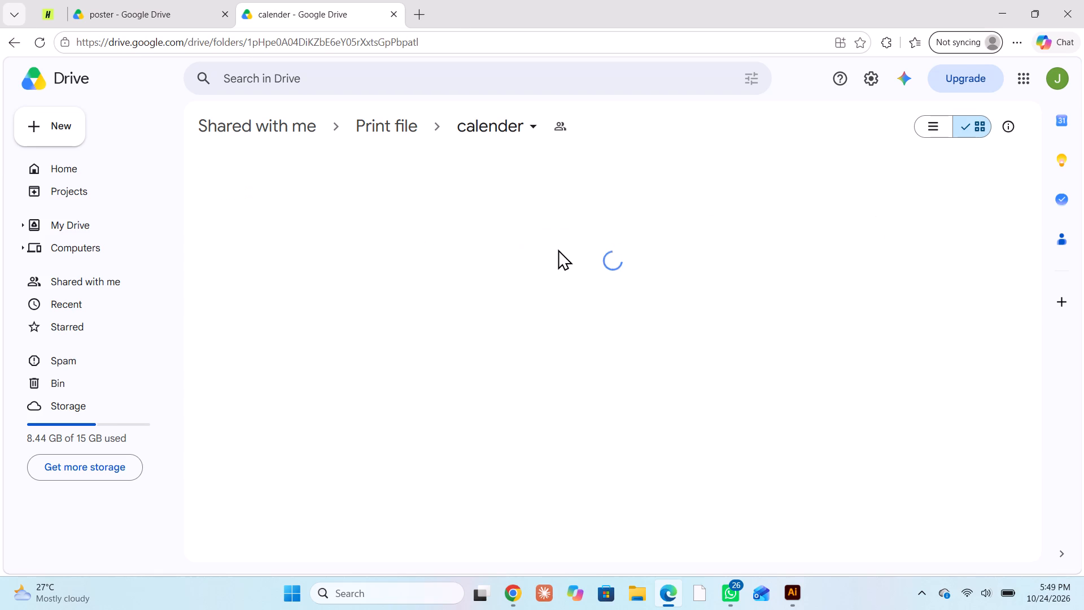
click(10, 41)
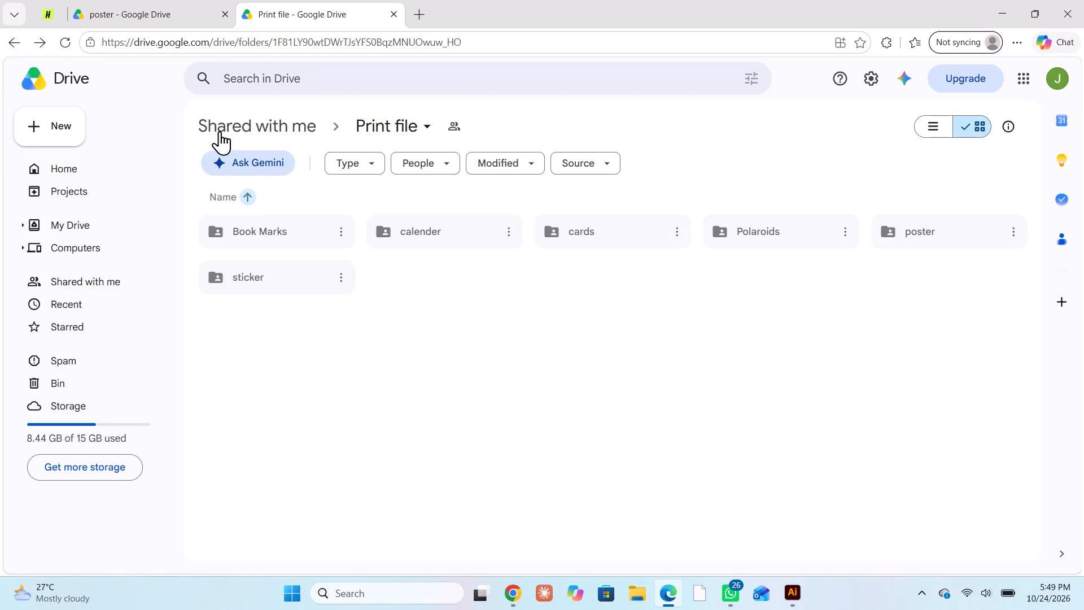
double_click(580, 237)
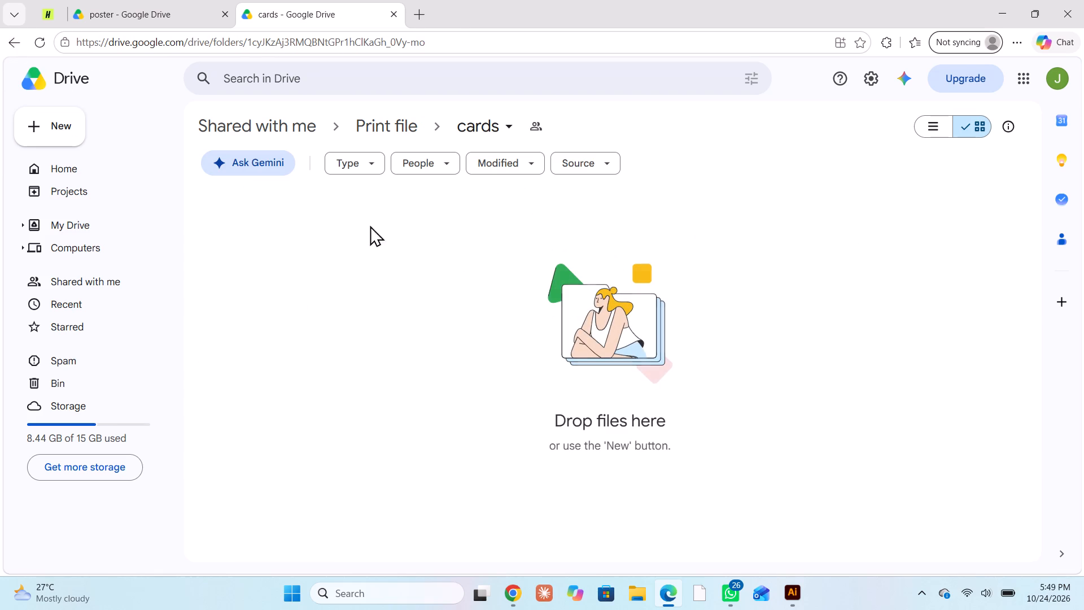
click(12, 44)
double_click(273, 272)
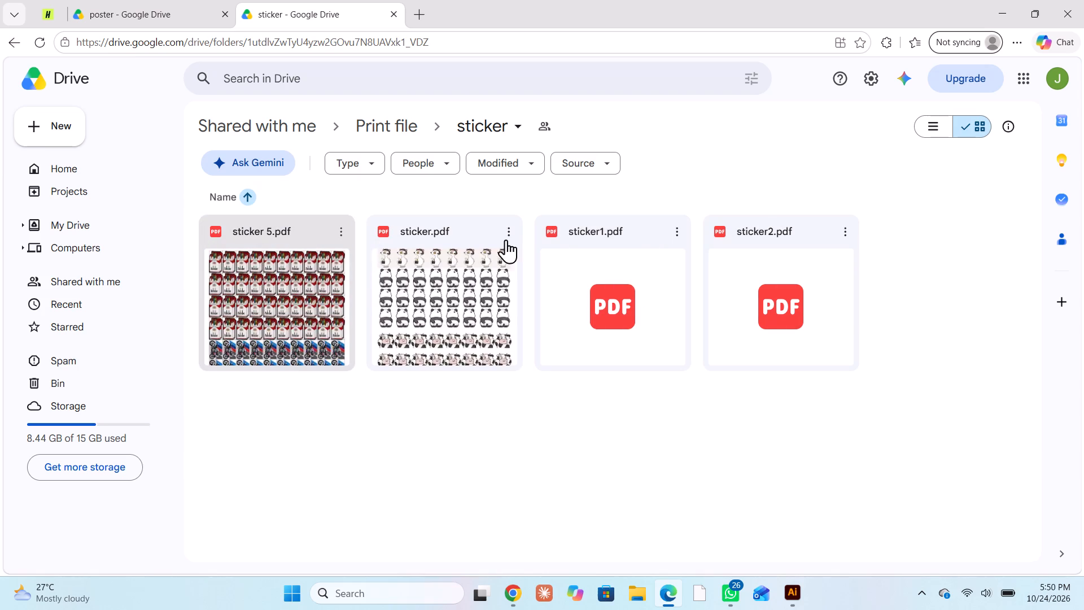
click(14, 43)
click(759, 226)
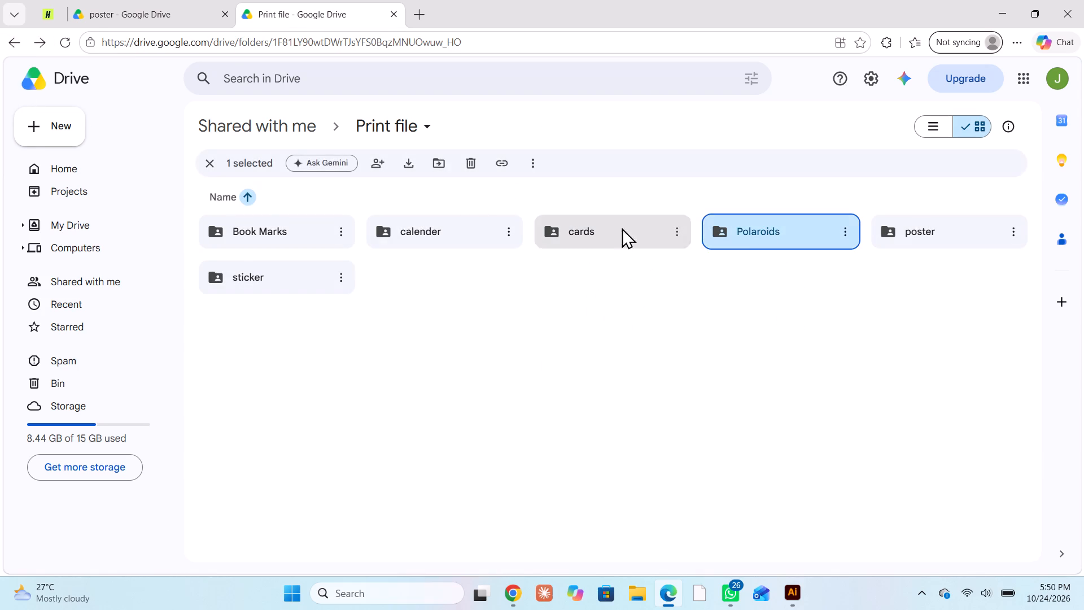
double_click(600, 228)
click(18, 43)
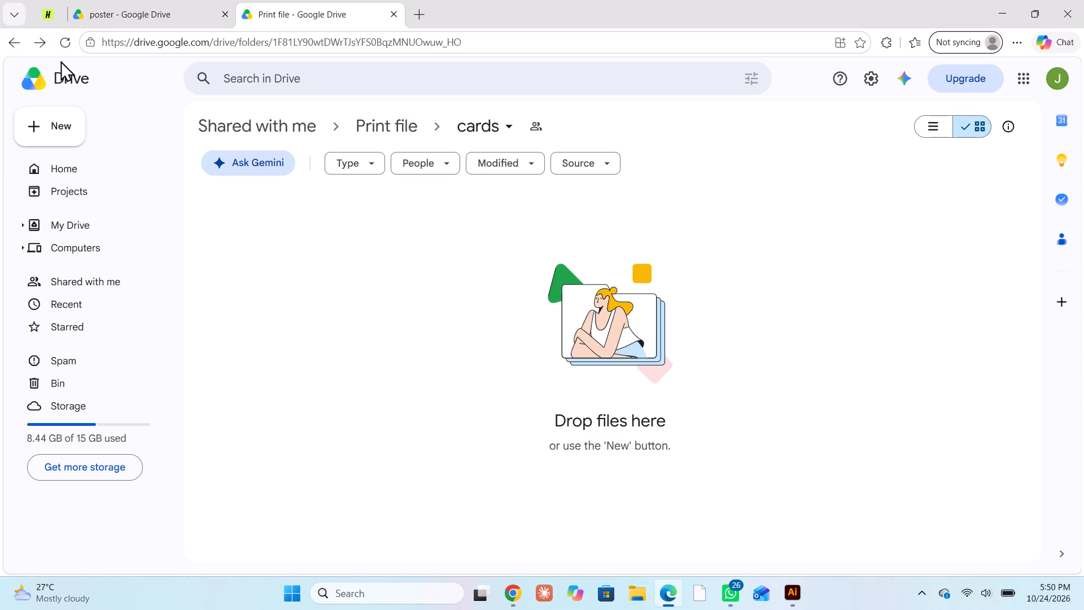
Open POSTER (1).pdf from the poster folder and look over its first page and page thumbnails.
double_click(899, 225)
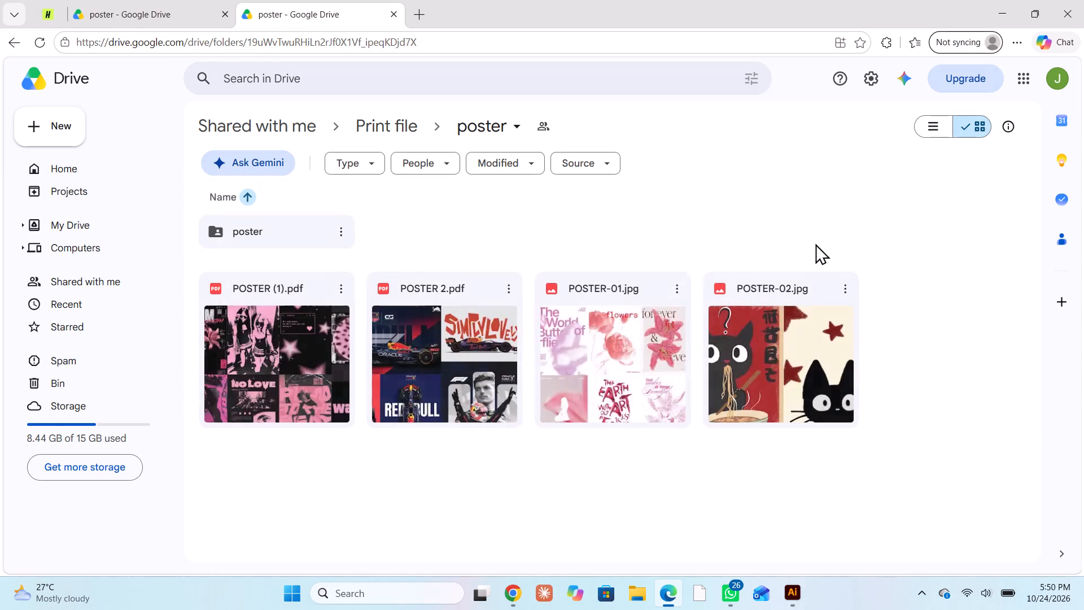
double_click(288, 284)
scroll(353, 402, down, 3)
scroll(353, 402, up, 1)
scroll(353, 402, down, 5)
scroll(361, 371, up, 1)
scroll(361, 371, down, 2)
scroll(362, 351, up, 1)
scroll(362, 351, down, 2)
scroll(362, 351, up, 2)
scroll(362, 351, down, 11)
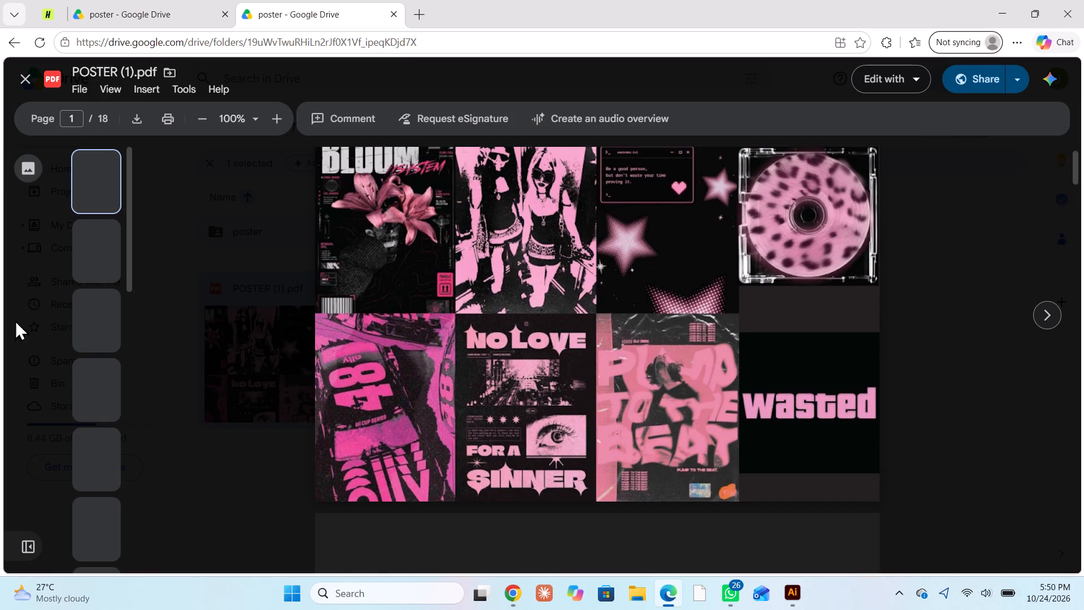
scroll(35, 313, down, 4)
scroll(115, 312, down, 6)
scroll(99, 334, up, 3)
scroll(99, 334, down, 1)
scroll(99, 334, up, 6)
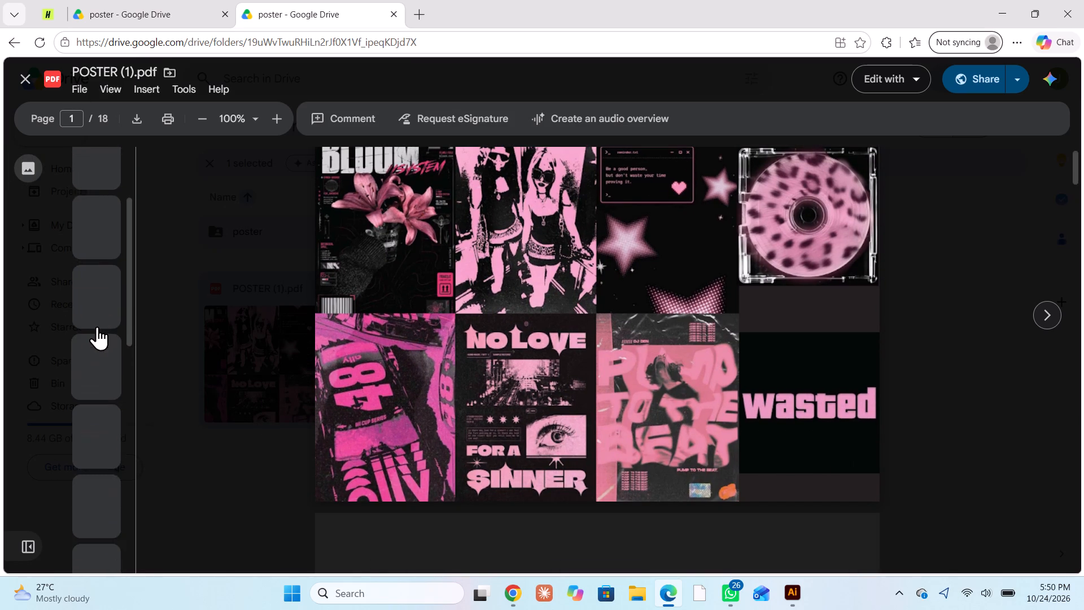
scroll(97, 326, up, 4)
scroll(96, 324, down, 1)
scroll(96, 324, up, 3)
View pages 2 to 5 of POSTER (1).pdf and browse the remaining page thumbnails.
click(85, 234)
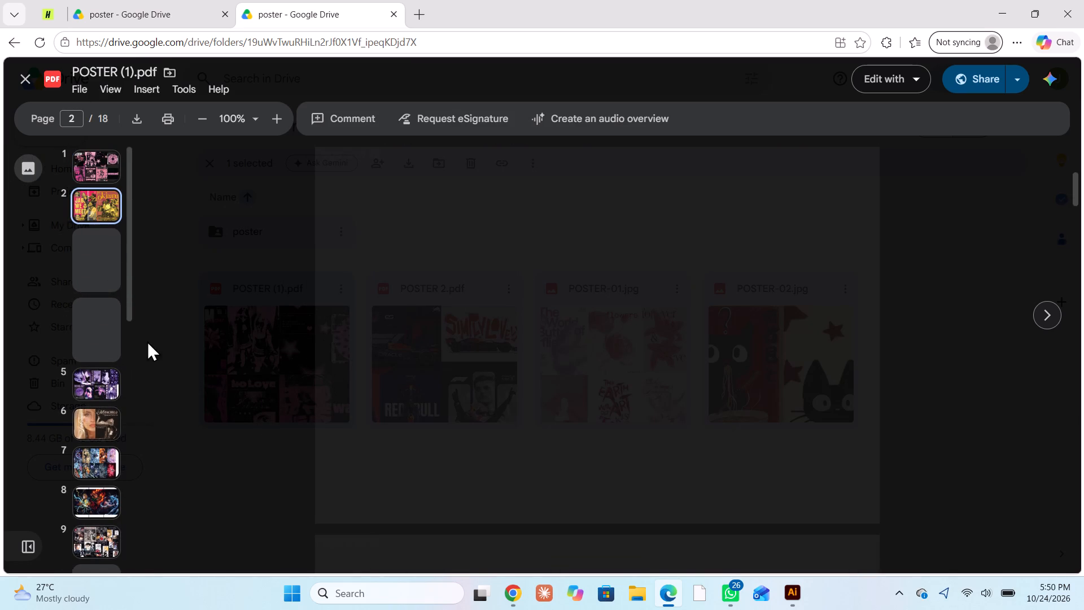
scroll(147, 341, down, 6)
scroll(112, 341, up, 5)
scroll(95, 202, up, 5)
click(97, 240)
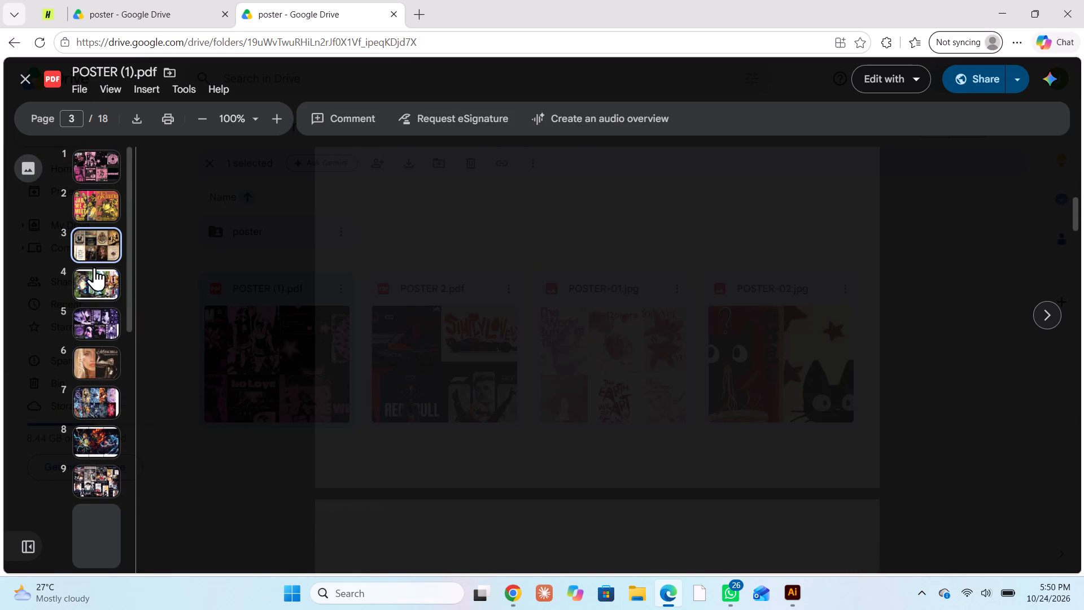
click(95, 290)
click(94, 310)
click(93, 273)
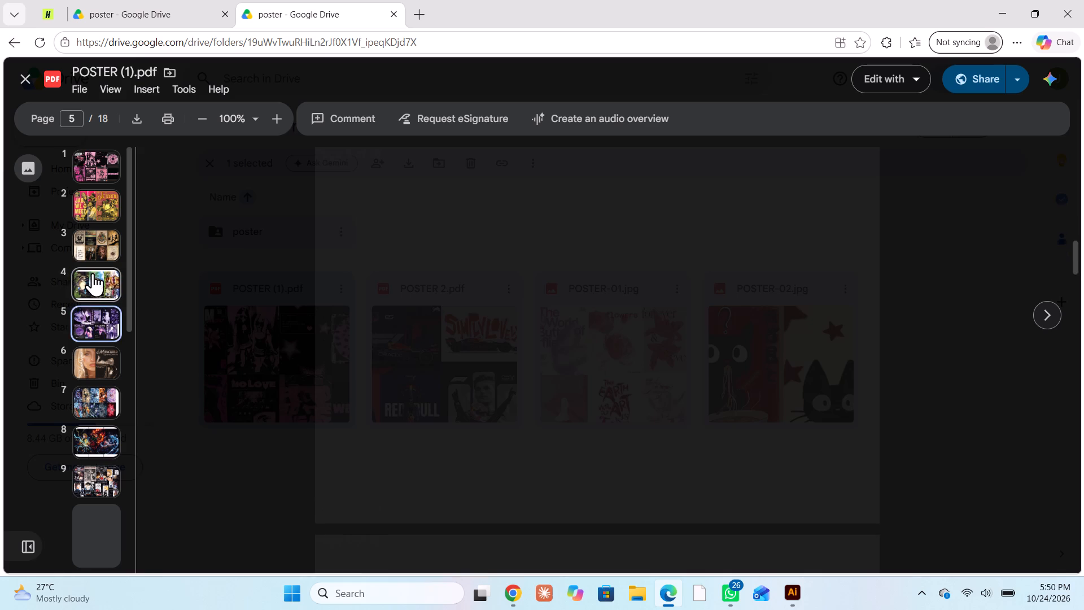
scroll(69, 502, down, 12)
scroll(82, 466, up, 1)
scroll(82, 466, down, 7)
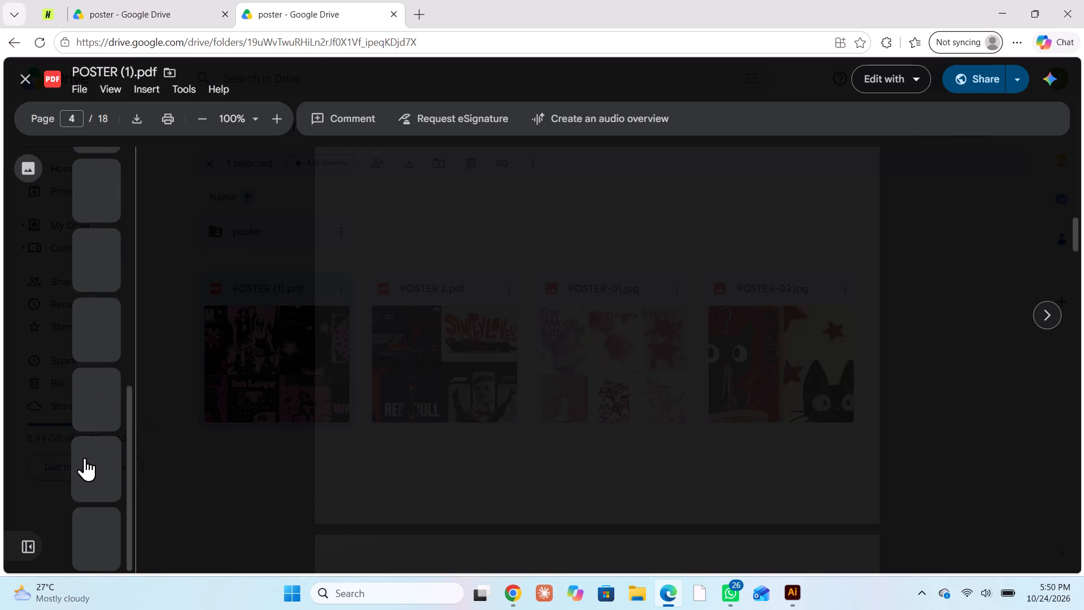
scroll(85, 457, down, 10)
drag(126, 490, 144, 485)
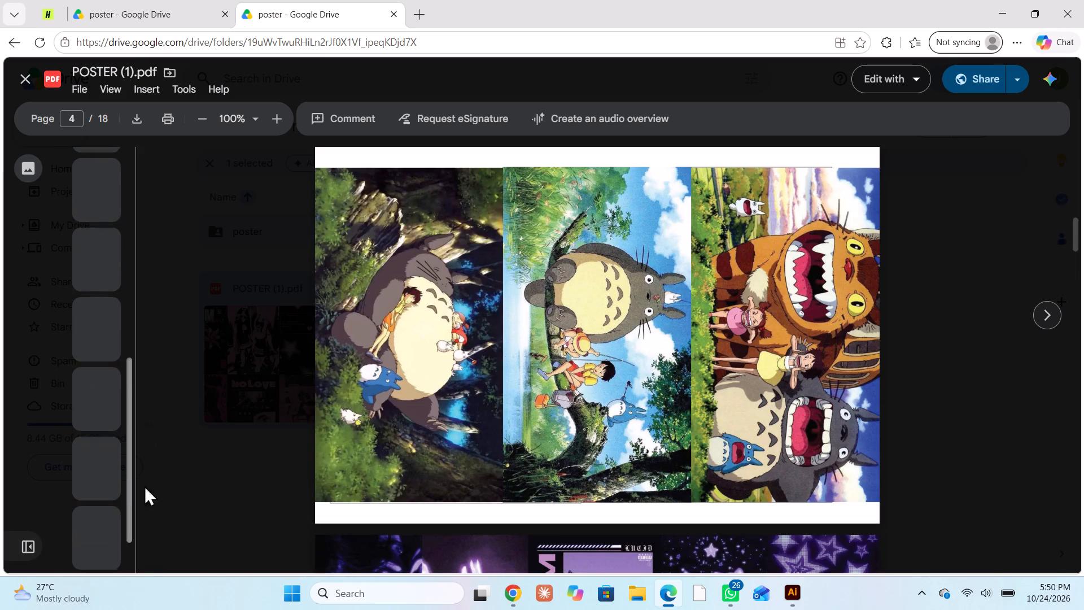
drag(144, 485, 130, 591)
Examine the poster layouts on pages 4 to 9 of POSTER (1).pdf, including the Demon Slayer and purple-themed sheets.
scroll(547, 457, down, 11)
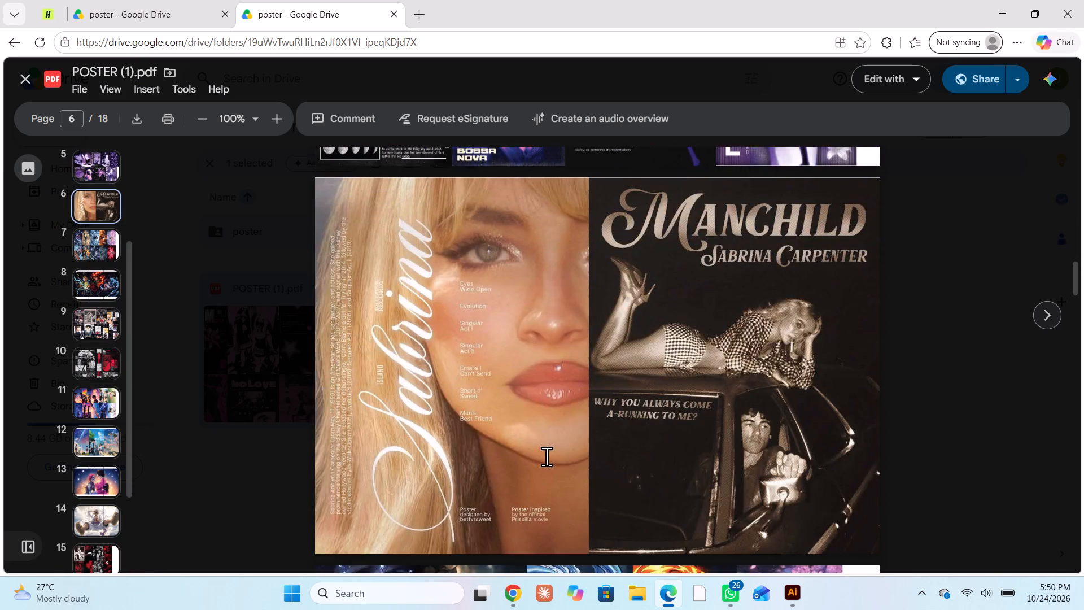
scroll(547, 456, down, 19)
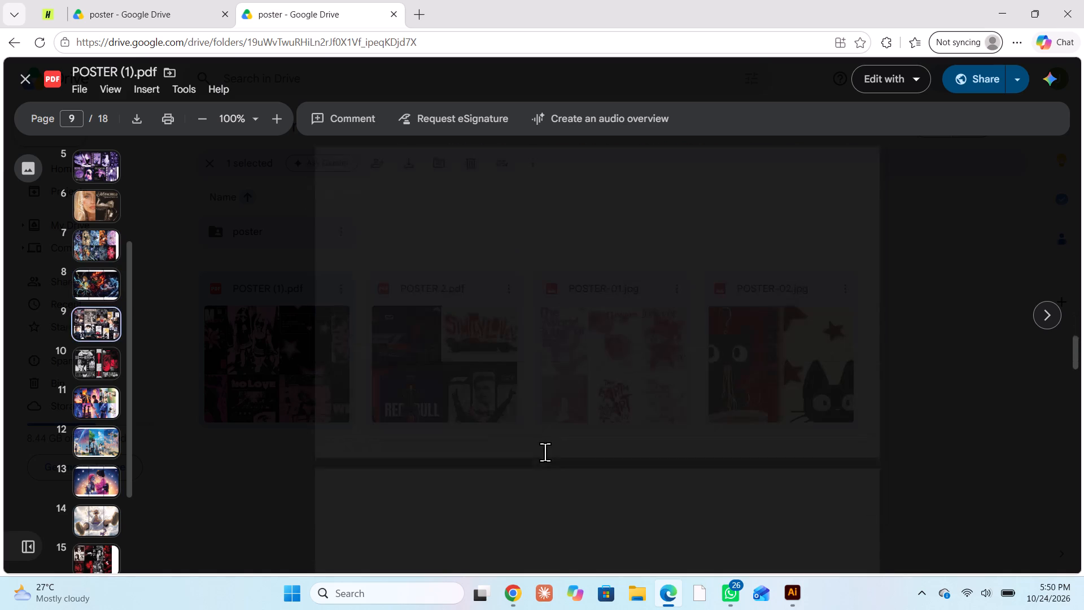
scroll(545, 452, up, 12)
scroll(542, 452, down, 2)
scroll(537, 452, up, 1)
scroll(536, 452, down, 3)
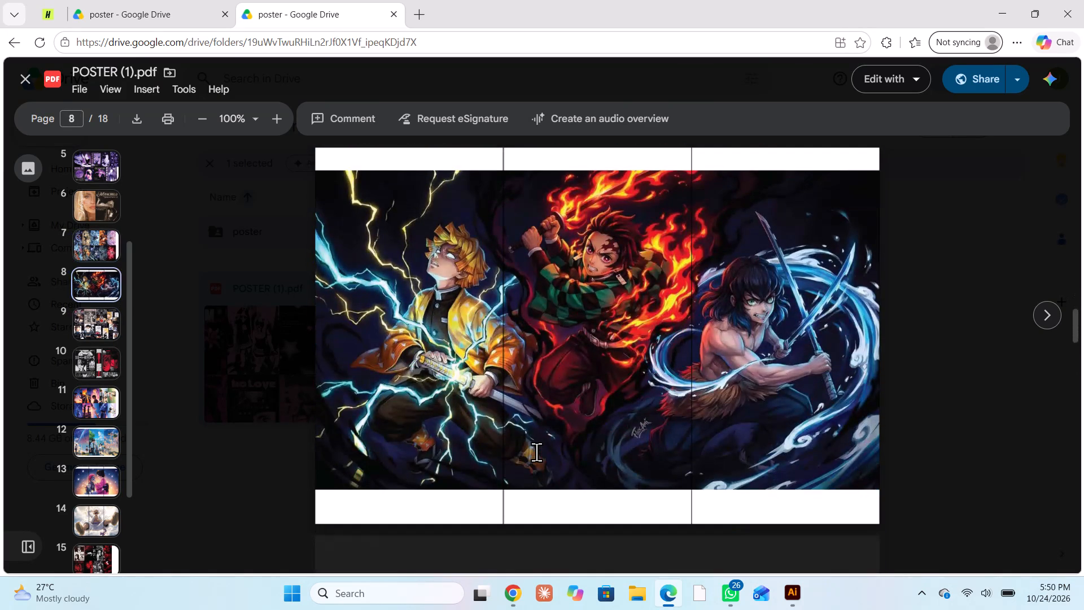
scroll(536, 452, up, 5)
scroll(536, 452, down, 1)
scroll(536, 452, up, 1)
scroll(536, 452, down, 6)
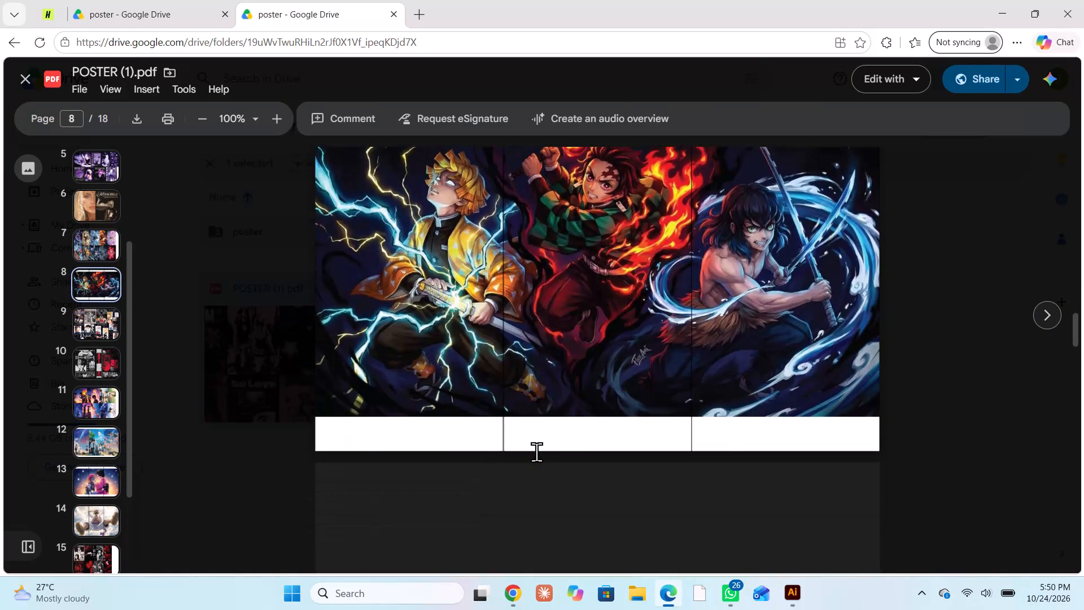
scroll(536, 452, up, 11)
scroll(534, 444, down, 4)
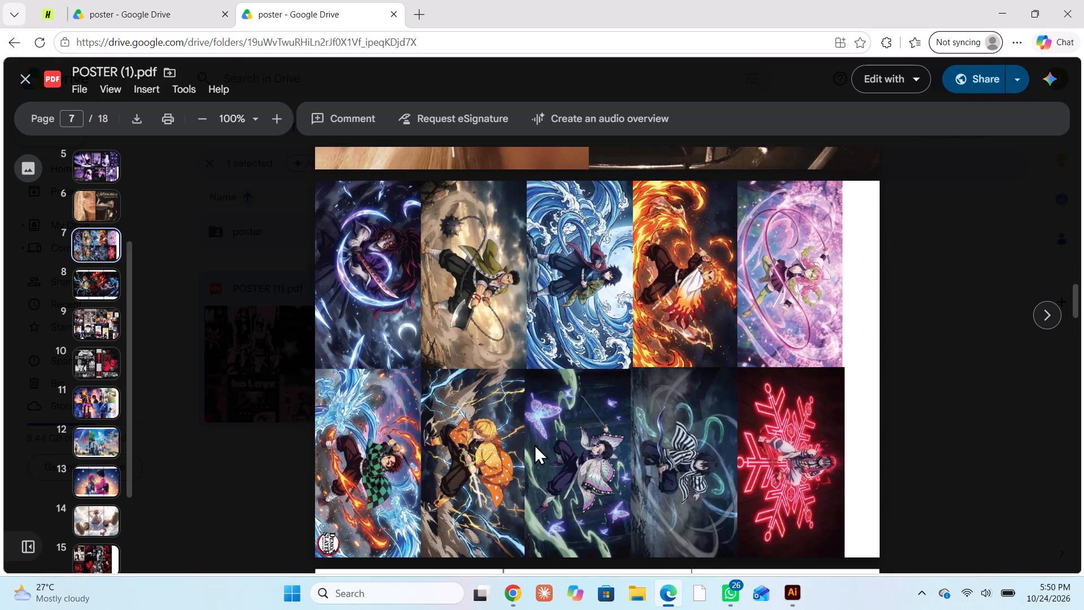
scroll(534, 444, up, 6)
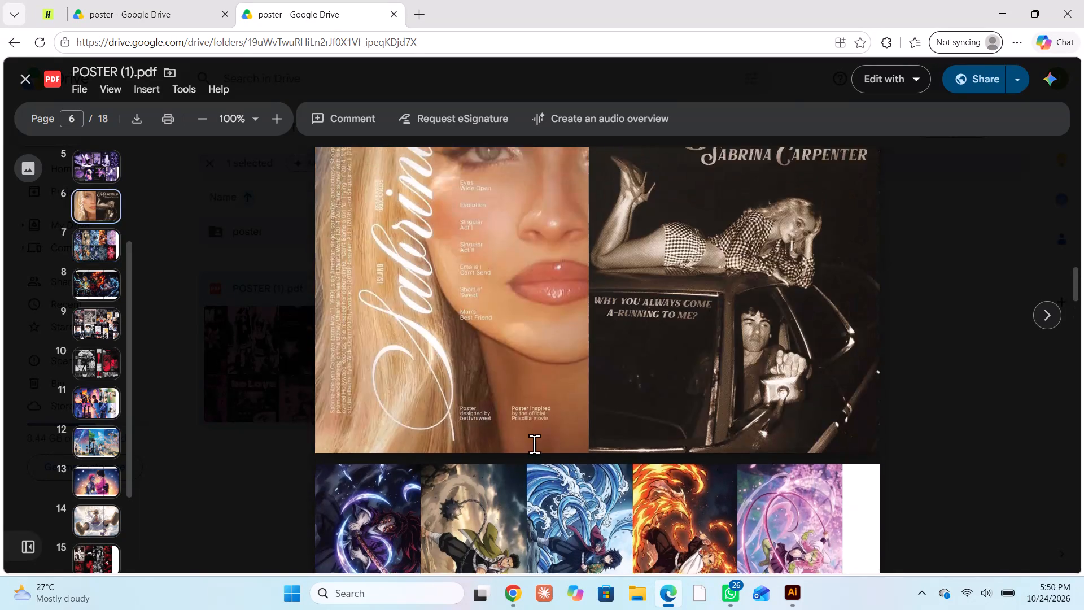
scroll(534, 444, up, 8)
scroll(534, 444, down, 5)
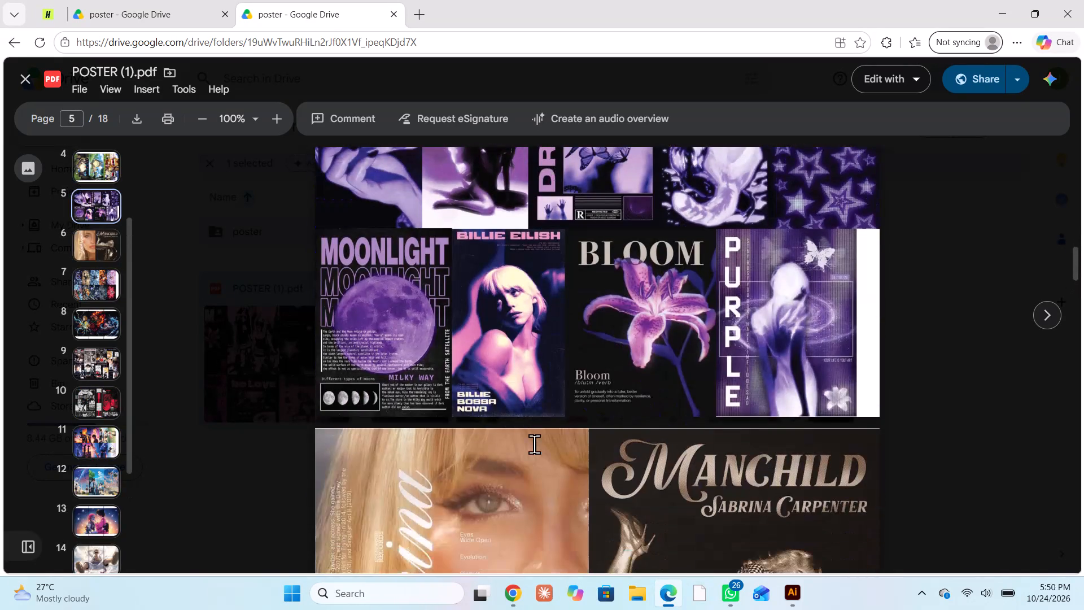
scroll(534, 444, up, 9)
scroll(534, 442, down, 1)
scroll(534, 442, up, 5)
scroll(534, 442, down, 10)
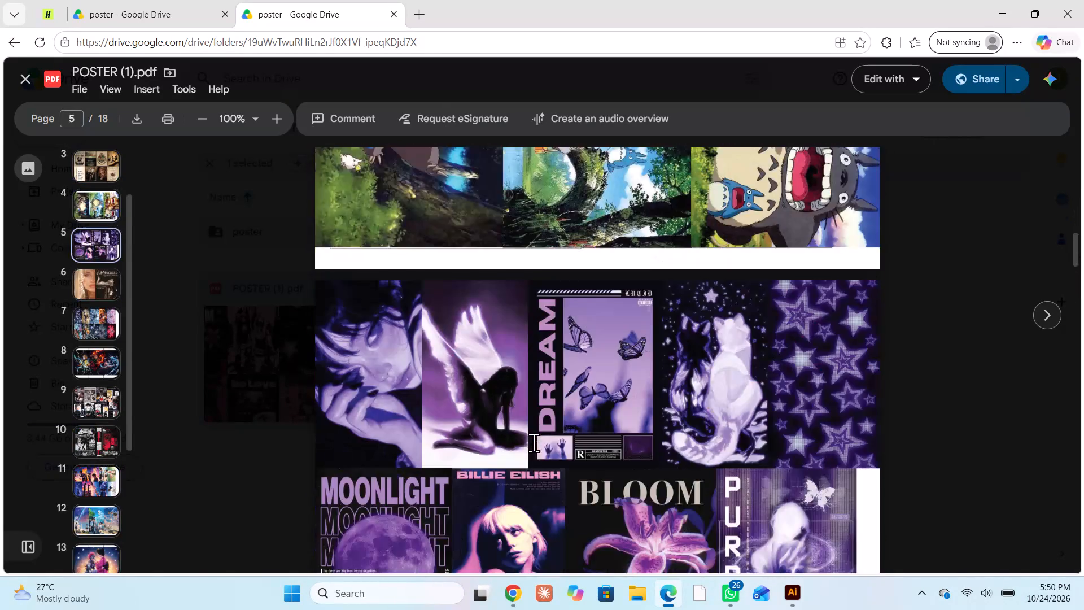
Examine the anime poster sheets on pages 10 to 14 of POSTER (1).pdf.
scroll(534, 442, down, 20)
scroll(534, 442, down, 9)
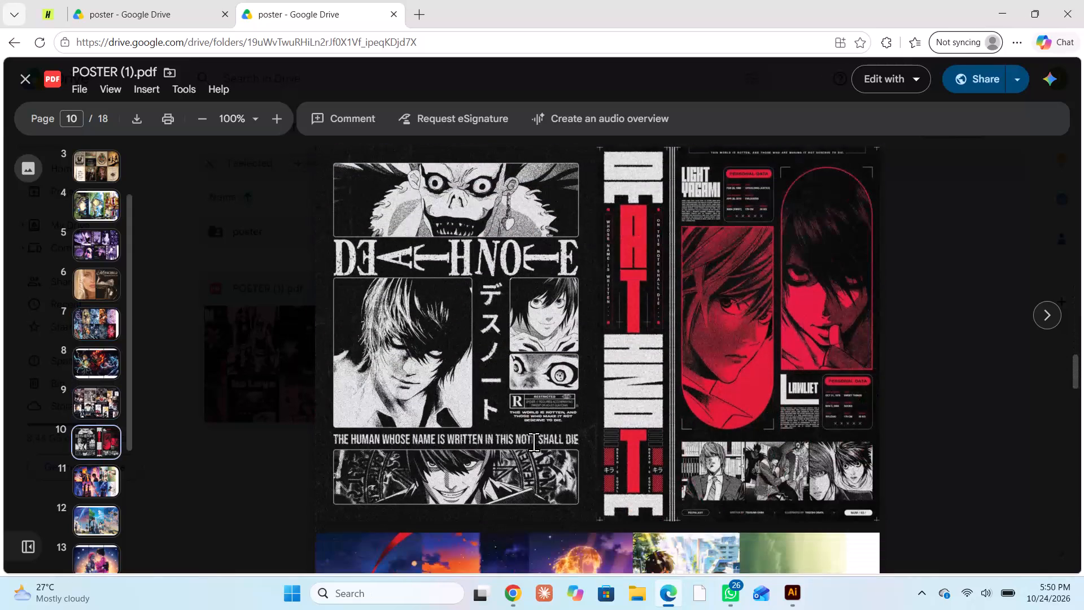
scroll(534, 442, down, 7)
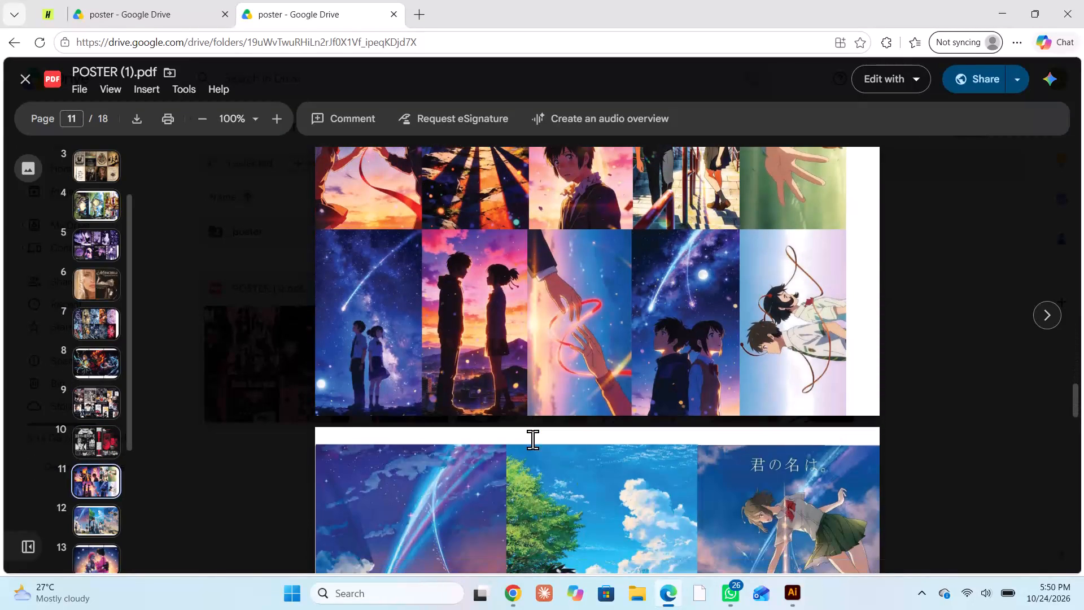
scroll(532, 439, up, 2)
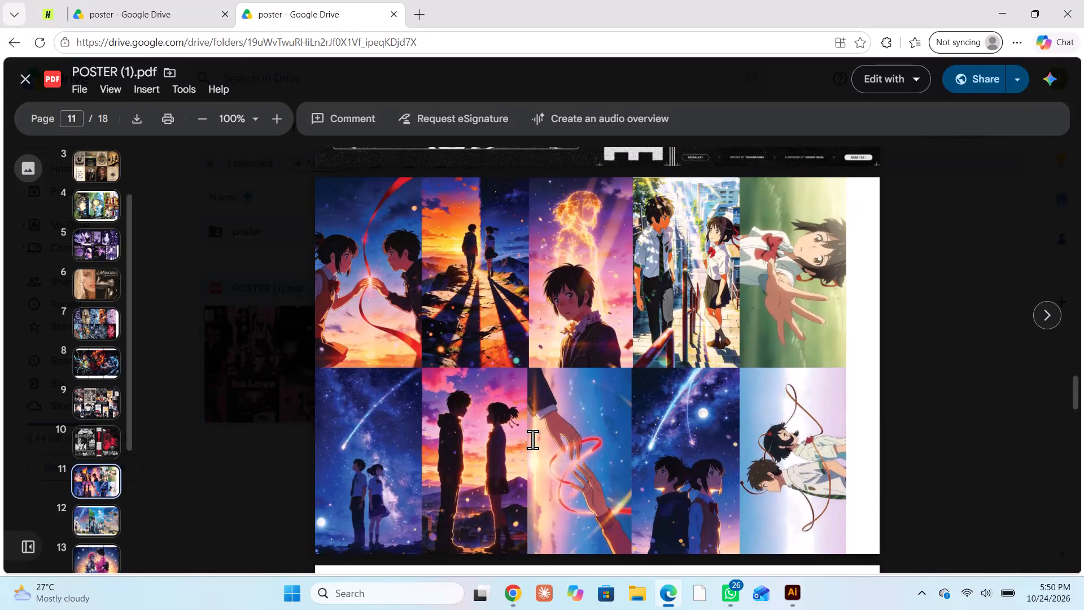
scroll(532, 439, down, 6)
scroll(531, 439, up, 6)
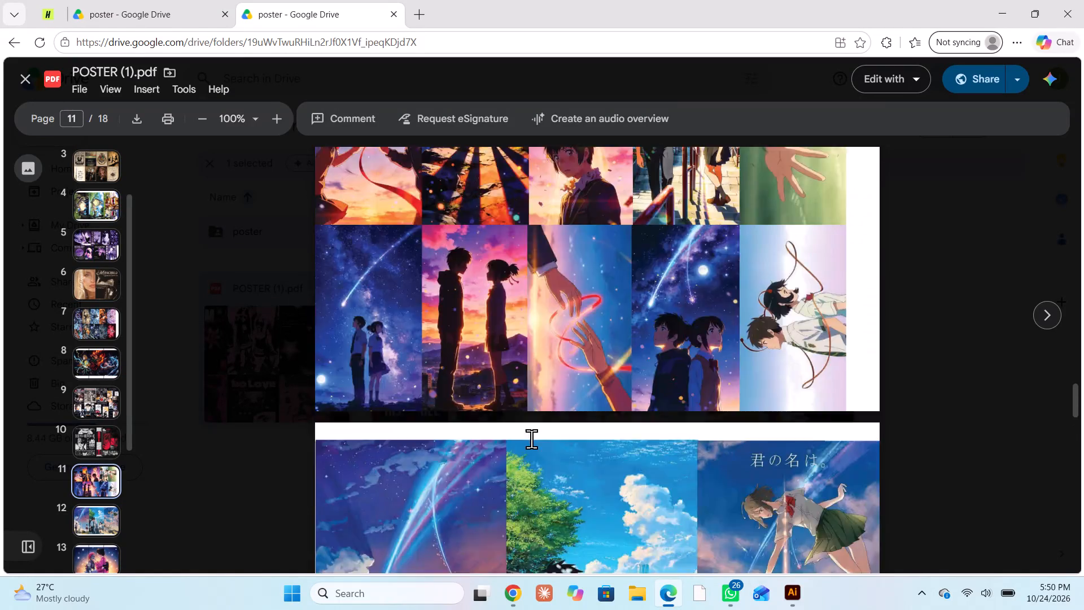
scroll(531, 438, down, 7)
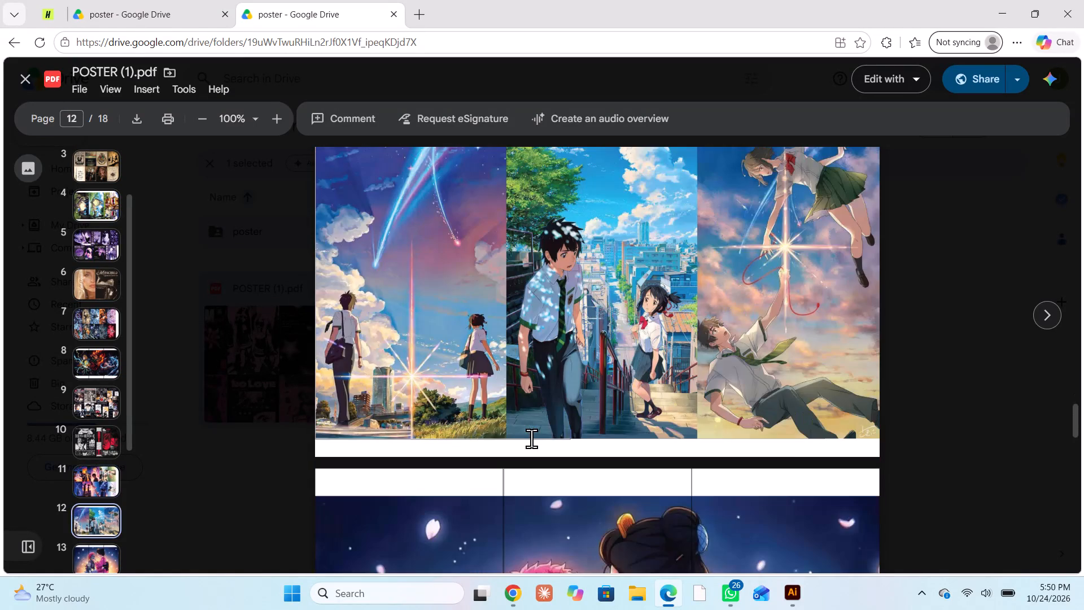
scroll(531, 438, down, 16)
scroll(531, 438, up, 6)
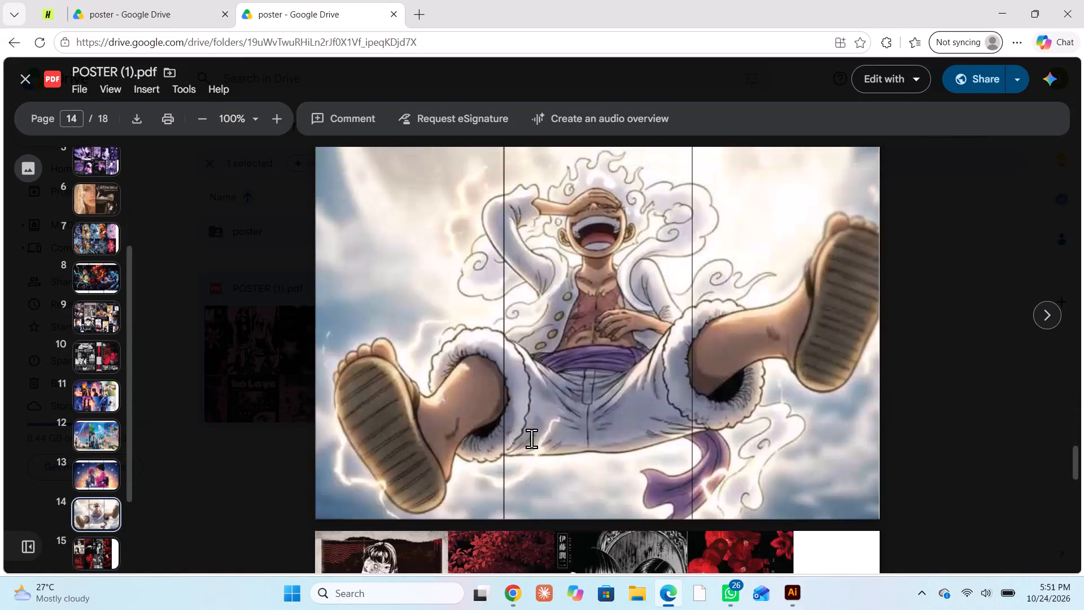
scroll(531, 438, up, 3)
scroll(531, 438, down, 2)
scroll(531, 438, up, 8)
scroll(531, 438, down, 4)
scroll(531, 438, up, 2)
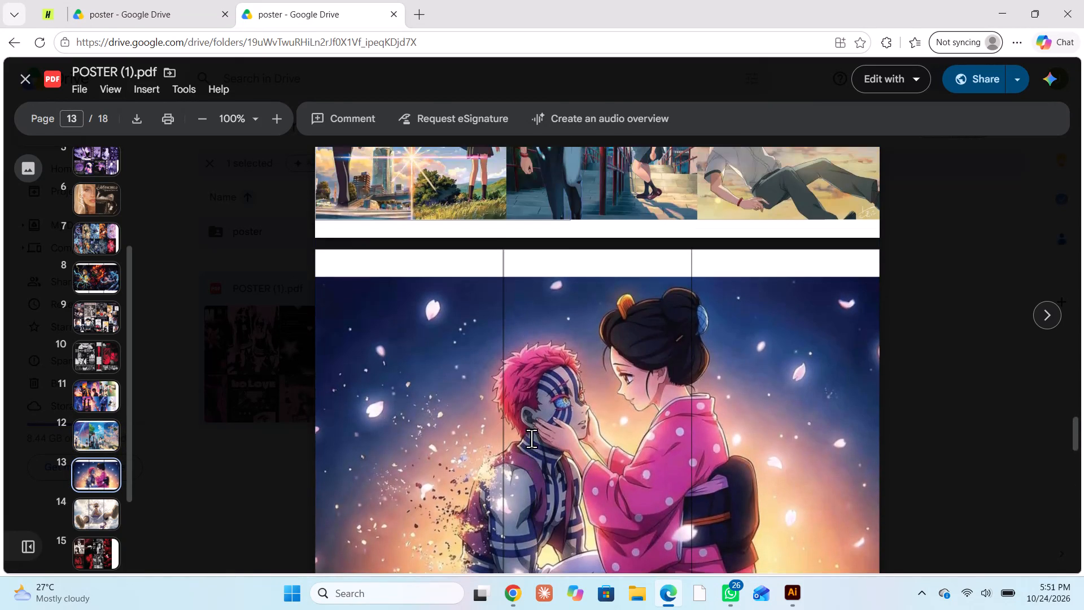
scroll(531, 438, up, 7)
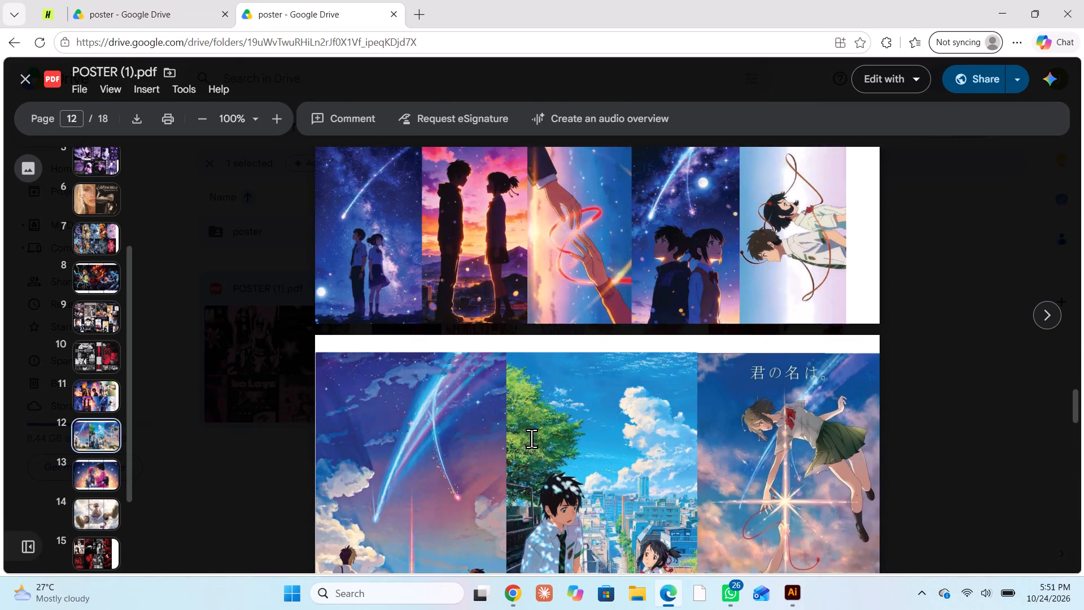
scroll(531, 438, down, 1)
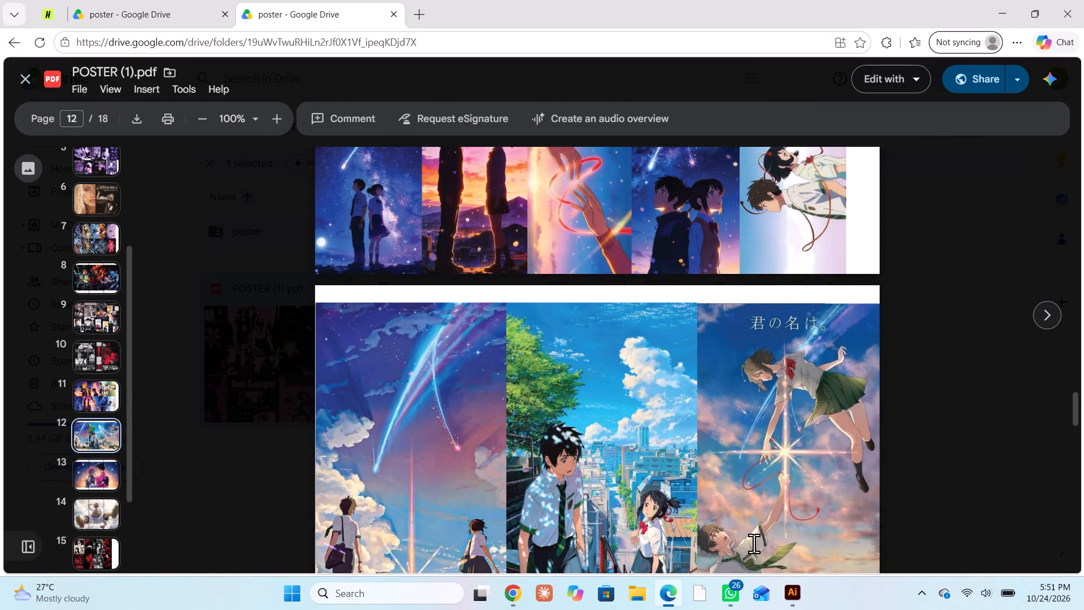
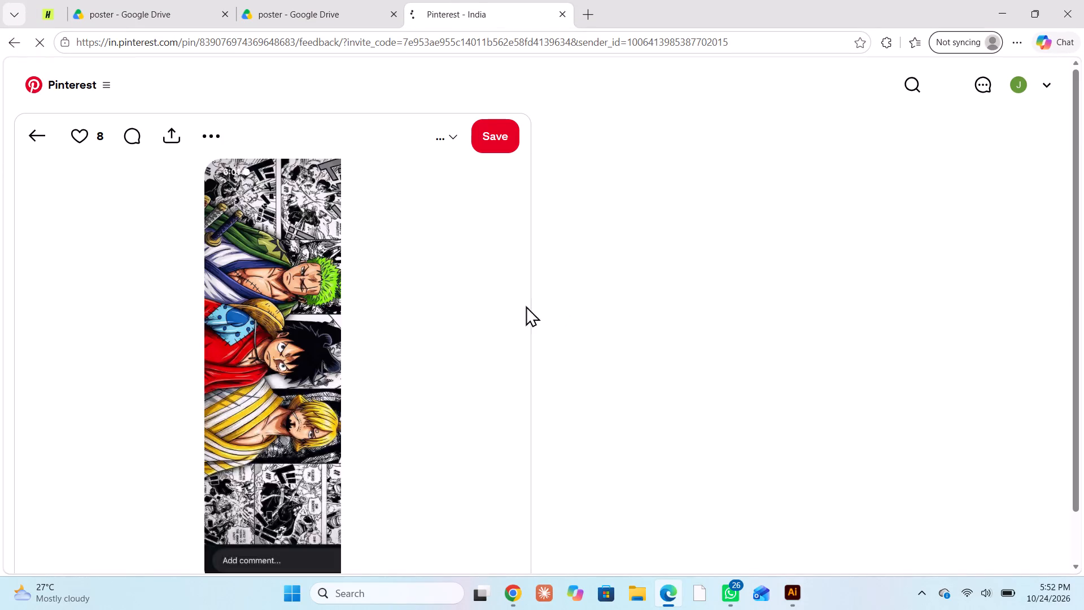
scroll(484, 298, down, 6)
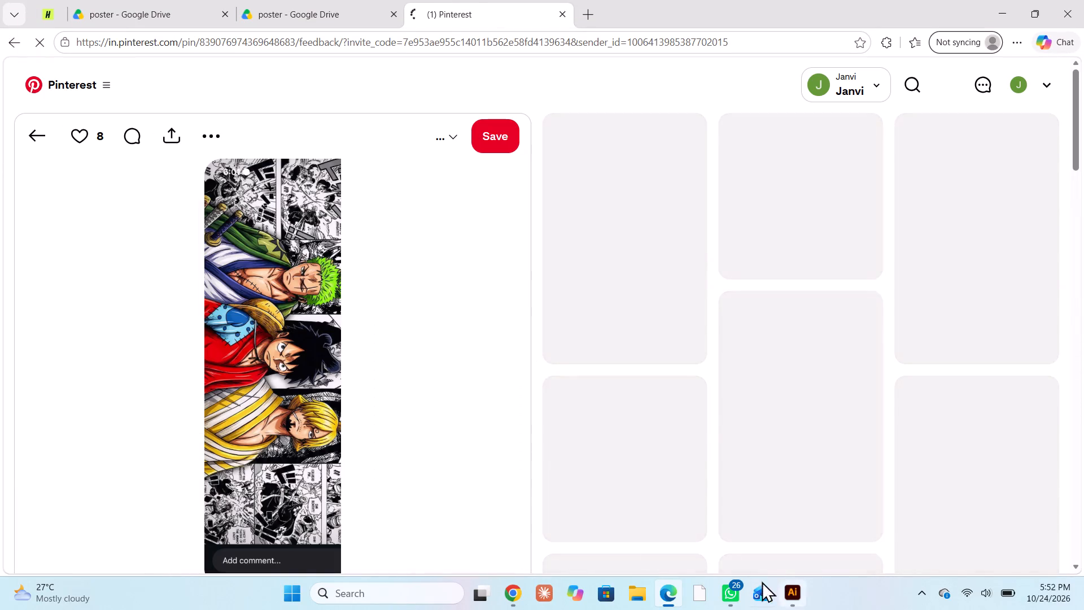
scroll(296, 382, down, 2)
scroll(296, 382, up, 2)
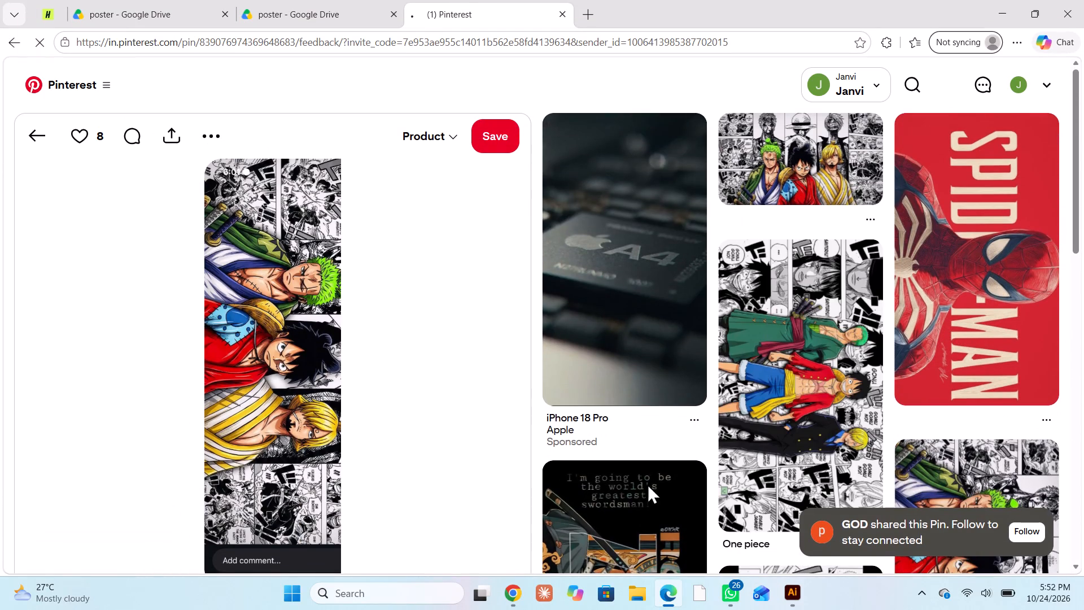
Switch to the Untitled-1.ai poster layout in Illustrator.
click(794, 595)
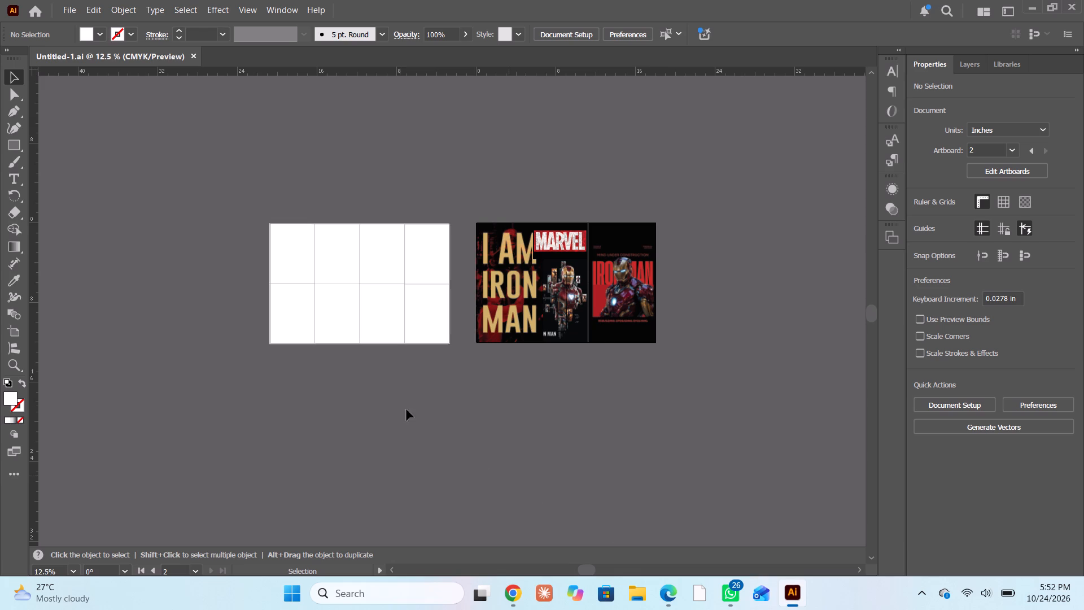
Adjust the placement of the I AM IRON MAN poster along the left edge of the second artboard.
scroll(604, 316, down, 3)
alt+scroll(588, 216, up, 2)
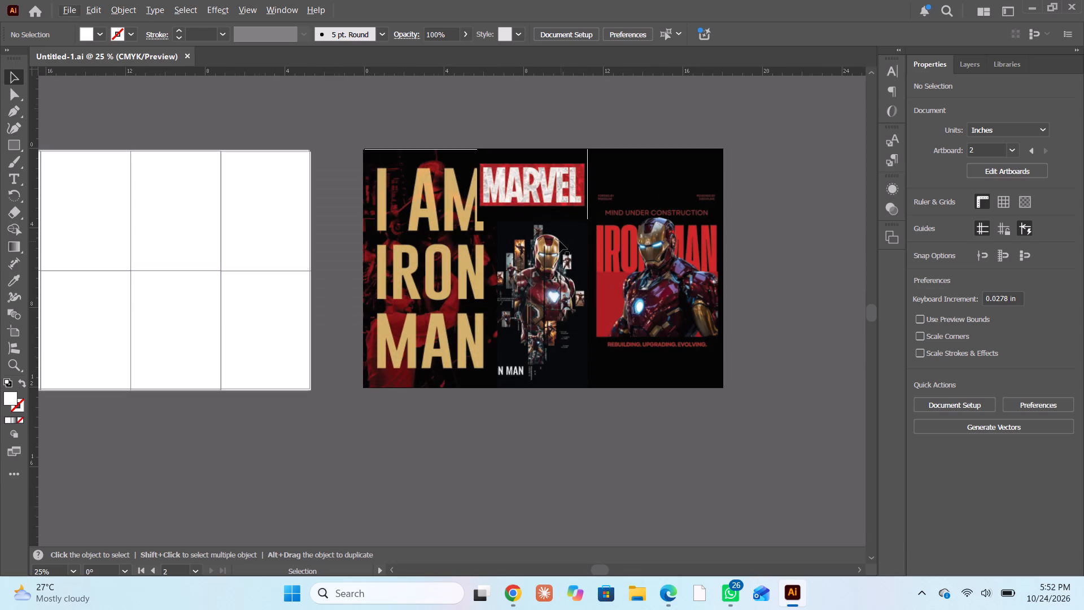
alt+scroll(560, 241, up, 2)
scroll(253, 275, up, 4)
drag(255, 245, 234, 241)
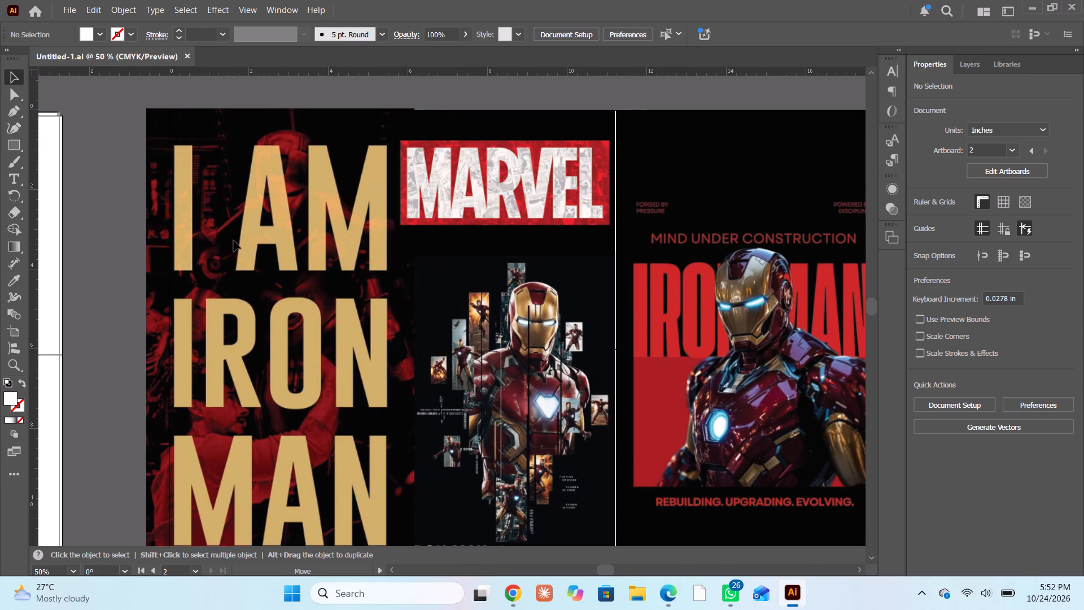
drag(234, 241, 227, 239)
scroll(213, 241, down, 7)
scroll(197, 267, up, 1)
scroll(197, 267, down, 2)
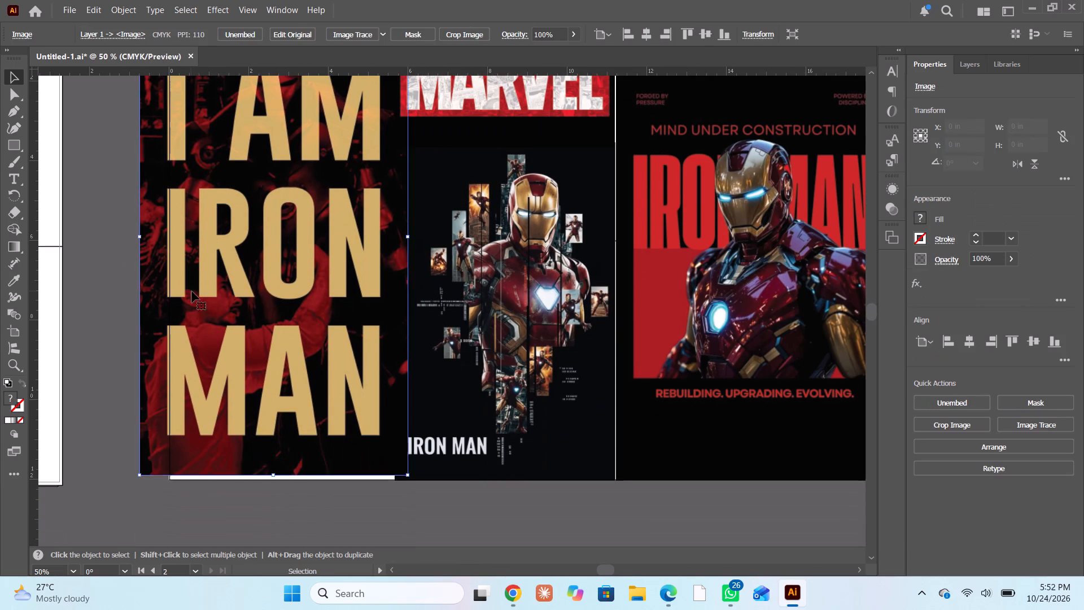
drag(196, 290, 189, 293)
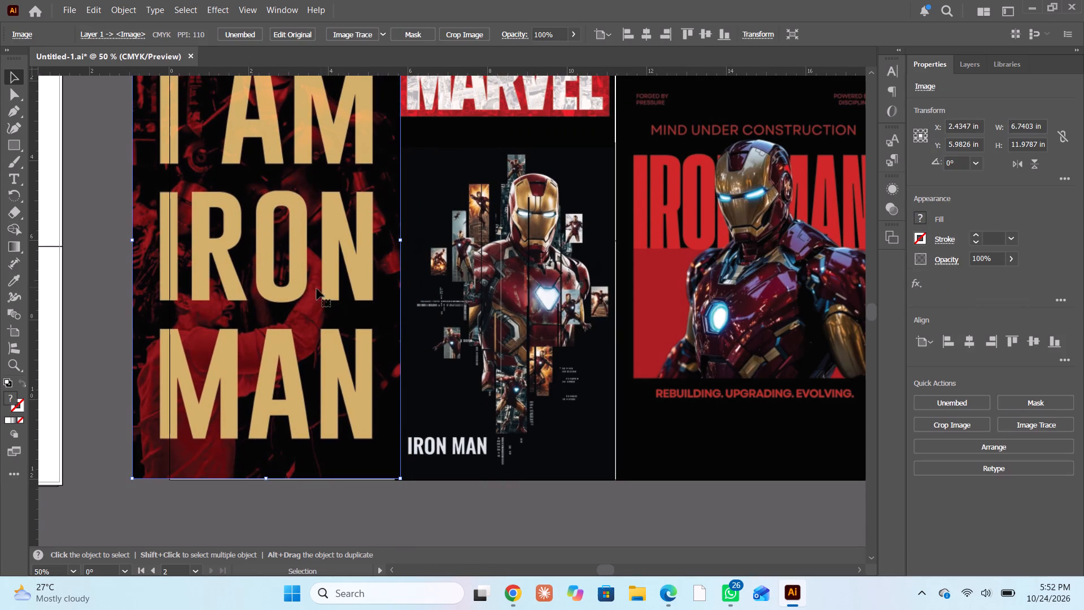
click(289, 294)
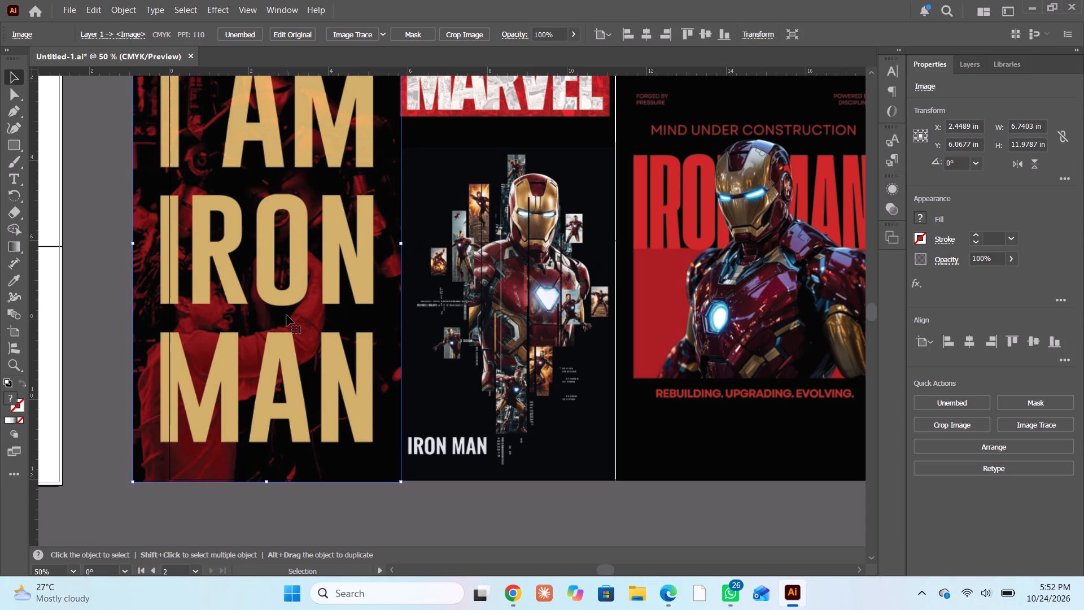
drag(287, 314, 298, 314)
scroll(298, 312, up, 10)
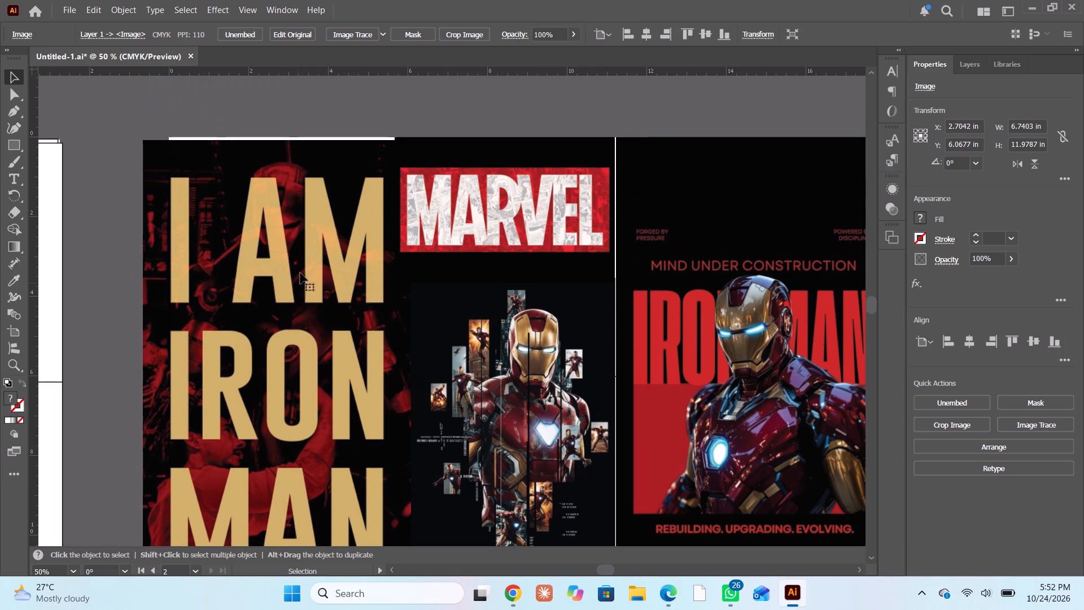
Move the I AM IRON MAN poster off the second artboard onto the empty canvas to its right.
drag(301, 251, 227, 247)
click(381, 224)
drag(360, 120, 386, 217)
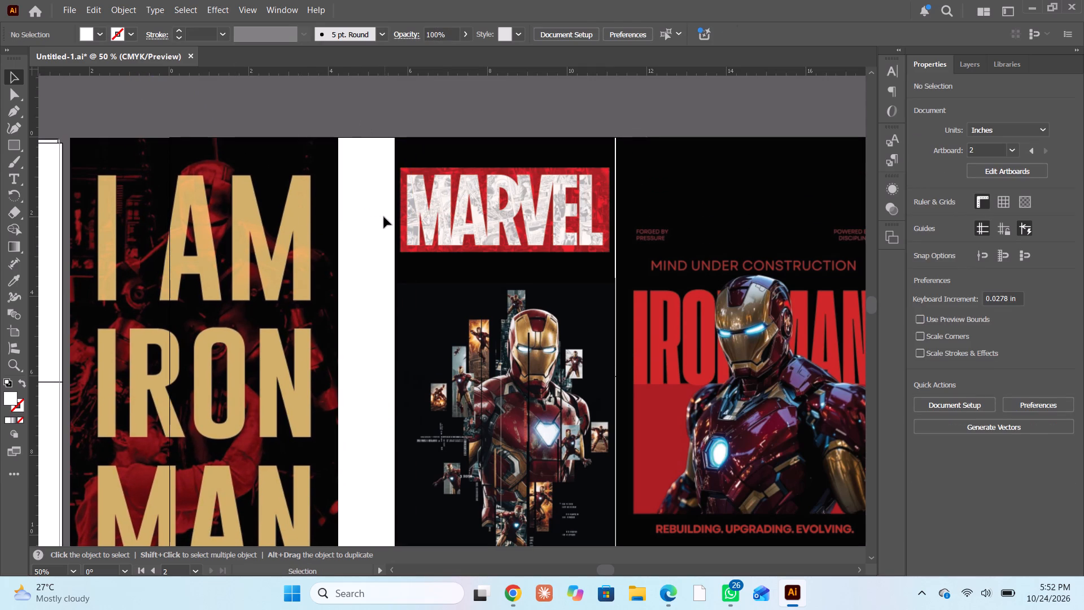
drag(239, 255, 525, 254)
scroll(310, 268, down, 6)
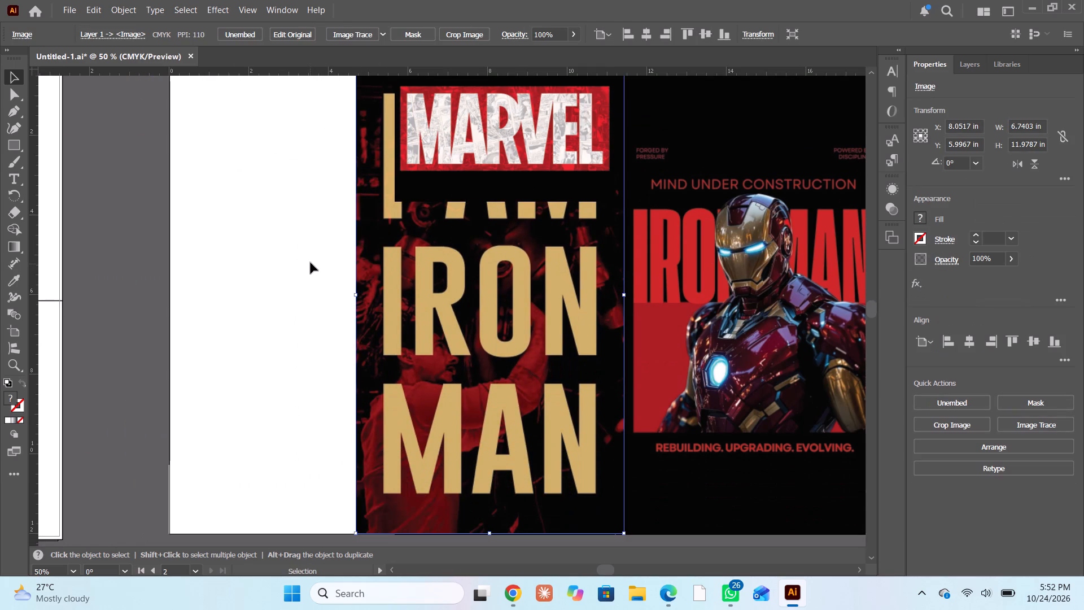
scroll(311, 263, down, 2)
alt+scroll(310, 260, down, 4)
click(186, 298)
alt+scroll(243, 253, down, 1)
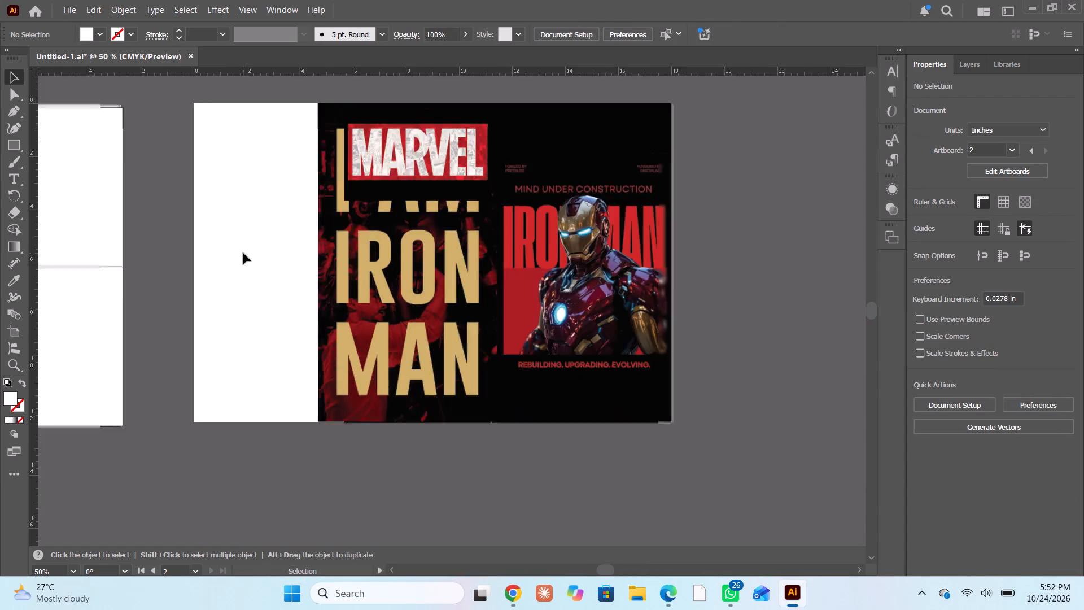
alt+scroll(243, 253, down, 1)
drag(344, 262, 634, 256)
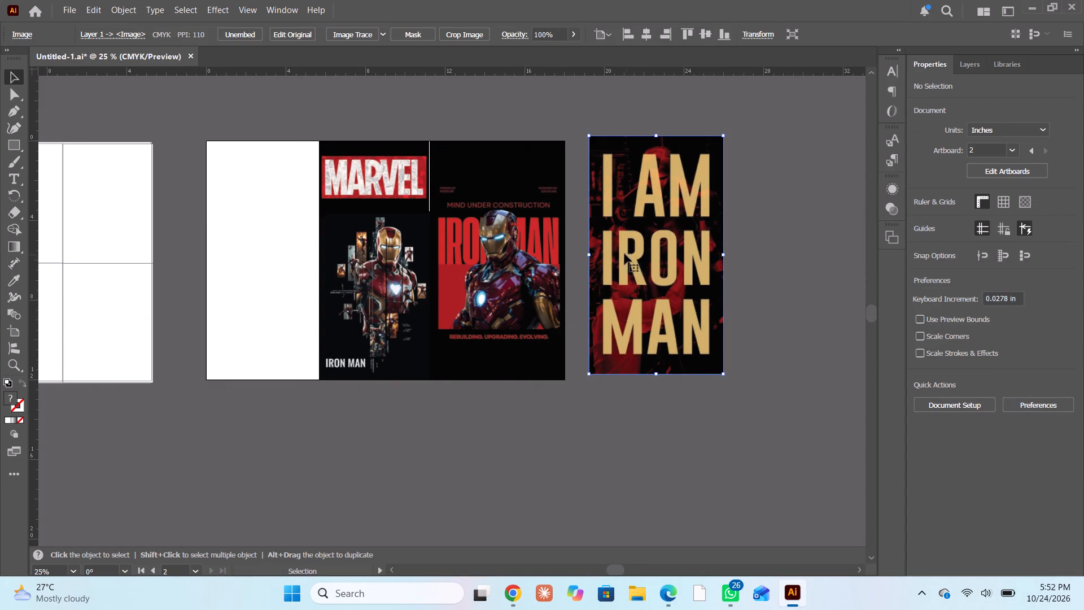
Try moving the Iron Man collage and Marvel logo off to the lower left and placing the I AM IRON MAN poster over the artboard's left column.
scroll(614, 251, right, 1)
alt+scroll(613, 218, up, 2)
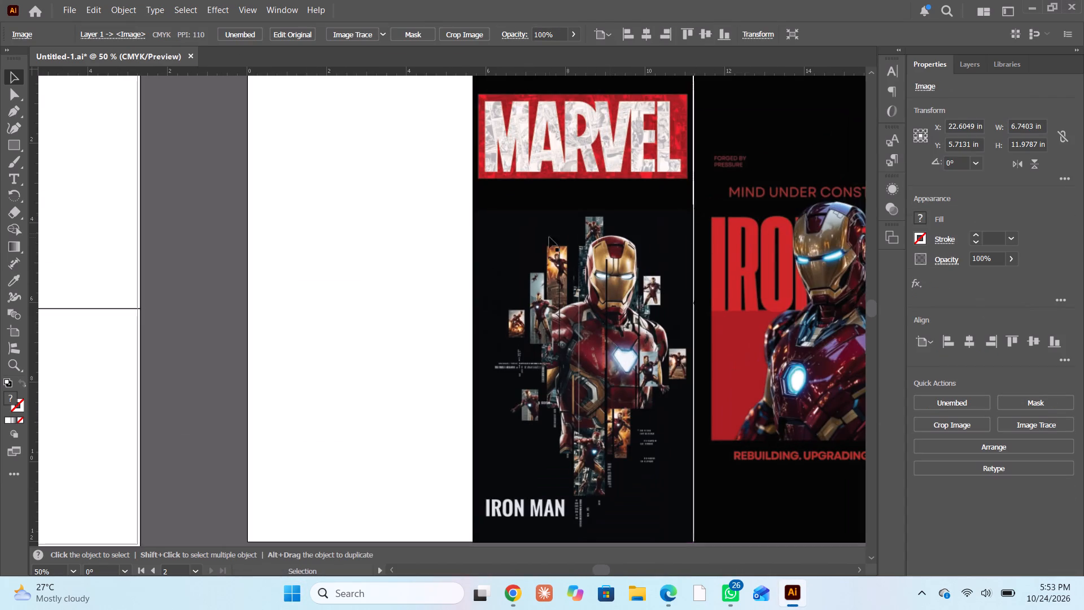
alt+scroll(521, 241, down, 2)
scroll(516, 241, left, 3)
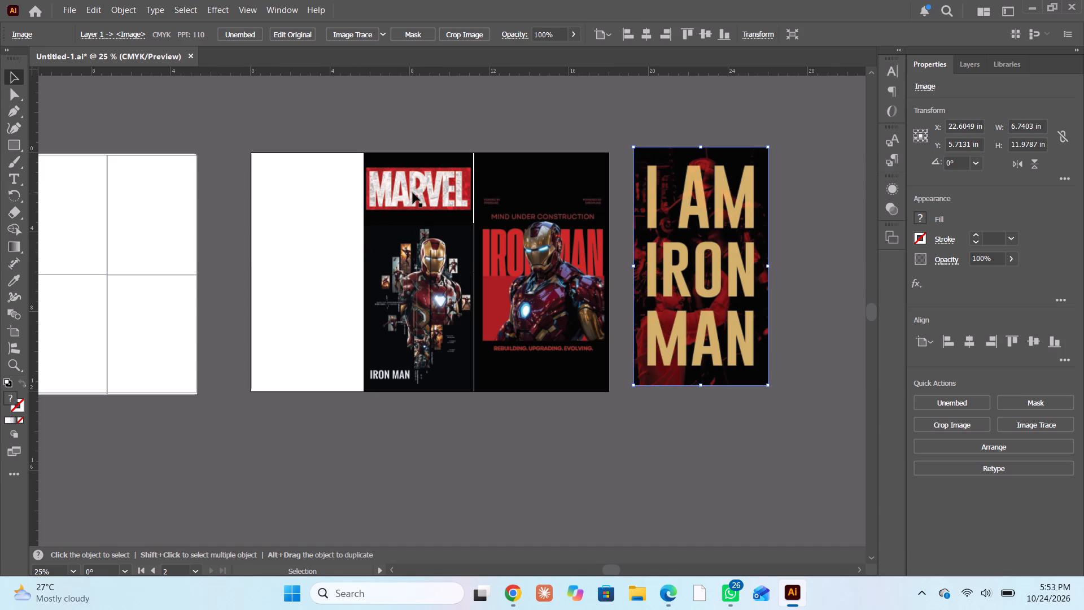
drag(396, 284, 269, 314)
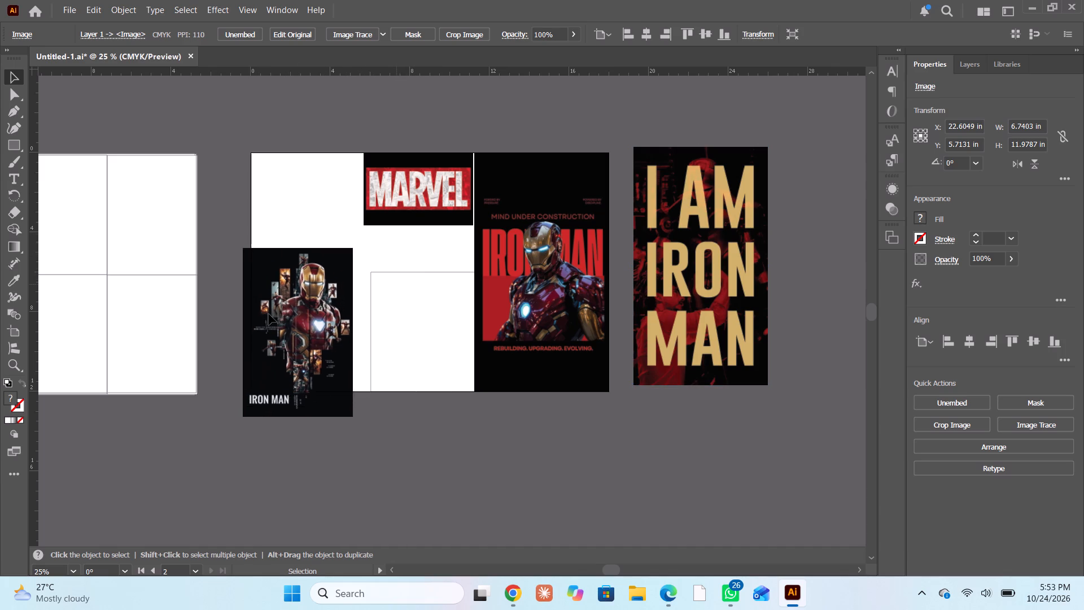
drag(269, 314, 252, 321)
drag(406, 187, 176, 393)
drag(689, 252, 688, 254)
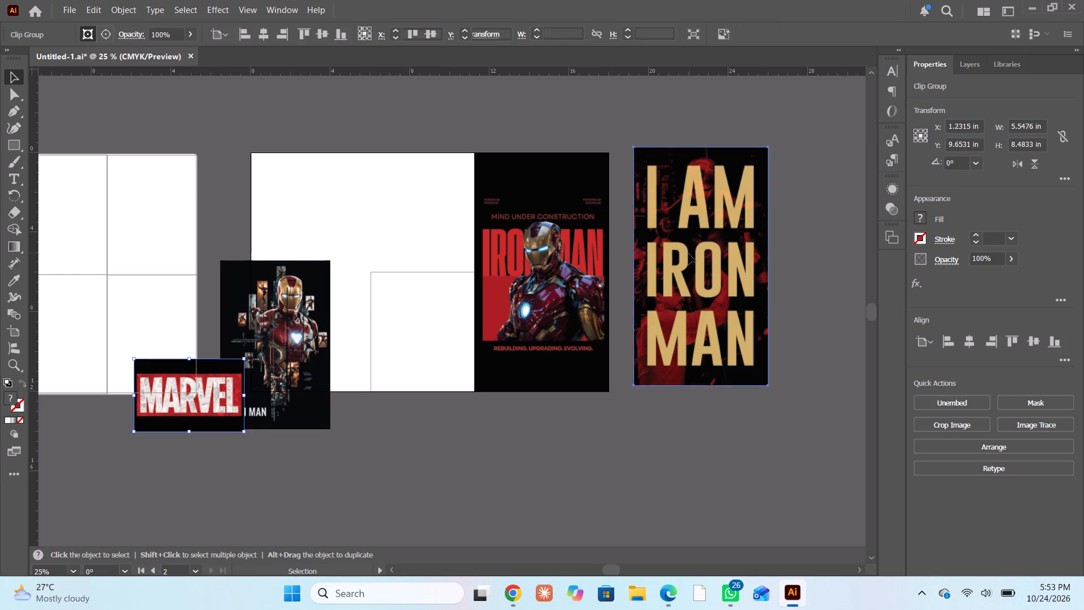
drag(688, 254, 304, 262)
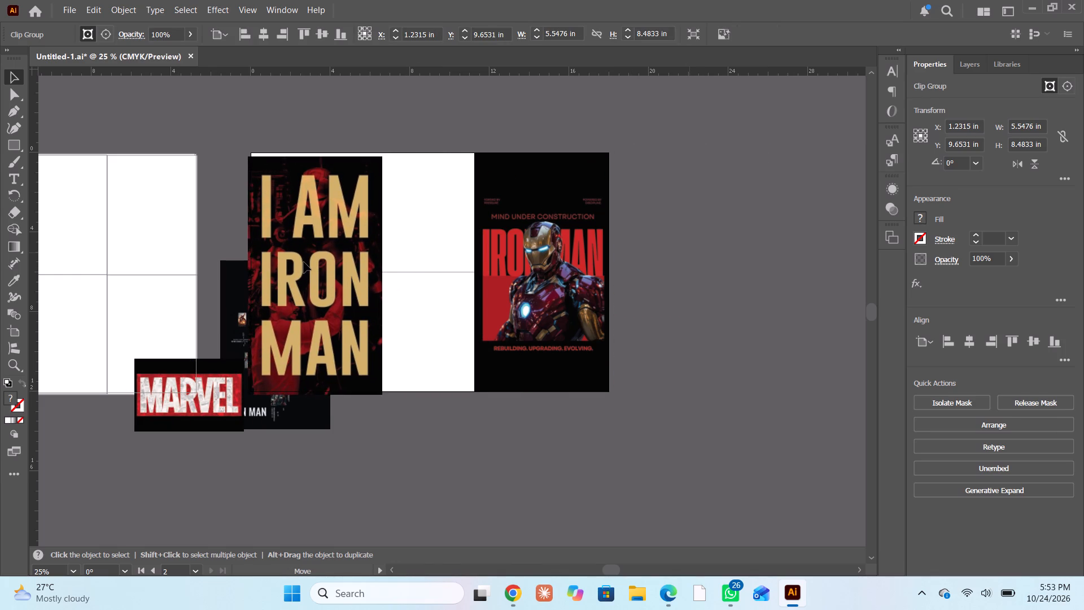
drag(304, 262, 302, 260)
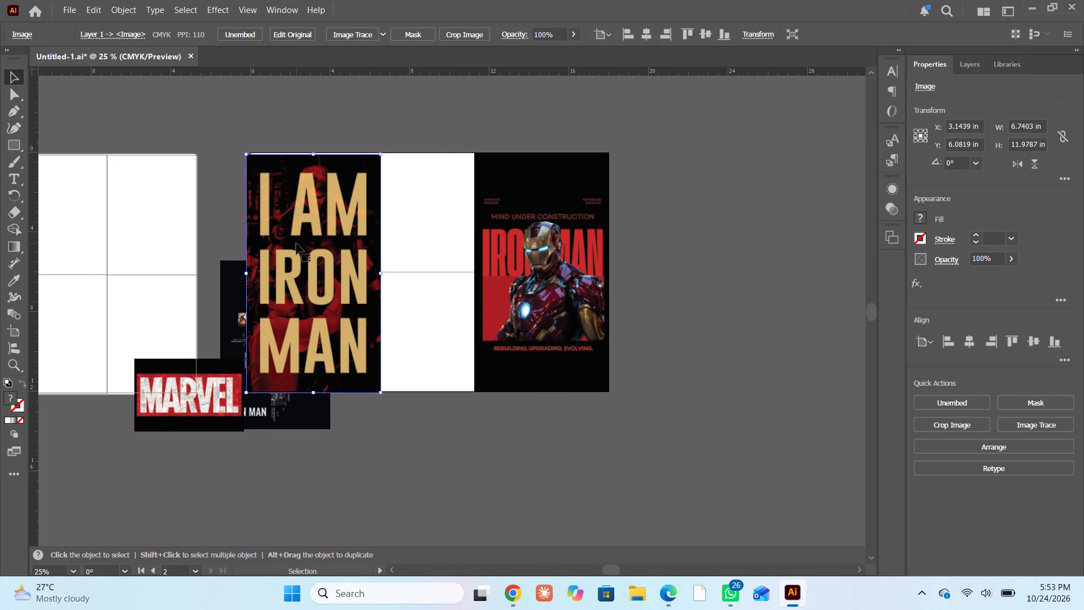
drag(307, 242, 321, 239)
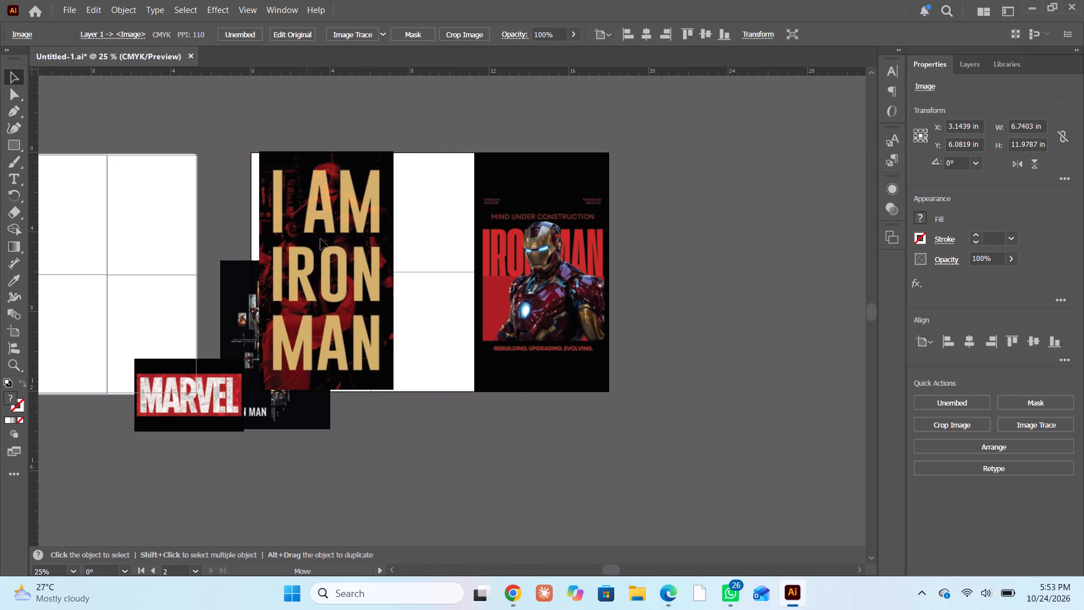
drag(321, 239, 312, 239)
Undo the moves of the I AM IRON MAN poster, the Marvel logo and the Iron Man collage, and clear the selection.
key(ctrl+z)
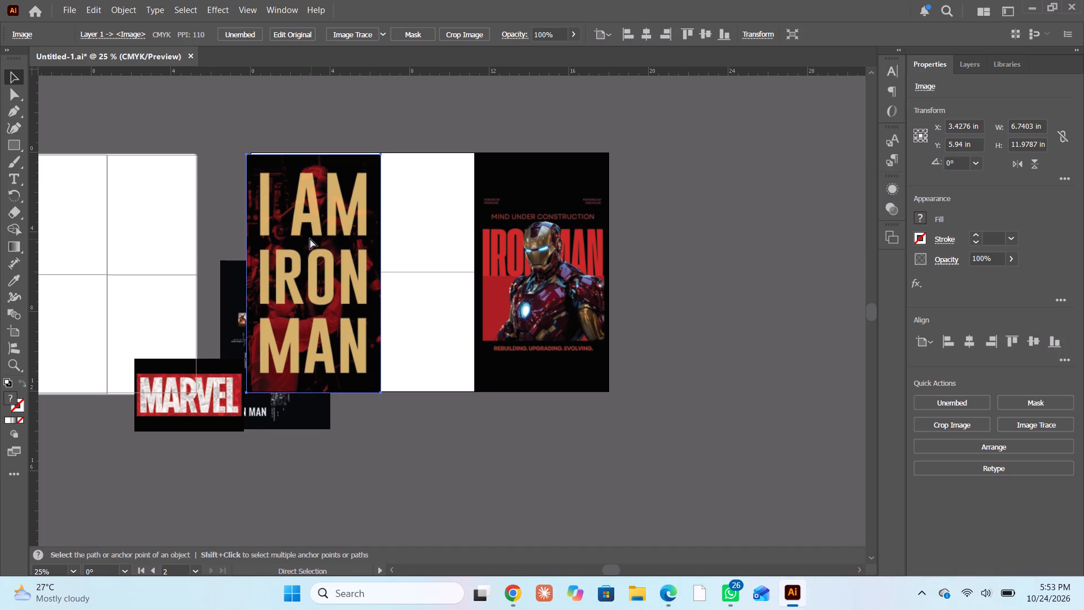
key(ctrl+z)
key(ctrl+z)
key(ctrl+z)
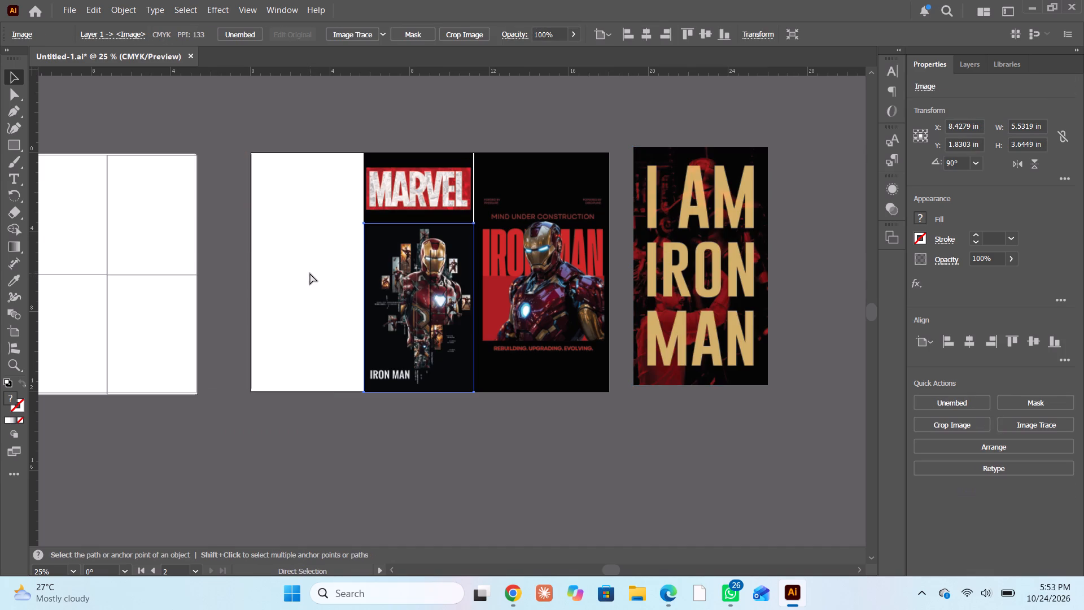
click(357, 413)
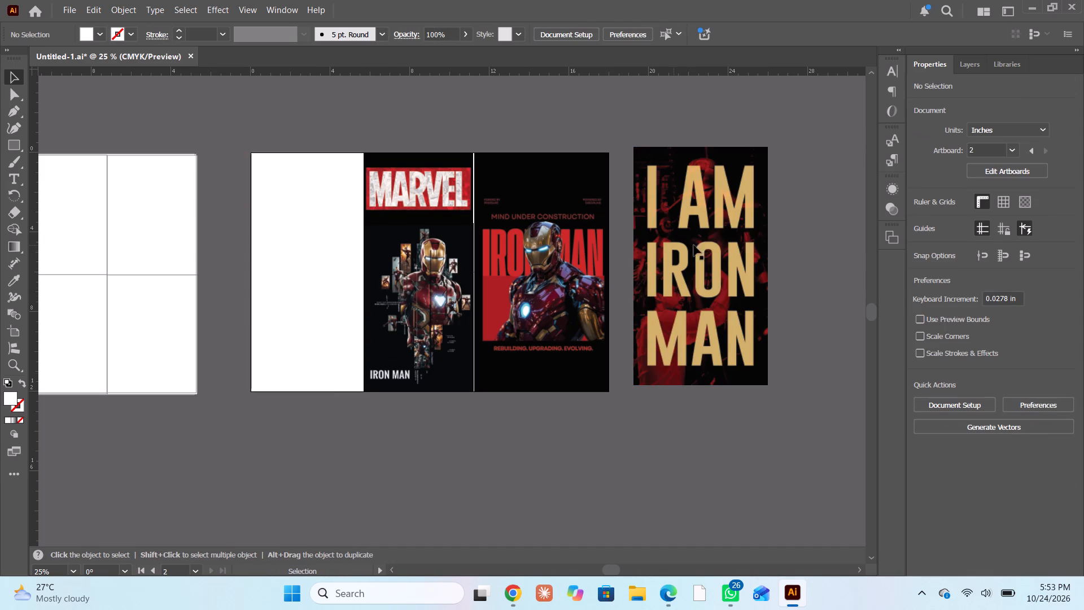
Try the I AM IRON MAN poster in the artboard's empty left column, and set it down over the artboard's lower-left corner.
drag(716, 242, 317, 249)
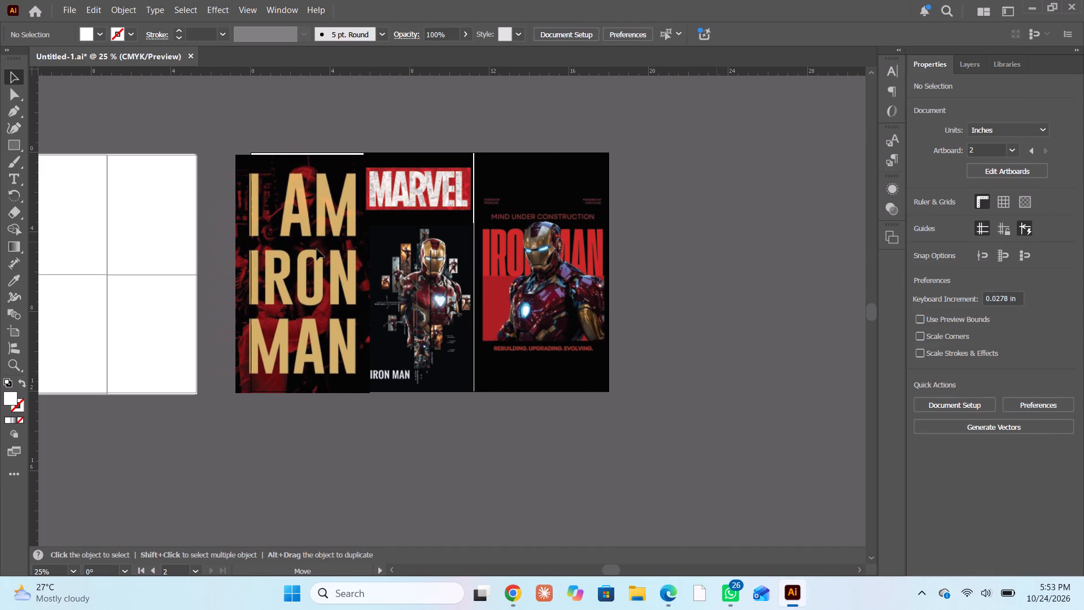
drag(317, 249, 320, 247)
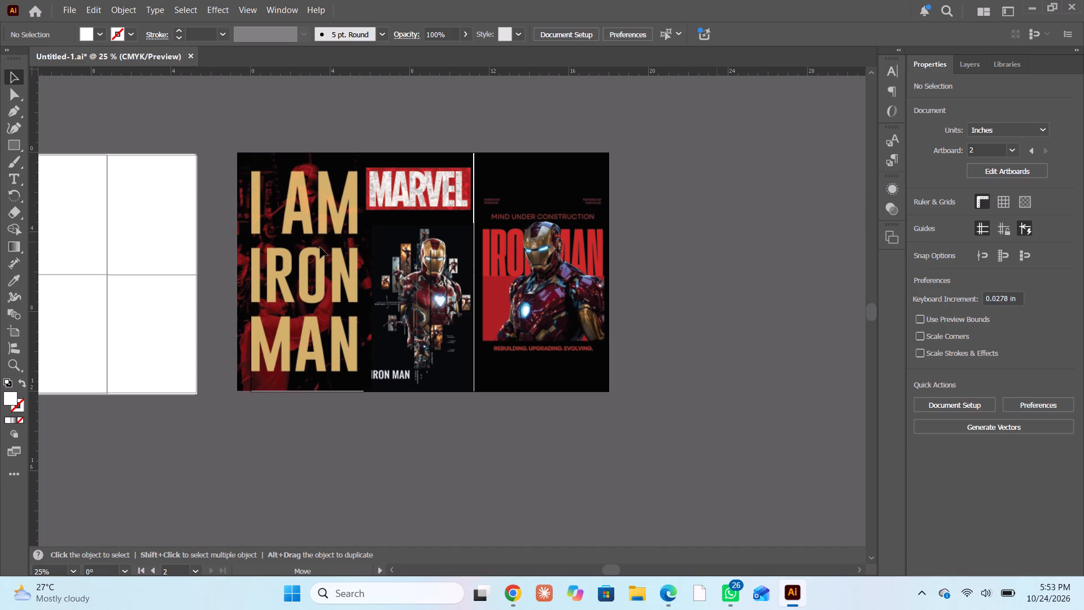
drag(320, 247, 320, 247)
drag(309, 259, 267, 435)
Shift the Iron Man collage aside and move the white rectangle behind it to the canvas below the artboard.
drag(396, 295, 340, 281)
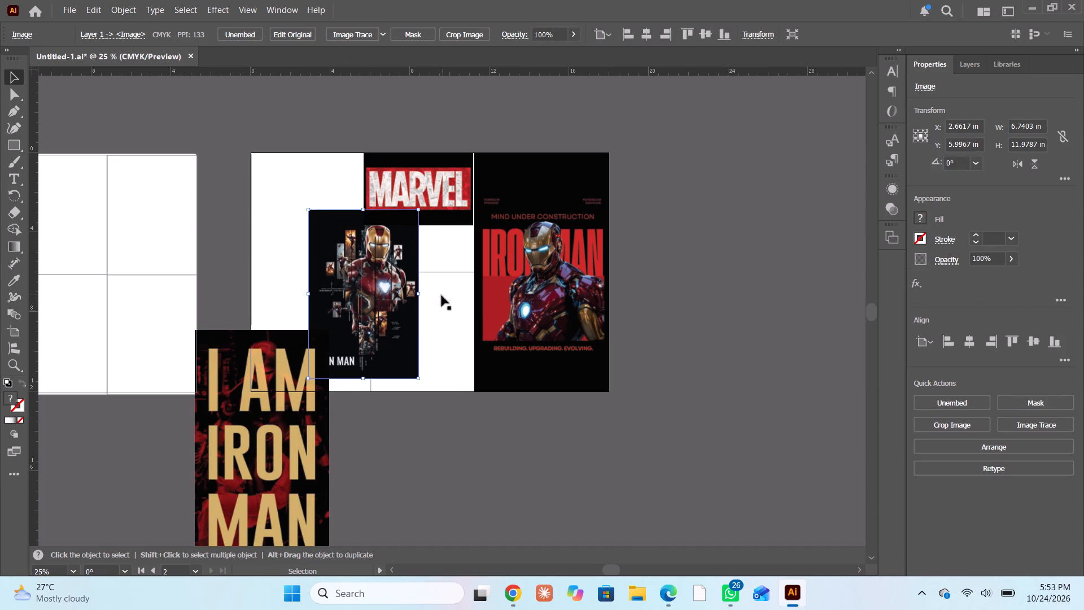
drag(433, 264, 467, 324)
click(439, 272)
drag(450, 304, 390, 475)
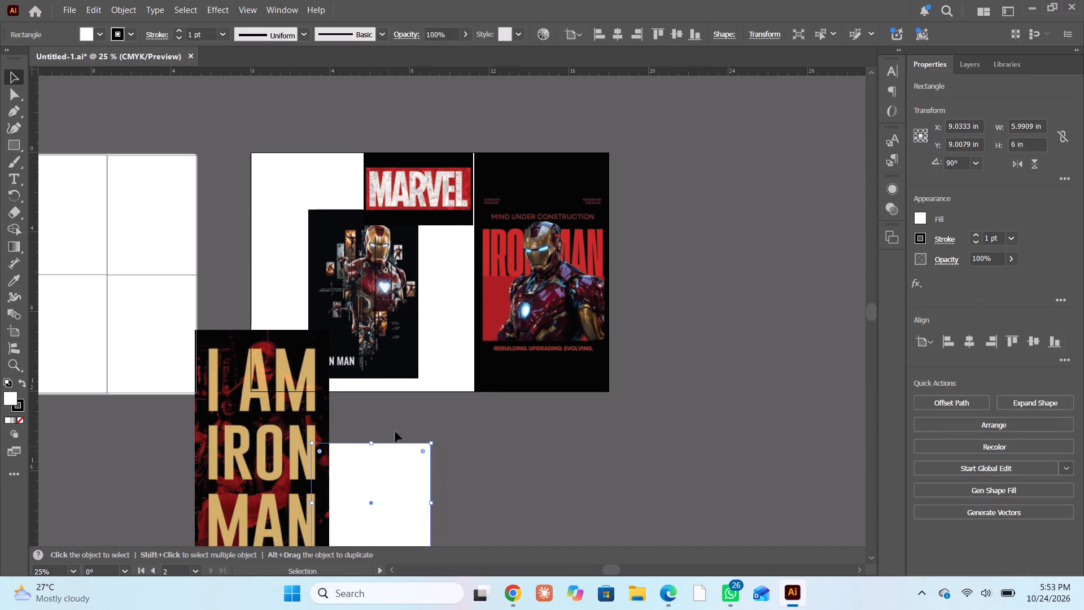
Fit the Iron Man collage back under the Marvel logo at about X 8.43 in, Y 7.87 in, and check its lower edge.
drag(373, 321, 413, 339)
scroll(403, 341, down, 2)
alt+scroll(391, 304, up, 3)
drag(425, 280, 466, 264)
scroll(467, 263, up, 13)
drag(454, 296, 453, 304)
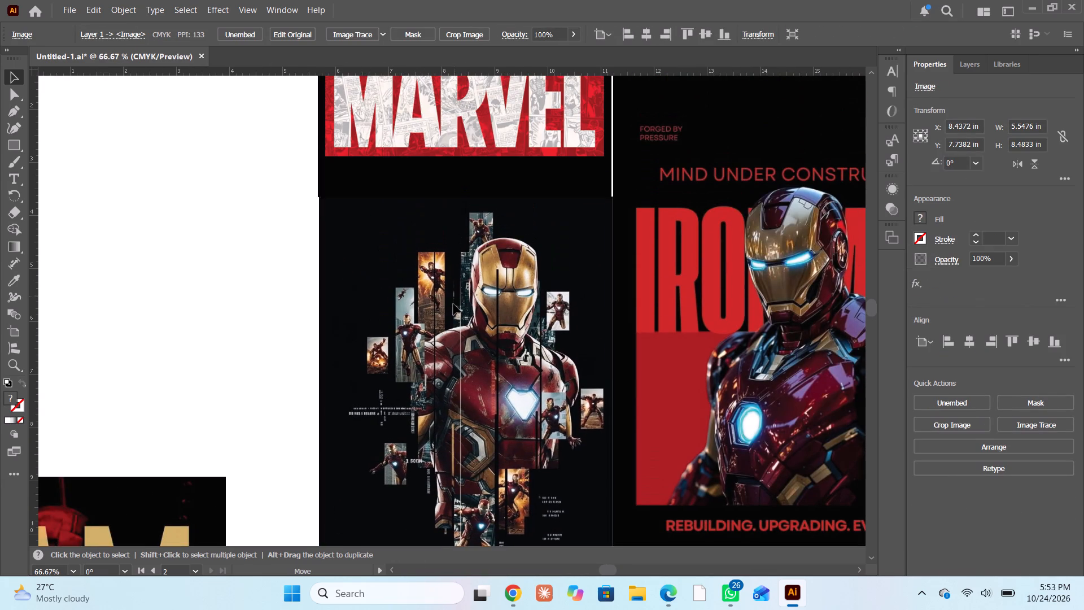
drag(453, 304, 453, 303)
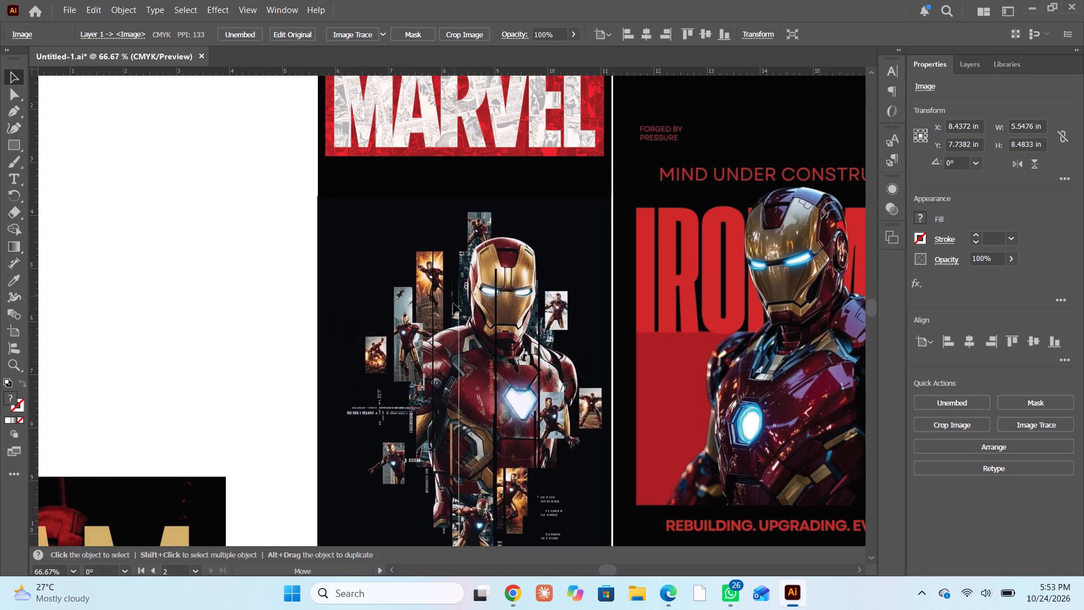
drag(453, 303, 456, 304)
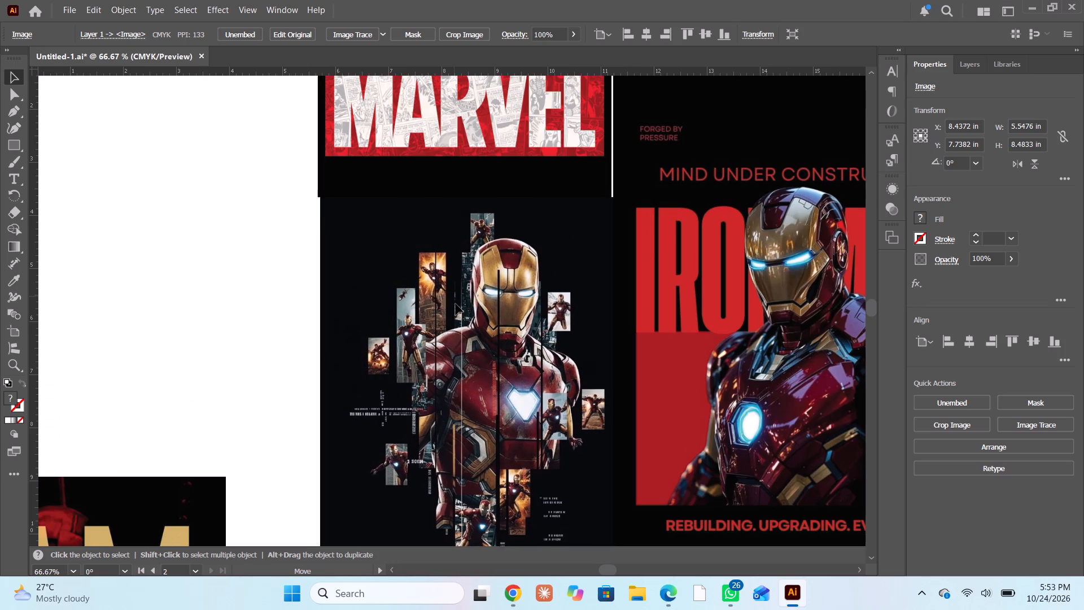
drag(456, 304, 454, 303)
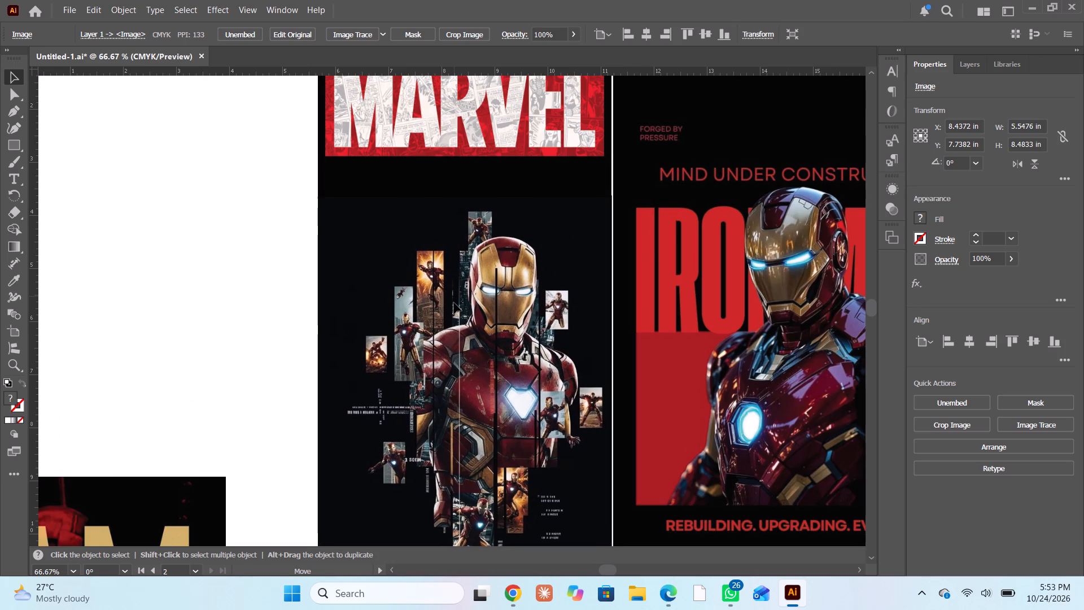
drag(454, 303, 453, 303)
scroll(444, 303, down, 2)
scroll(444, 303, up, 1)
scroll(444, 303, down, 9)
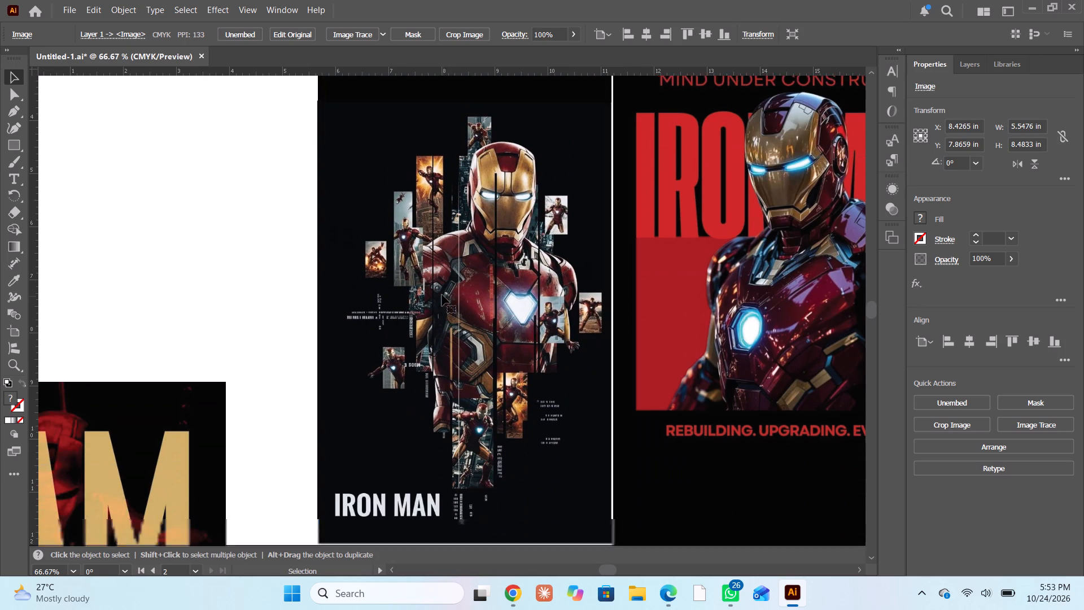
scroll(442, 295, down, 1)
click(313, 525)
Select the Marvel logo and the Iron Man collage together and nudge them slightly right toward the adjacent poster.
scroll(344, 442, up, 1)
scroll(344, 441, down, 2)
scroll(344, 441, up, 5)
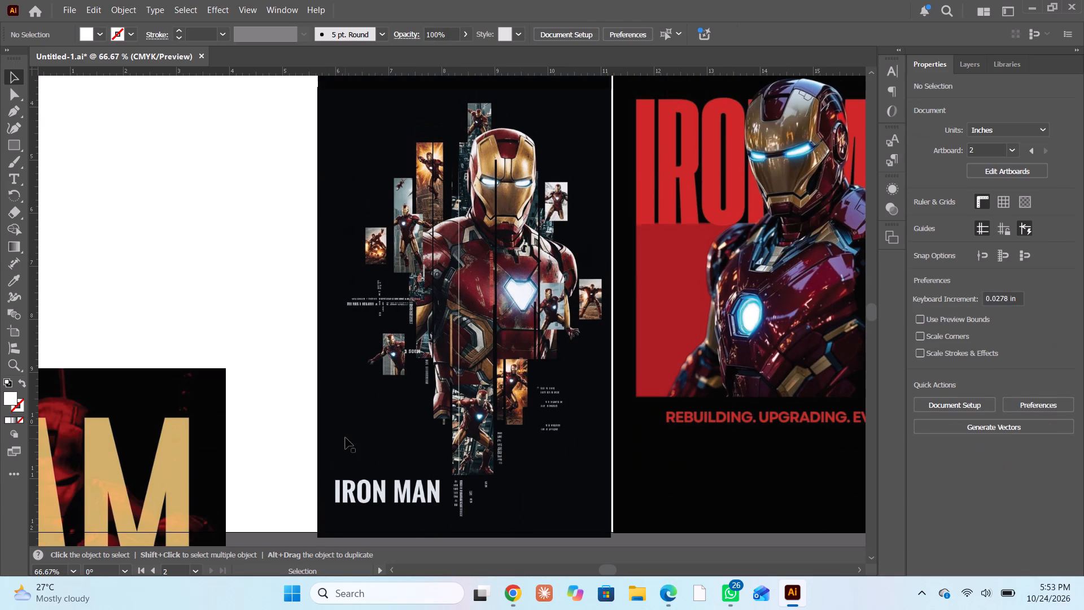
scroll(346, 438, up, 8)
scroll(246, 252, up, 7)
drag(242, 232, 397, 370)
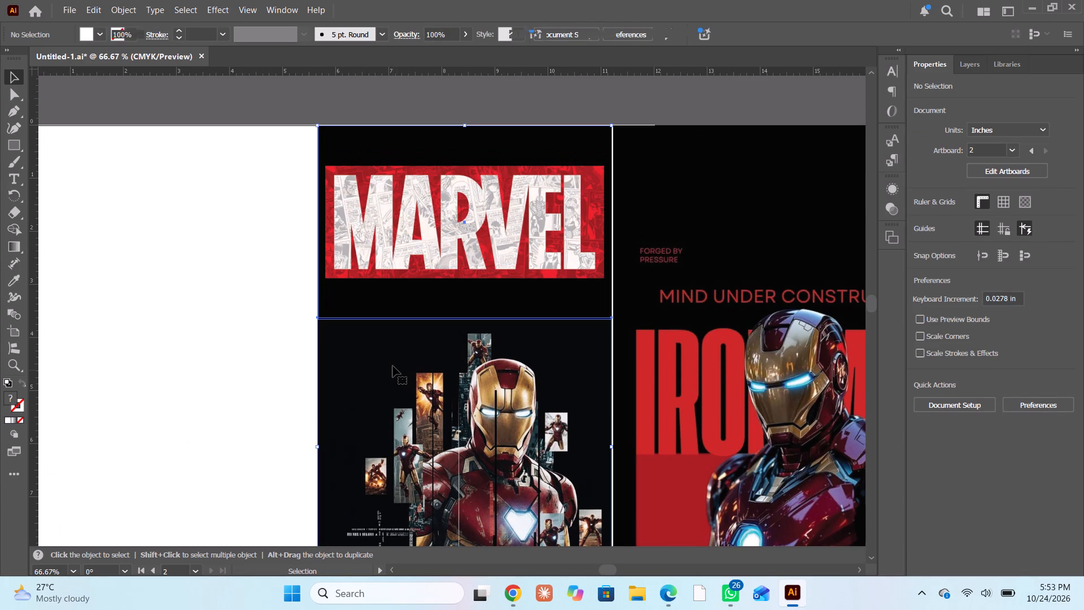
key(Right)
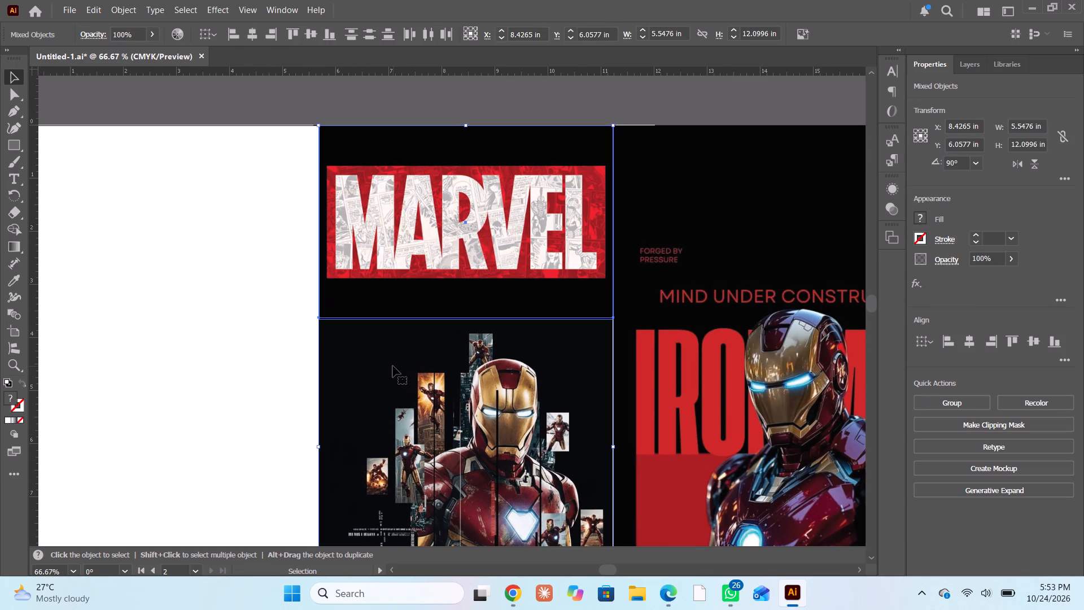
Nudge the selected Marvel logo and Iron Man collage slightly up together, and review the whole artboard.
key(Up)
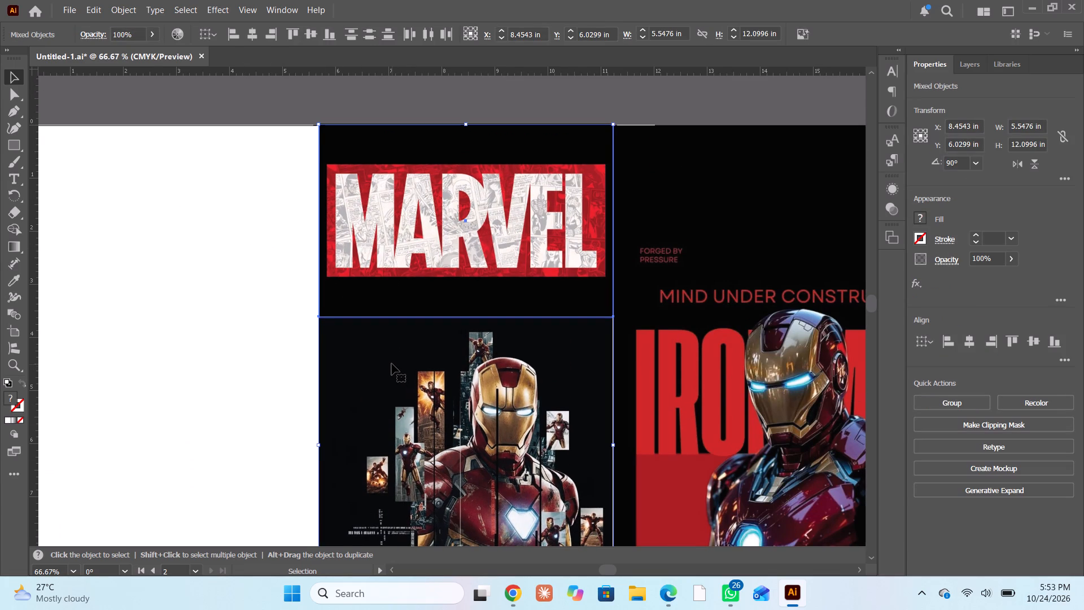
click(212, 324)
scroll(254, 187, down, 14)
alt+scroll(298, 211, down, 2)
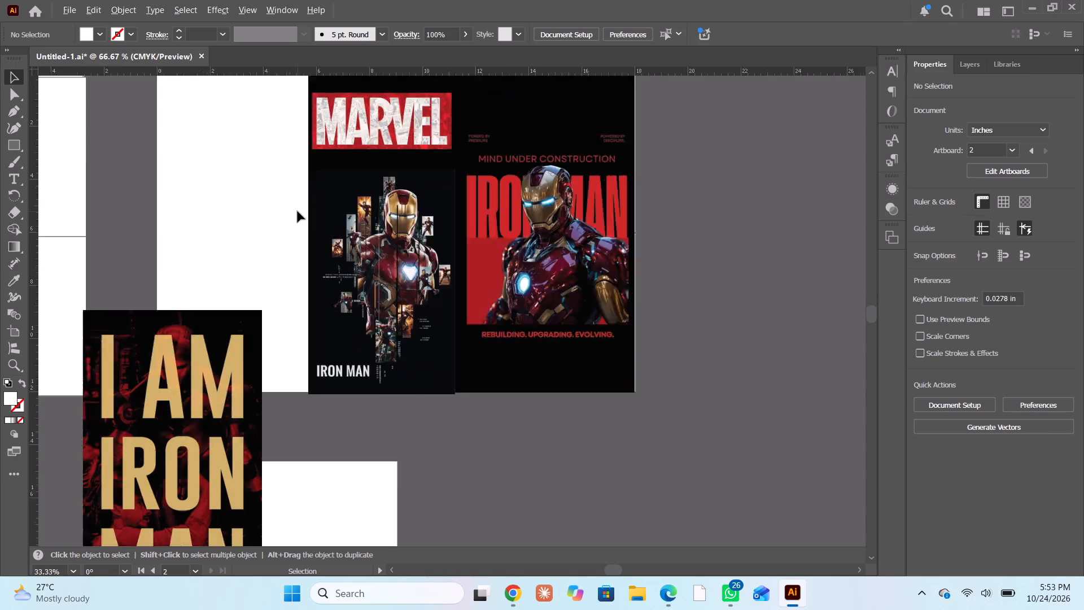
alt+scroll(298, 211, down, 1)
scroll(256, 354, right, 1)
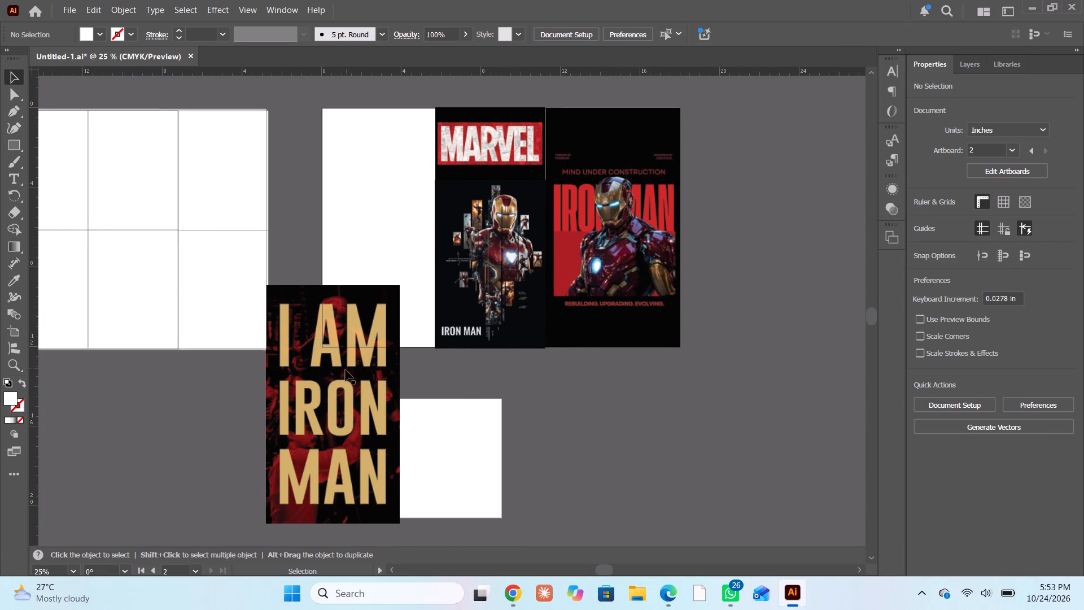
scroll(364, 314, up, 6)
alt+scroll(499, 221, up, 2)
Shift the Marvel logo sideways against the neighbouring red IRON MAN poster, at about X 8.45 in, Y 1.80 in.
click(501, 267)
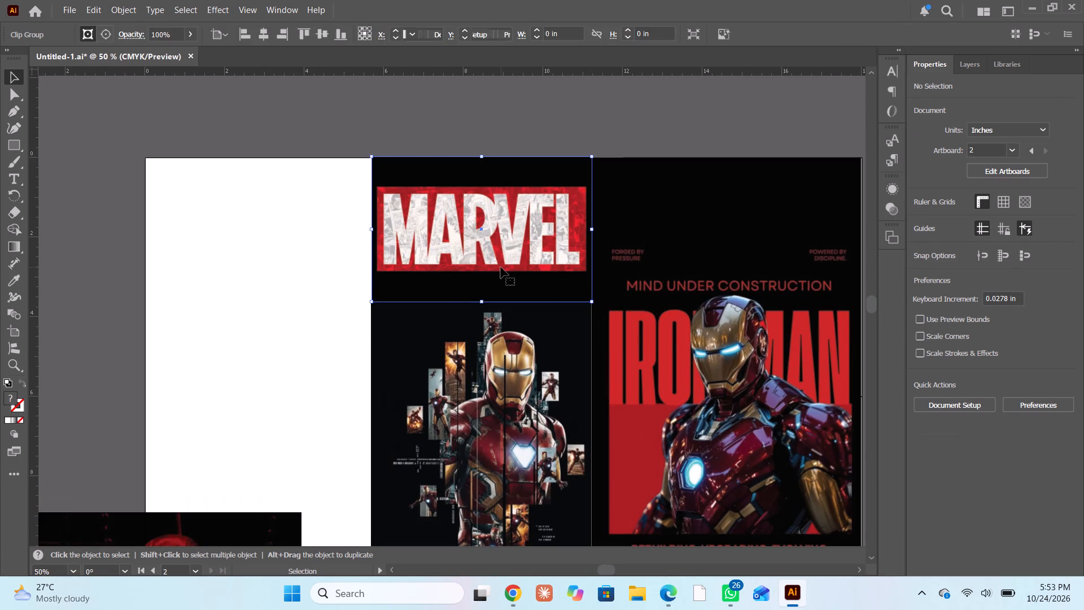
click(316, 327)
click(445, 253)
key(Left)
click(499, 141)
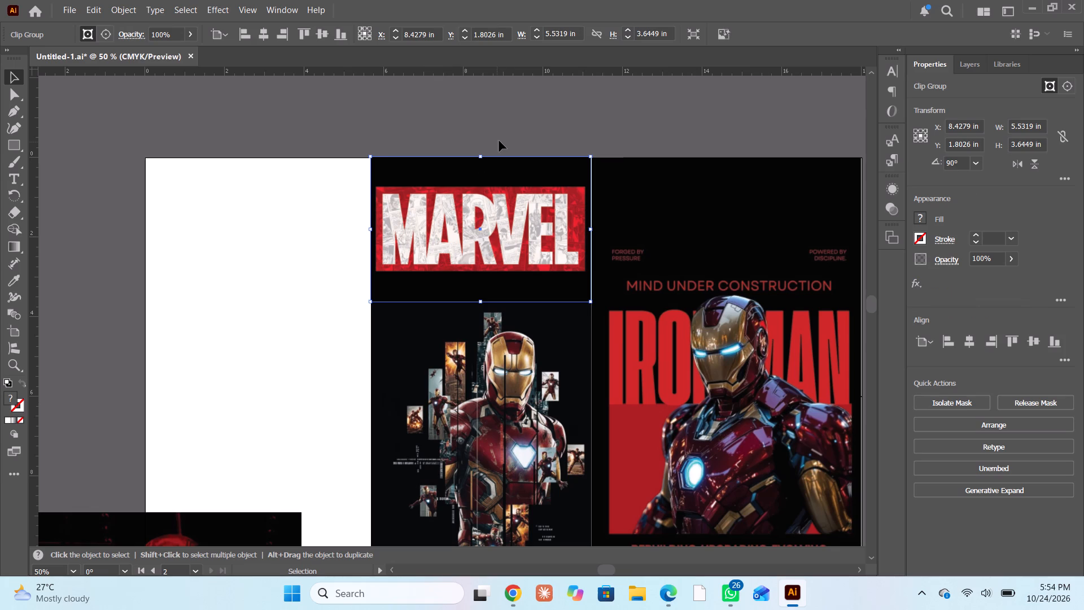
alt+scroll(584, 258, up, 6)
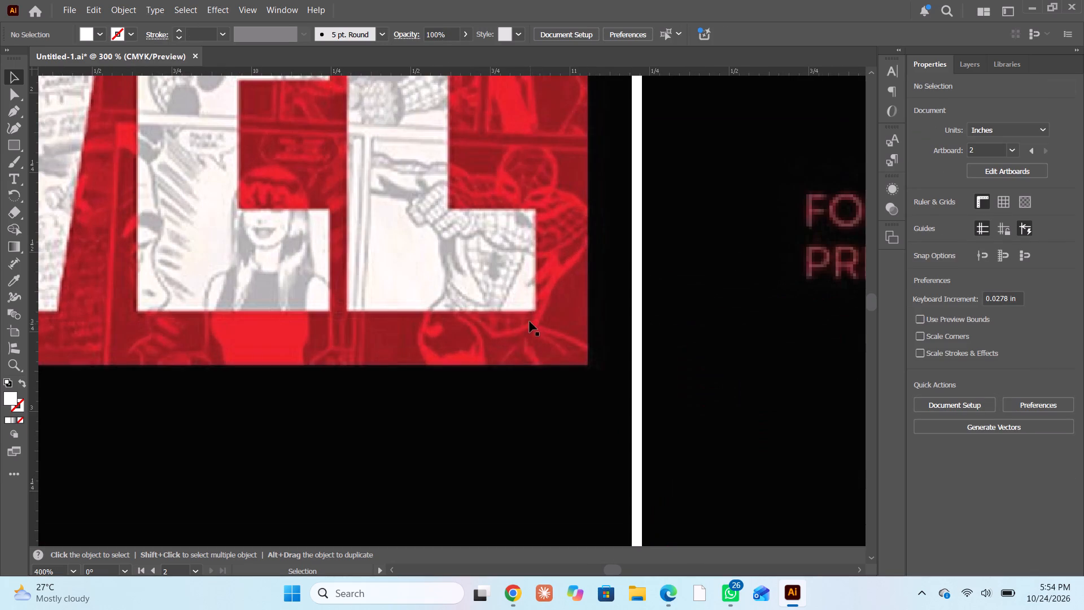
scroll(530, 321, down, 12)
scroll(535, 306, up, 1)
scroll(535, 306, down, 2)
drag(526, 324, 531, 324)
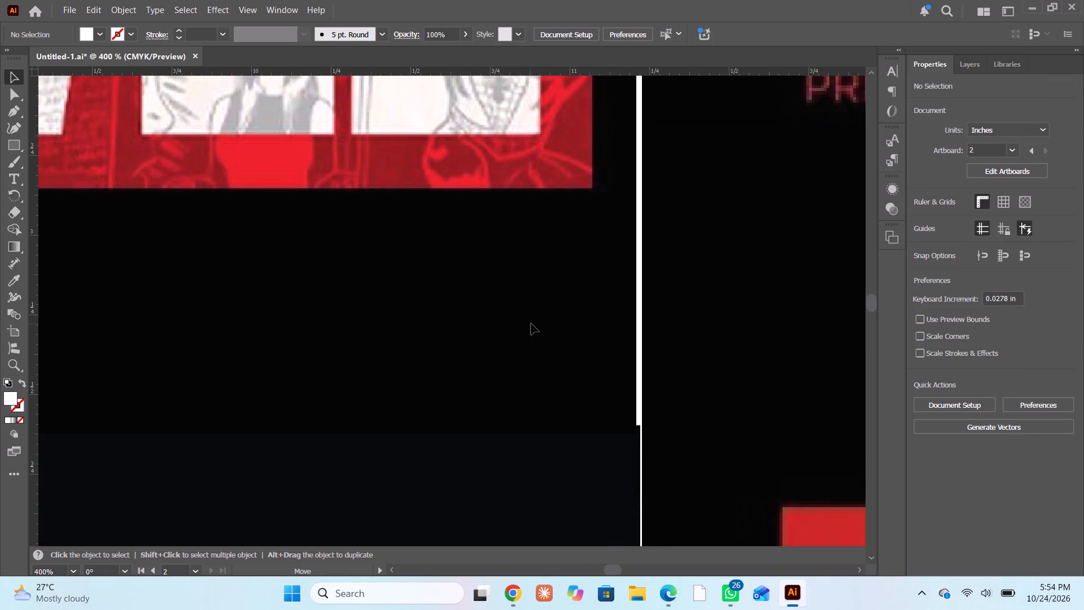
drag(531, 324, 534, 324)
alt+scroll(465, 319, down, 5)
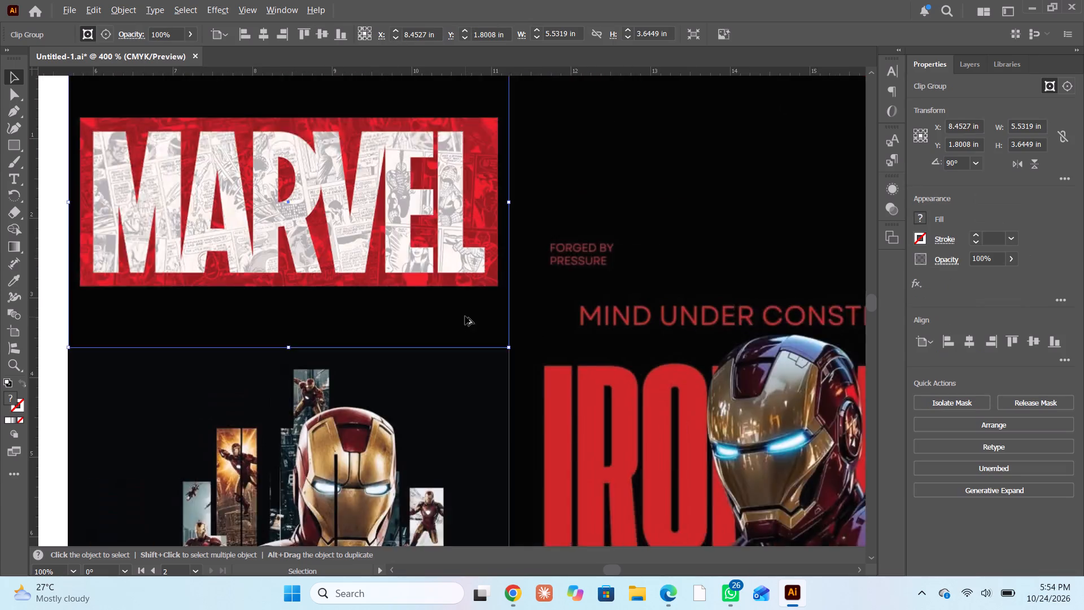
alt+scroll(465, 316, down, 2)
click(303, 129)
Move the I AM IRON MAN poster out of the second artboard and over the first one, at about X -5.74 in, Y 8.93 in.
scroll(308, 164, down, 7)
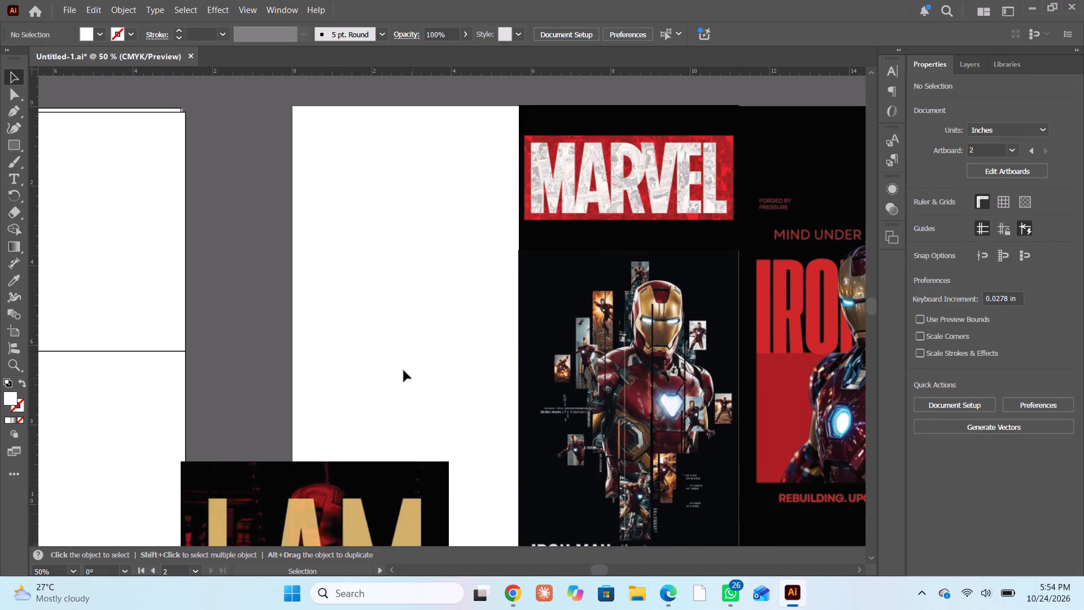
scroll(404, 371, down, 3)
alt+scroll(357, 294, down, 2)
alt+scroll(348, 404, up, 2)
drag(374, 457, 427, 195)
scroll(407, 289, up, 11)
drag(387, 356, 303, 223)
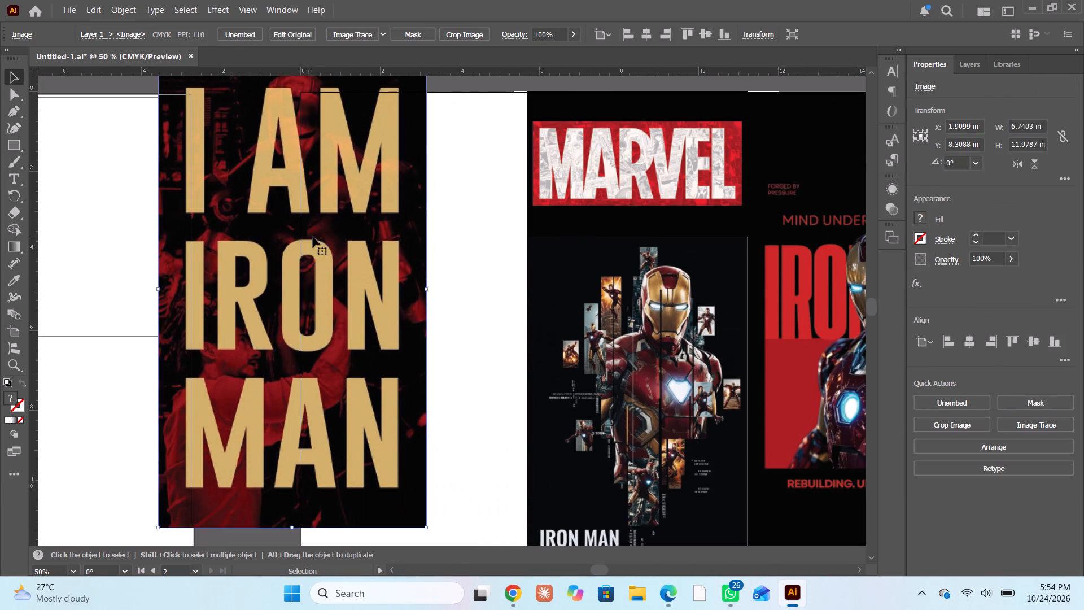
drag(317, 233, 97, 392)
Move the white rectangle into the second artboard's empty column, flush with the artboard's left edge at about X 3.00 in, Y 2.57 in.
scroll(361, 219, down, 6)
alt+scroll(399, 210, down, 3)
drag(457, 380, 425, 172)
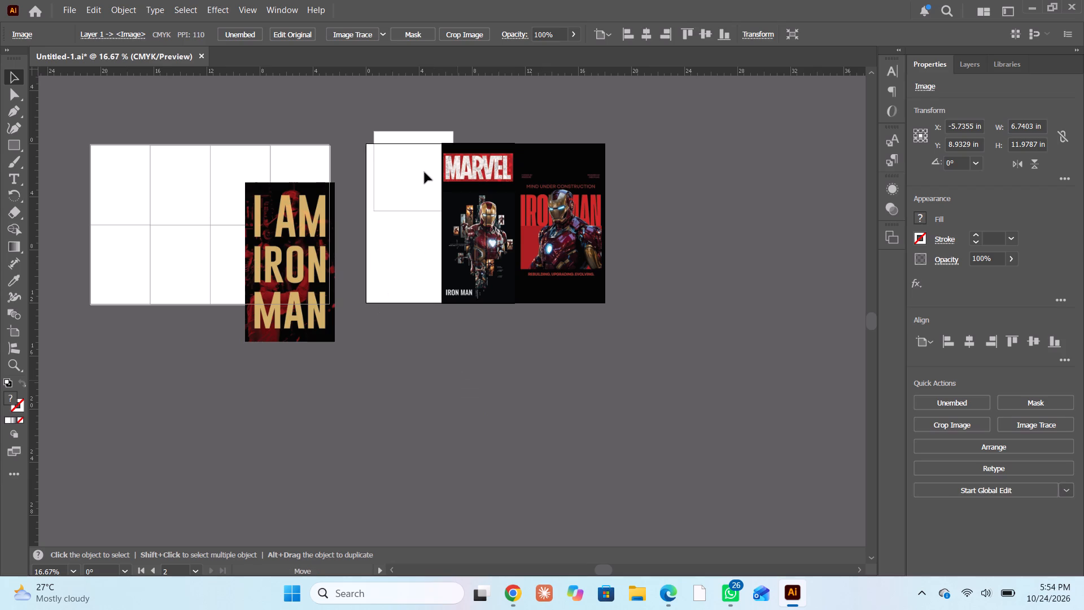
drag(425, 172, 419, 176)
alt+scroll(395, 187, up, 3)
drag(377, 178, 371, 190)
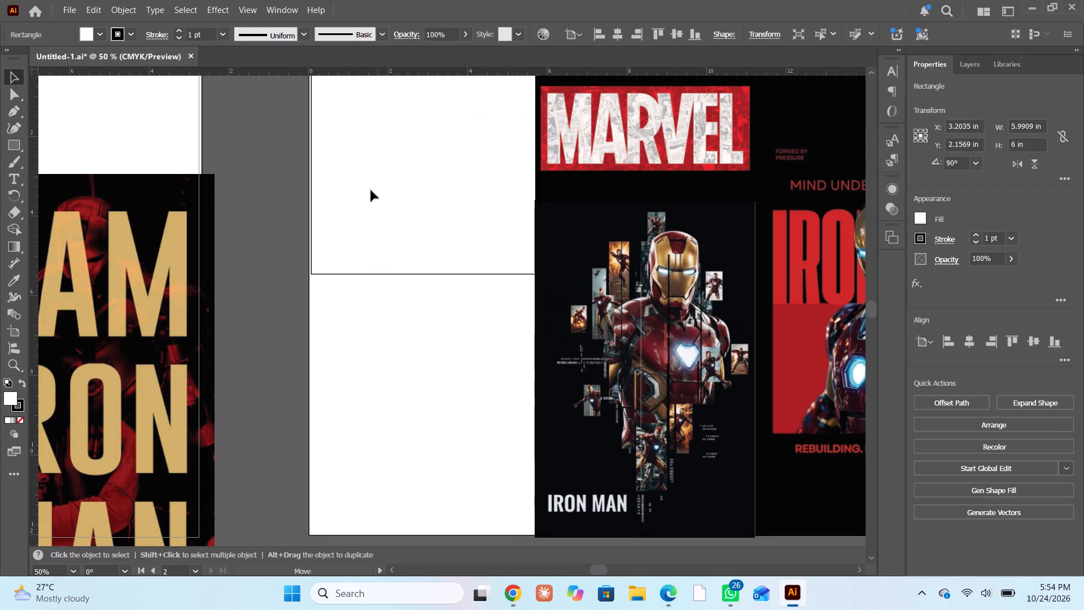
drag(371, 190, 369, 194)
scroll(495, 166, up, 3)
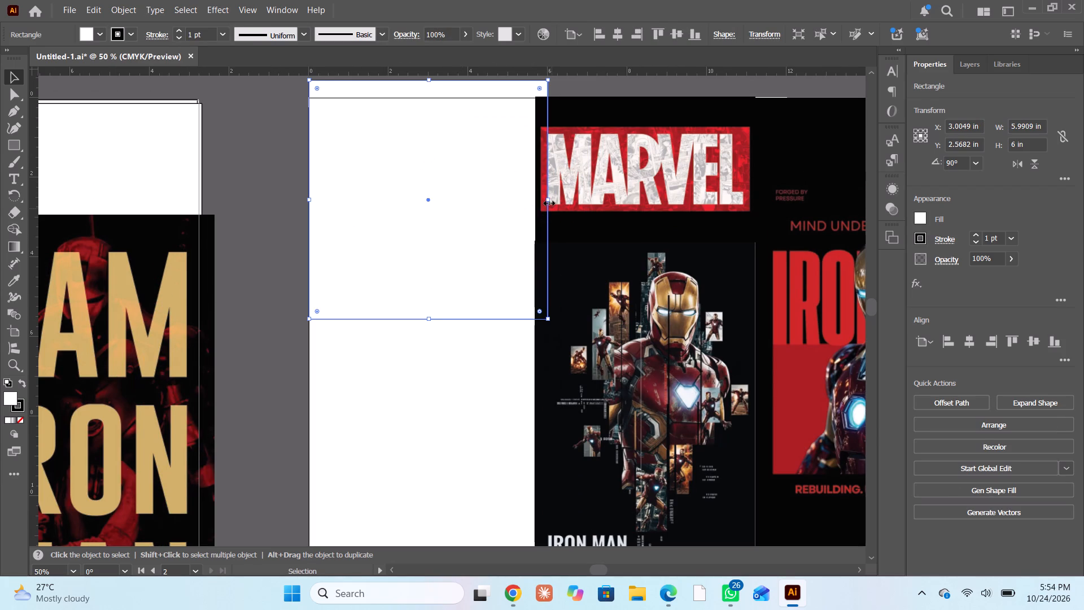
Resize the white rectangle to fill the empty column beside the Marvel logo and collage, about 5.65 in wide and 11.97 in high.
drag(548, 202, 534, 211)
scroll(355, 387, down, 7)
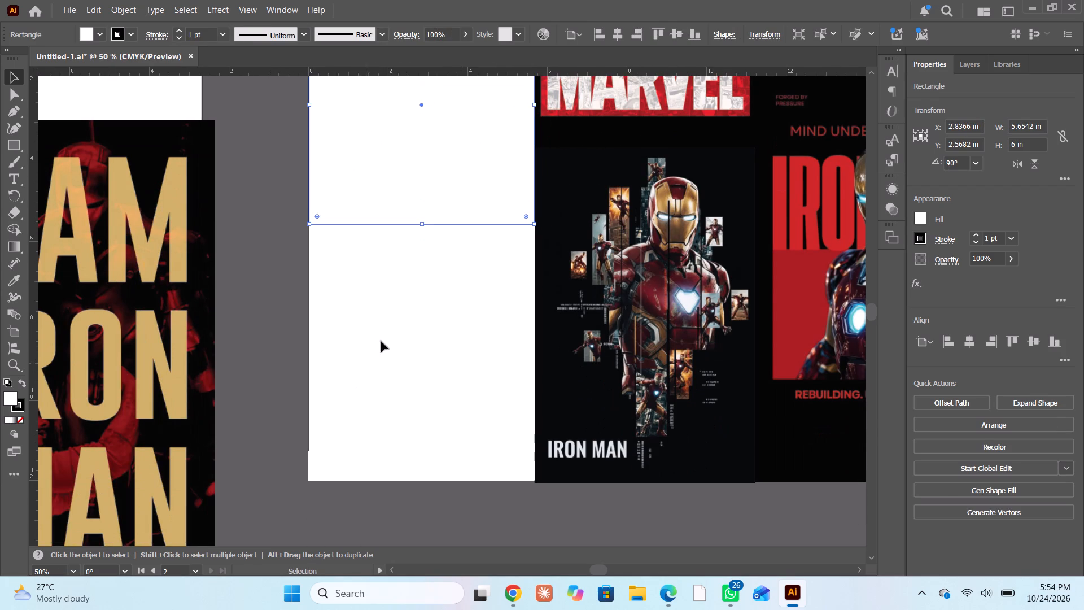
drag(421, 226, 385, 476)
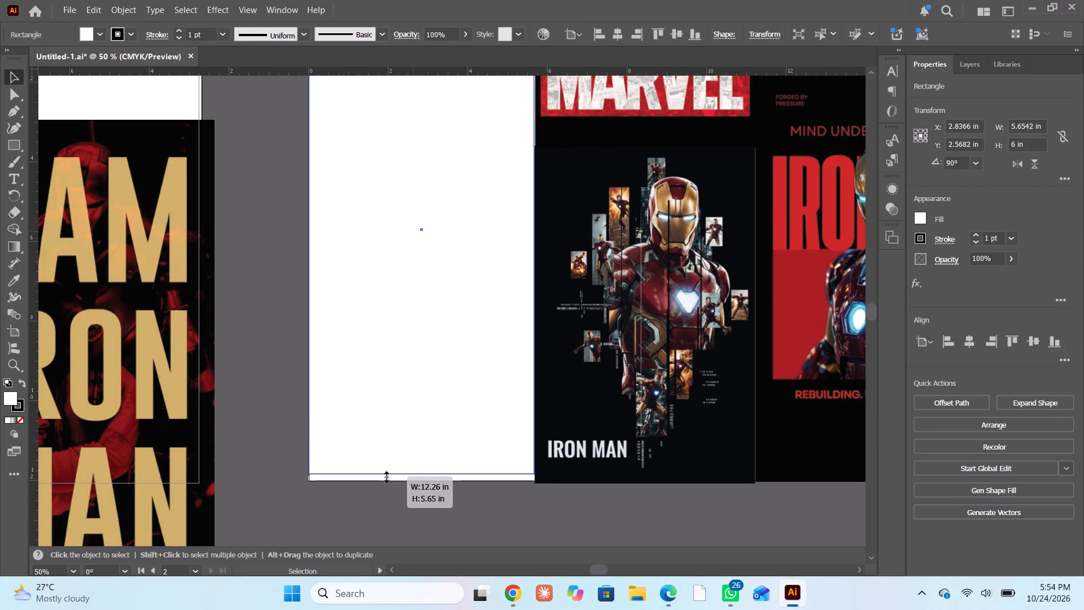
drag(385, 476, 378, 480)
scroll(401, 346, up, 1)
scroll(401, 346, down, 1)
scroll(401, 346, up, 2)
scroll(401, 345, down, 1)
scroll(401, 344, up, 6)
scroll(385, 260, down, 1)
scroll(385, 260, up, 9)
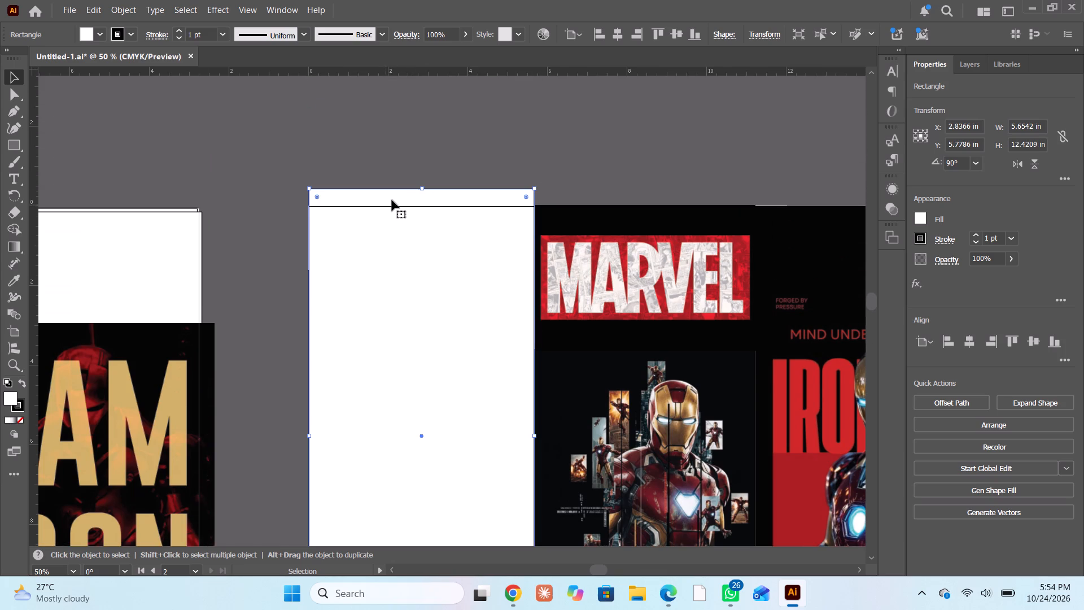
drag(421, 187, 431, 210)
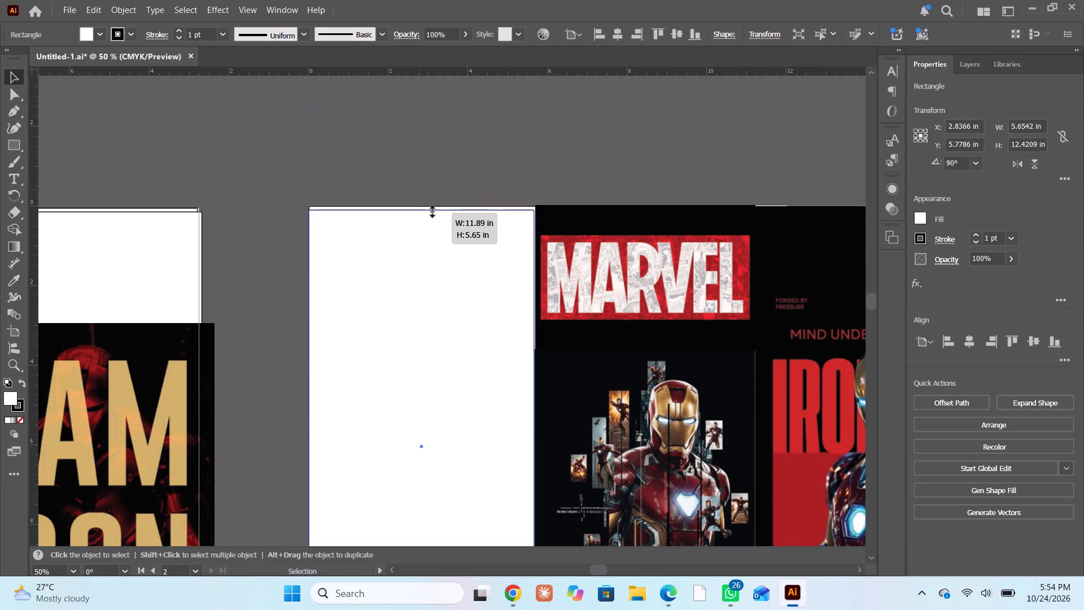
drag(431, 210, 433, 207)
alt+scroll(388, 340, down, 3)
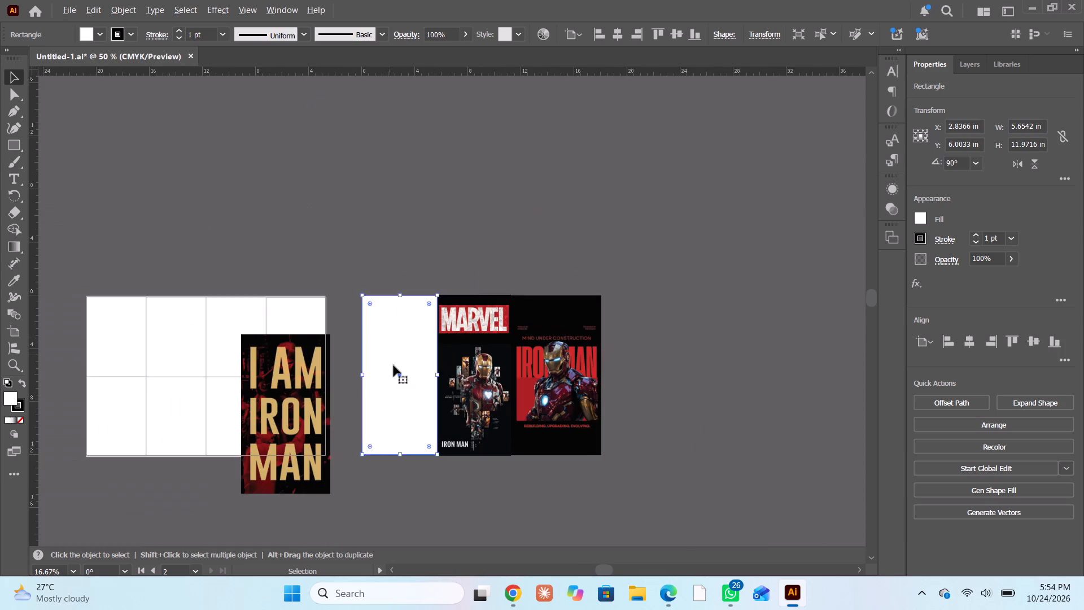
Slide the I AM IRON MAN poster partly over the white rectangle and bring the rectangle to the front.
scroll(394, 391, down, 8)
alt+scroll(393, 358, up, 2)
click(368, 402)
drag(212, 325, 323, 326)
click(400, 323)
right_click(400, 323)
click(437, 510)
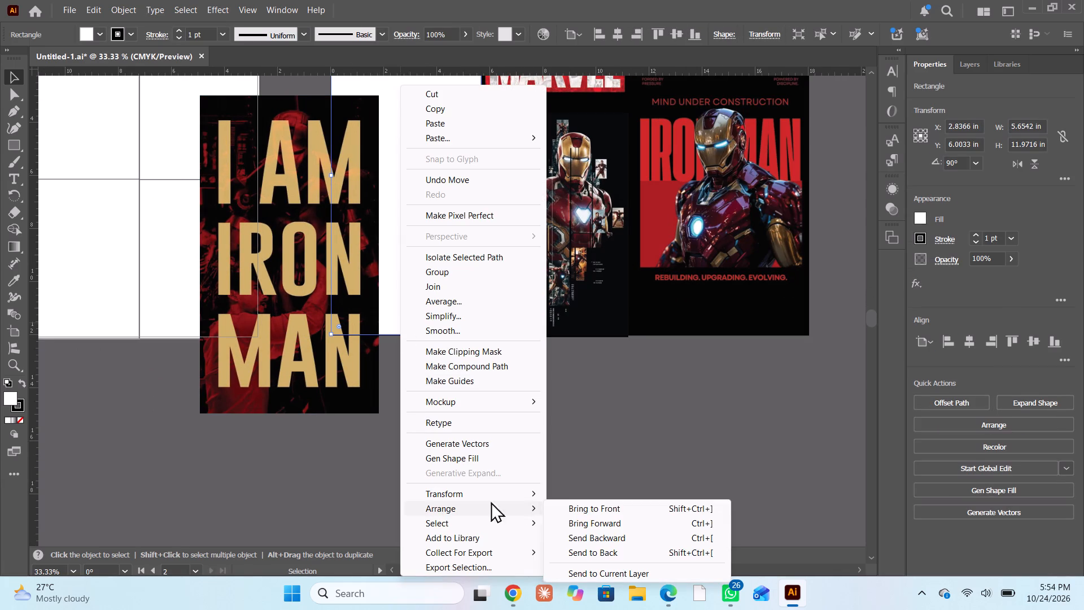
click(572, 502)
Make a clipping mask from the white rectangle and the I AM IRON MAN poster.
click(447, 468)
drag(427, 414, 321, 255)
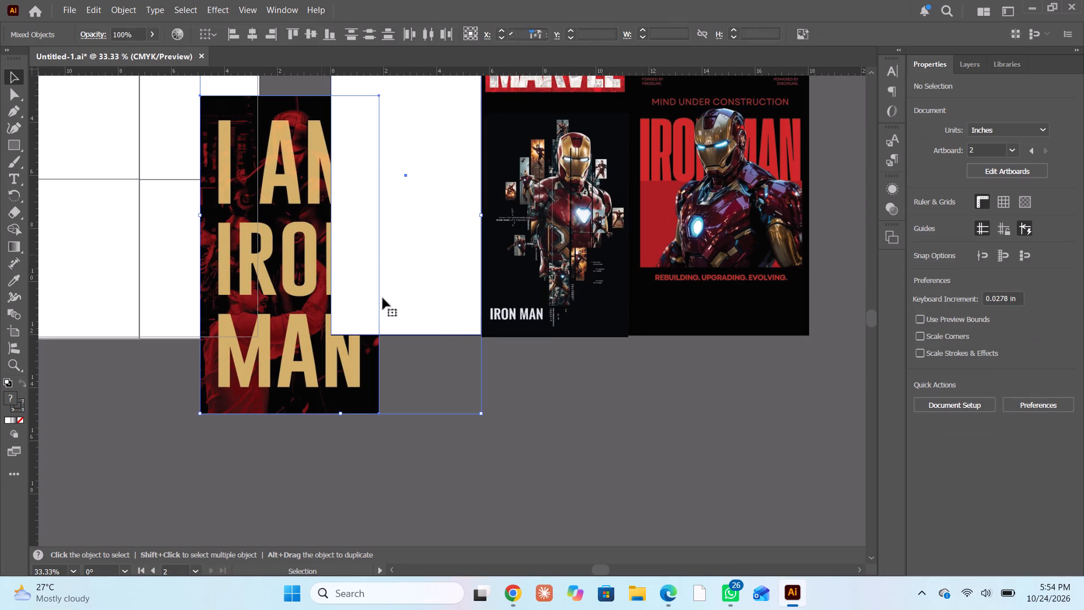
click(984, 421)
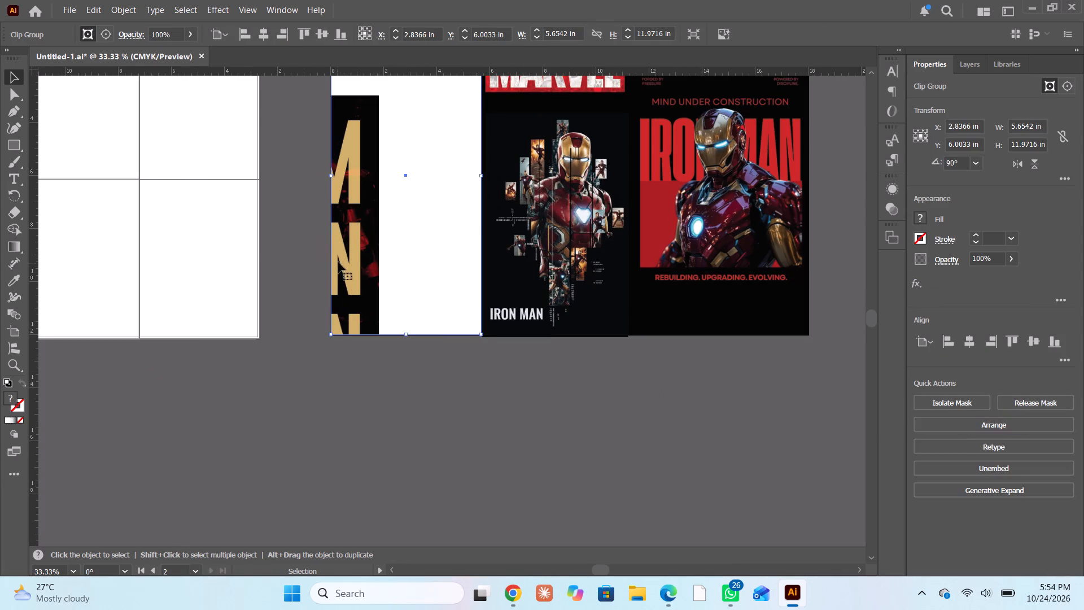
Isolate the clip group and move the poster image inside it to cover the column, at about X 2.92 in, Y 6.06 in.
triple_click(348, 249)
scroll(364, 251, up, 2)
scroll(364, 251, down, 1)
scroll(364, 251, up, 14)
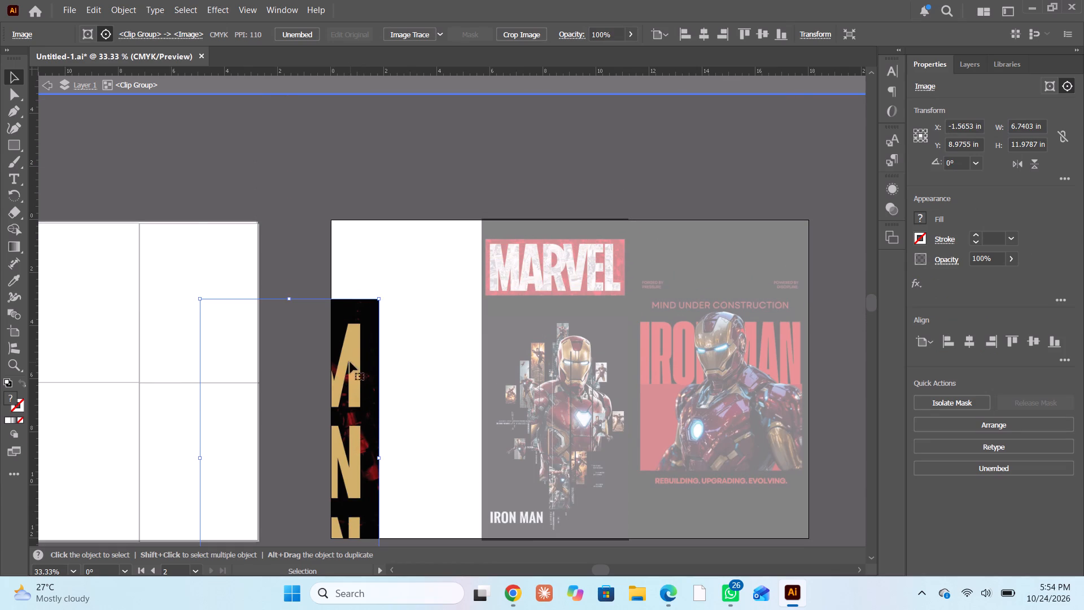
drag(350, 362, 471, 281)
scroll(406, 400, down, 4)
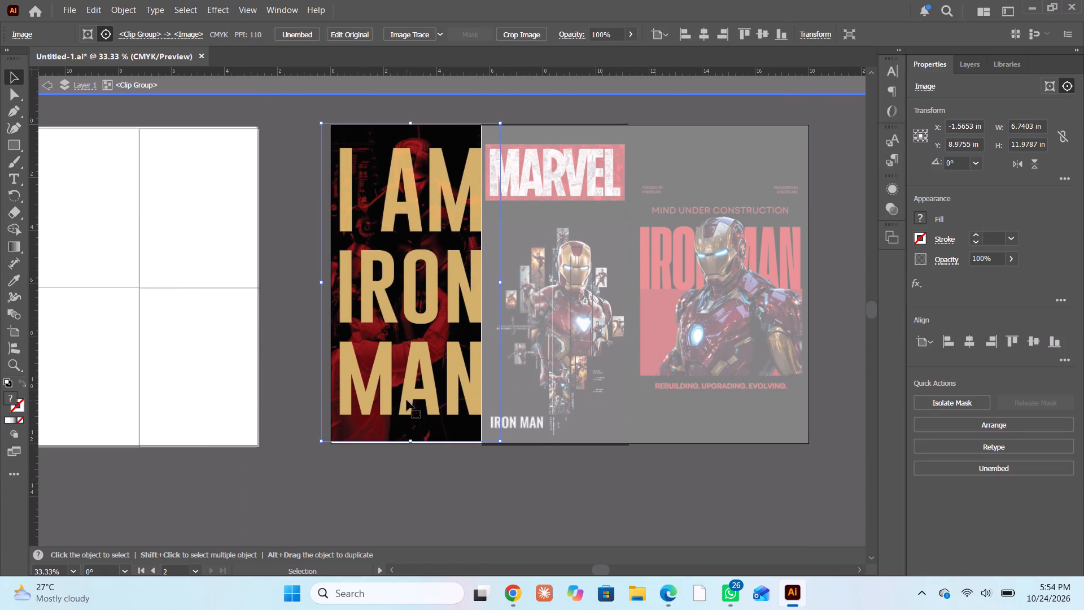
scroll(406, 400, down, 5)
click(406, 362)
scroll(392, 196, up, 3)
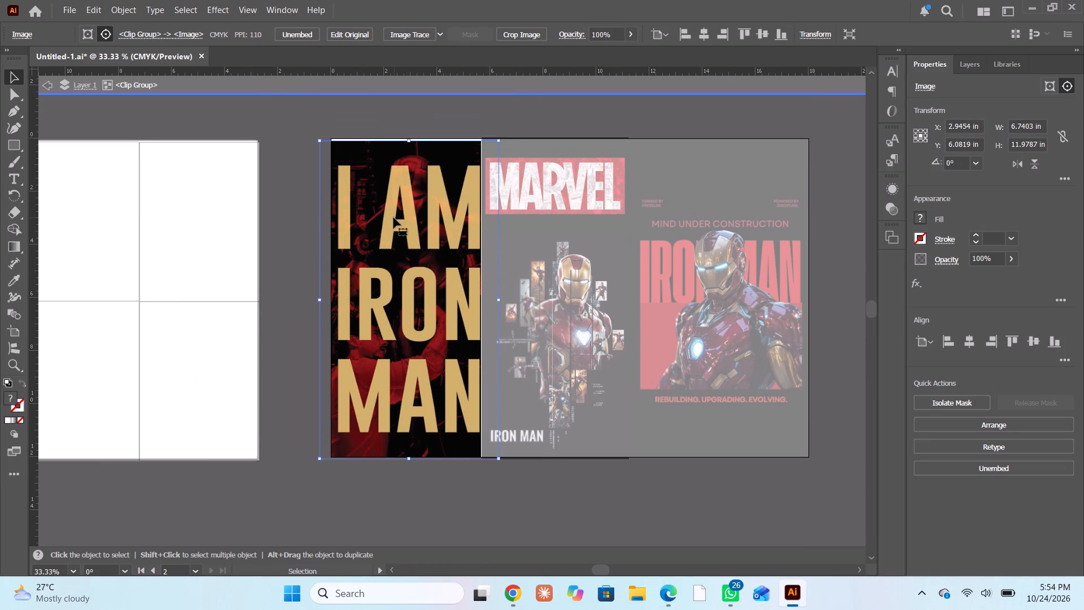
click(394, 217)
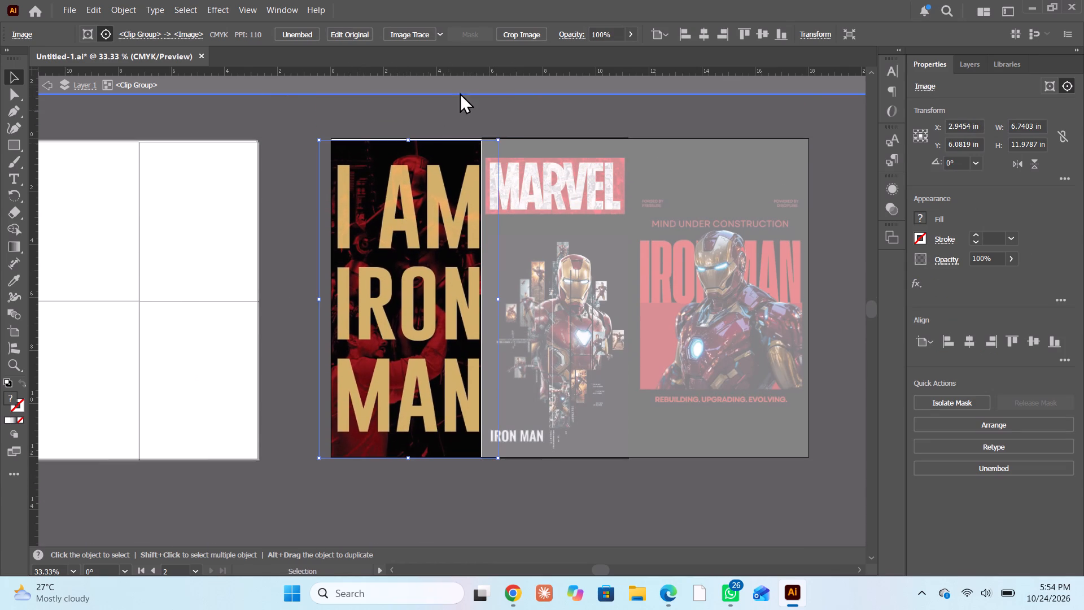
Scale the I AM IRON MAN image inside its mask down to about 6.22 in wide and 11.22 in high.
shift+drag(496, 138, 491, 138)
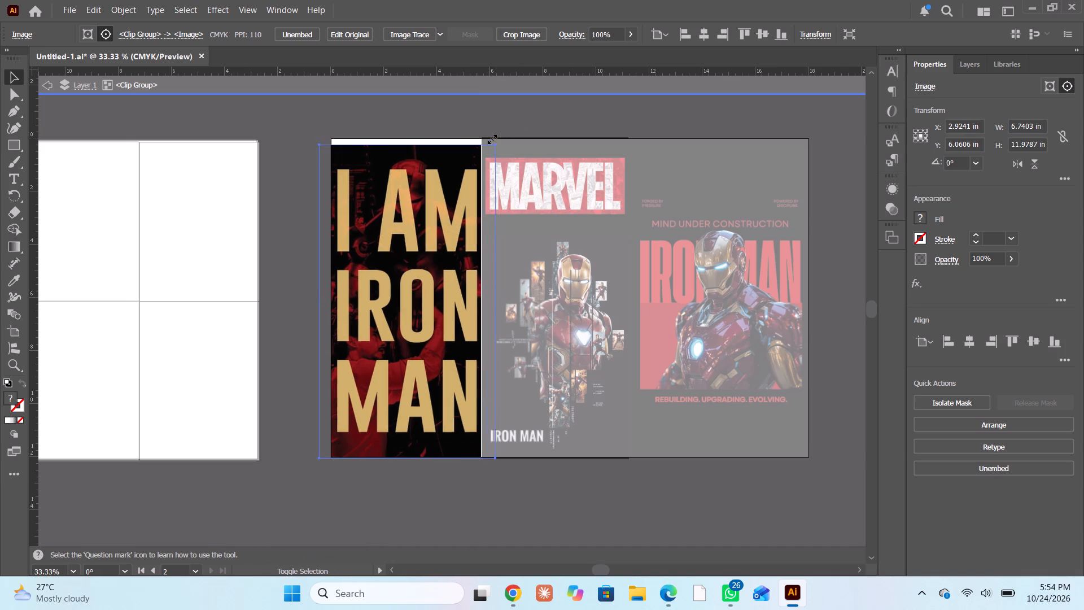
shift+drag(491, 138, 484, 139)
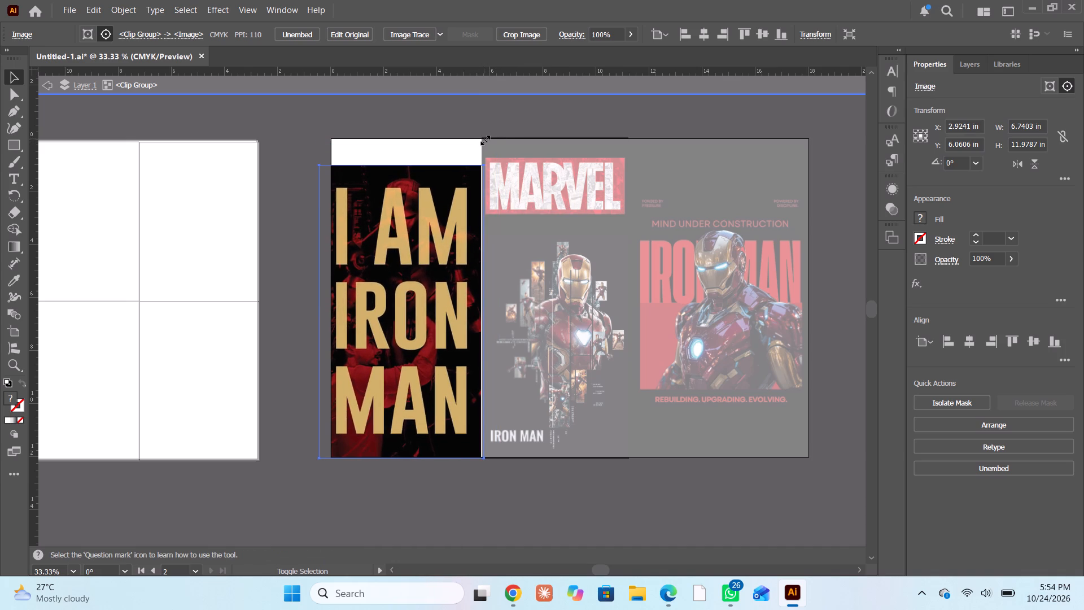
shift+drag(484, 139, 484, 138)
drag(408, 196, 416, 196)
drag(410, 165, 410, 160)
Centre the I AM IRON MAN image within its masked column at about X 2.85 in, Y 5.99 in.
drag(409, 188, 409, 166)
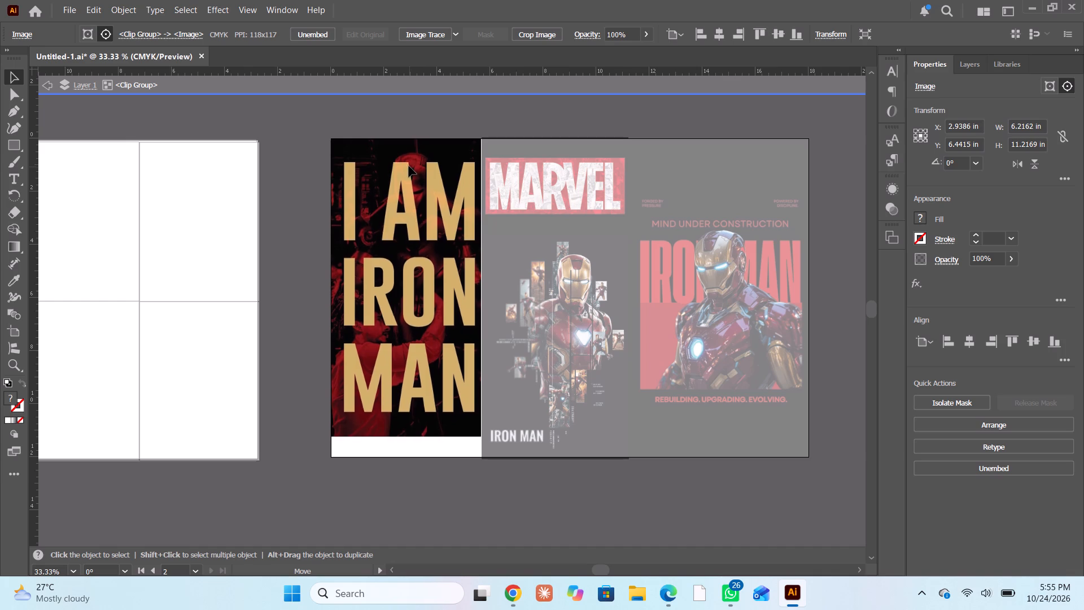
drag(409, 166, 410, 166)
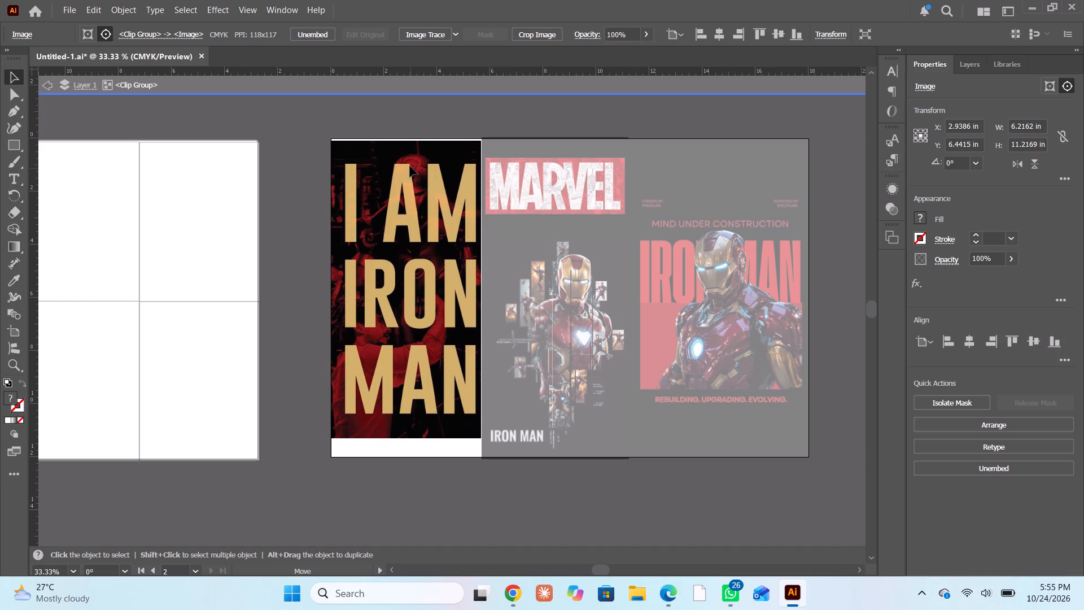
drag(410, 166, 413, 173)
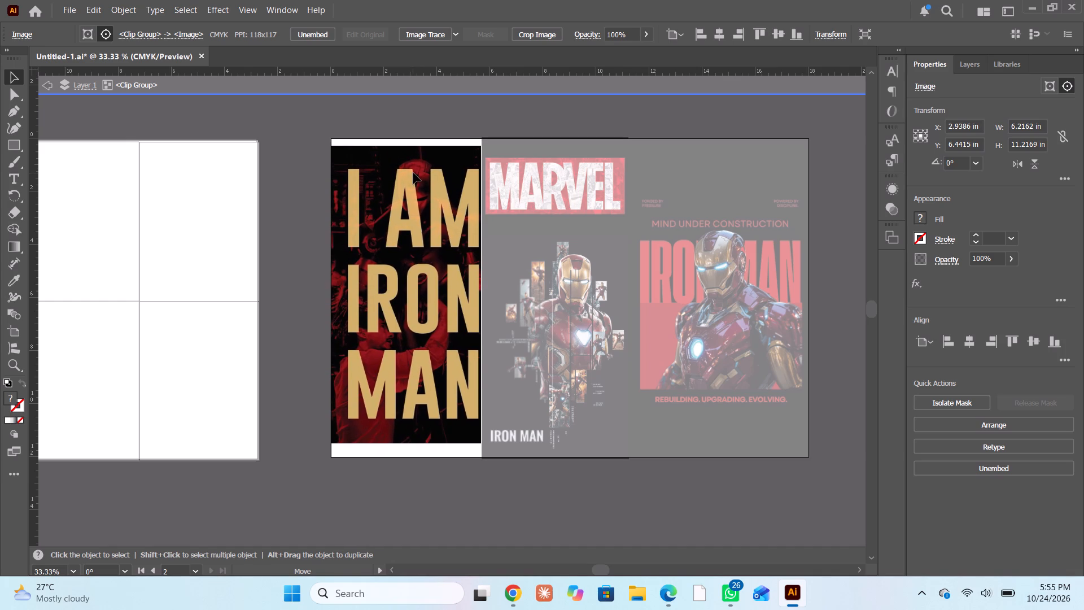
drag(413, 173, 409, 176)
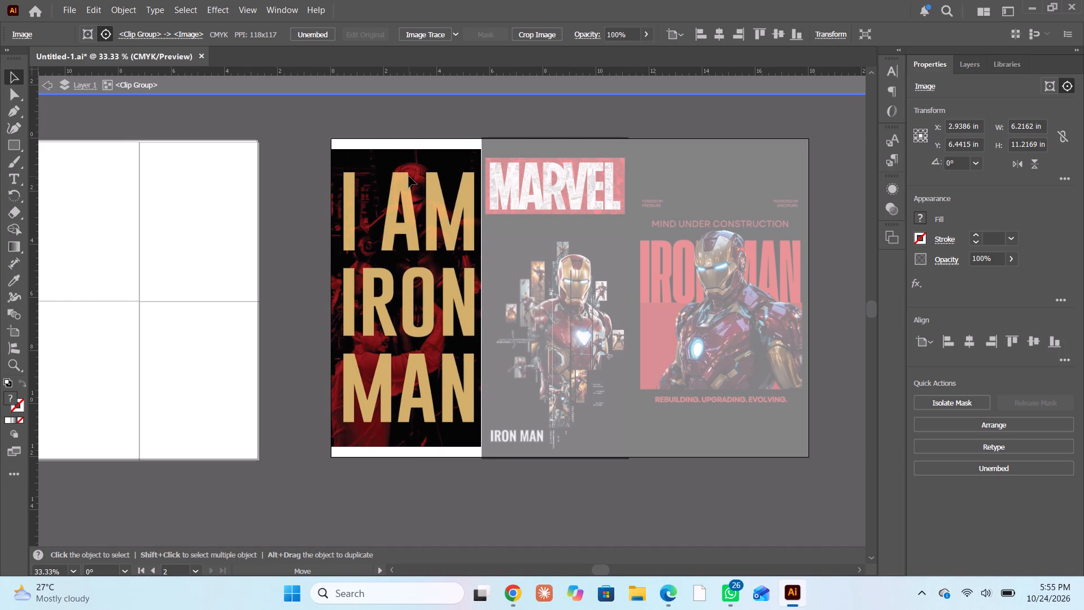
drag(409, 176, 408, 176)
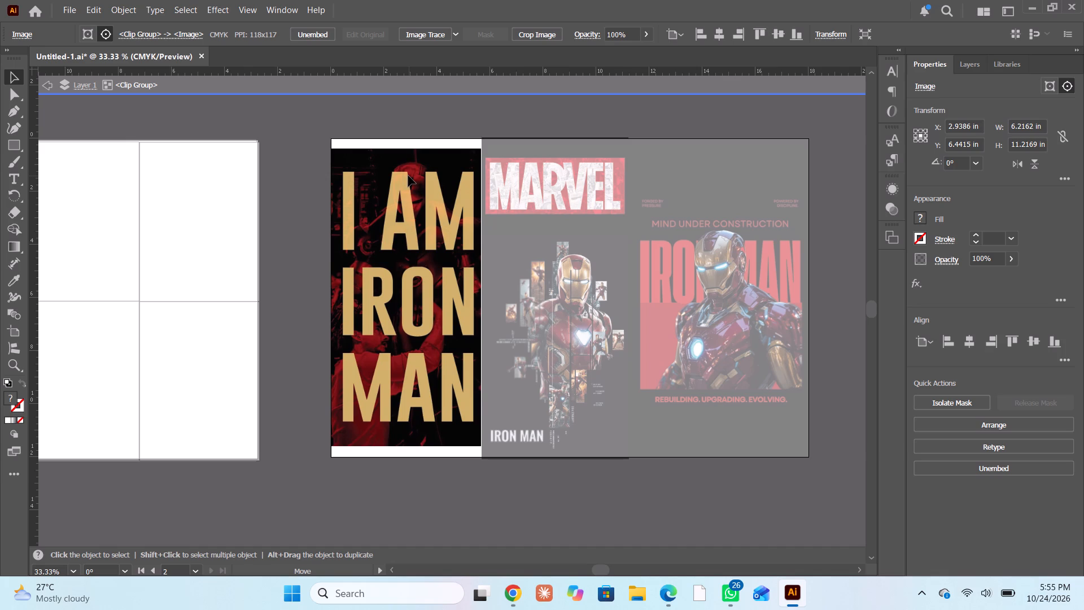
drag(408, 176, 406, 176)
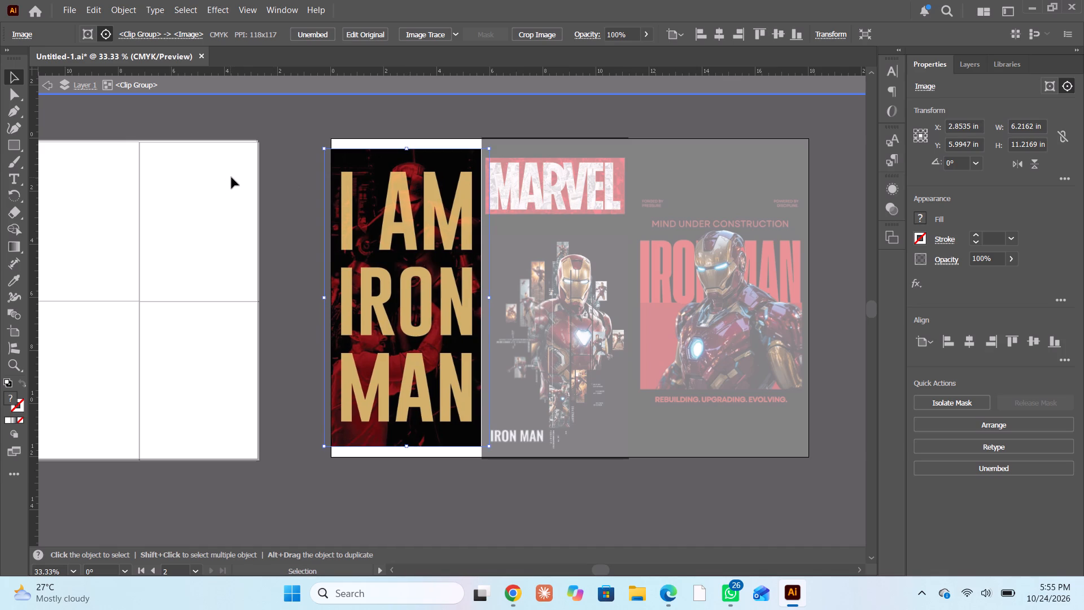
key(Down)
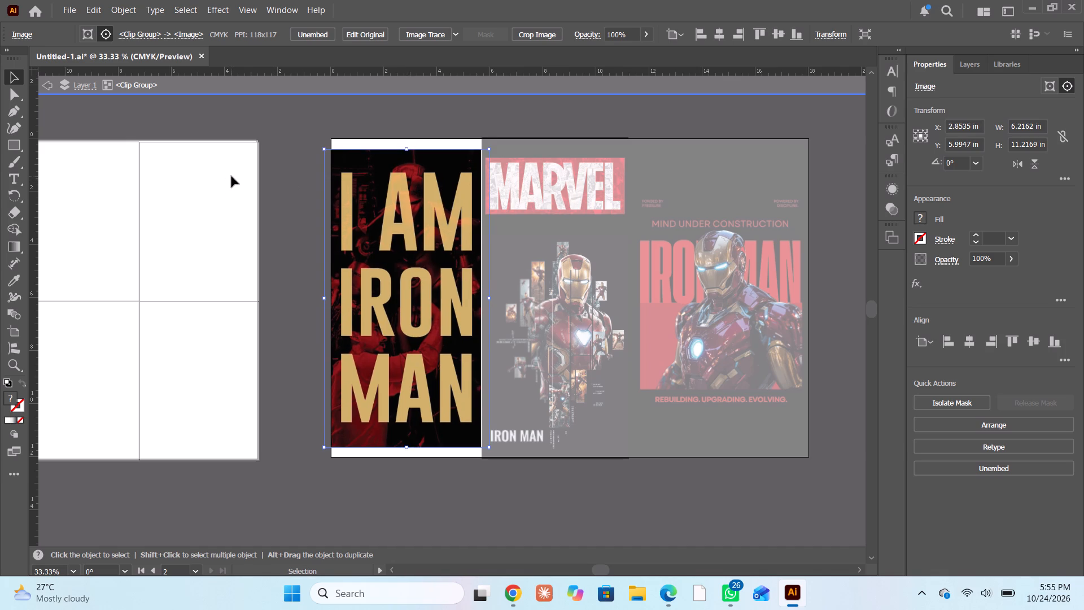
Exit isolation mode on the I AM IRON MAN clip group and clear the selection.
double_click(46, 81)
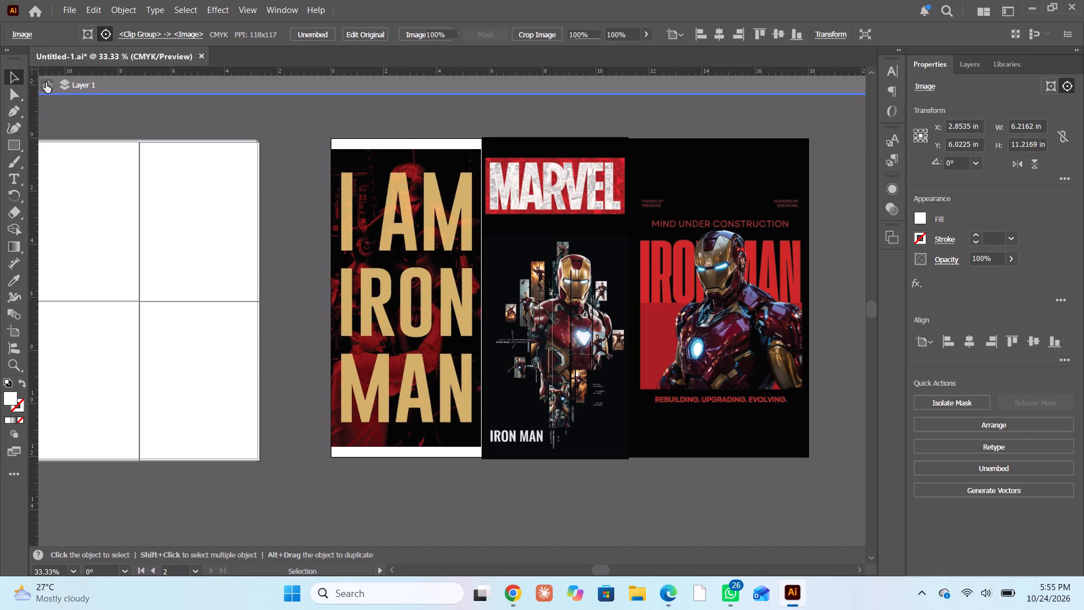
click(258, 132)
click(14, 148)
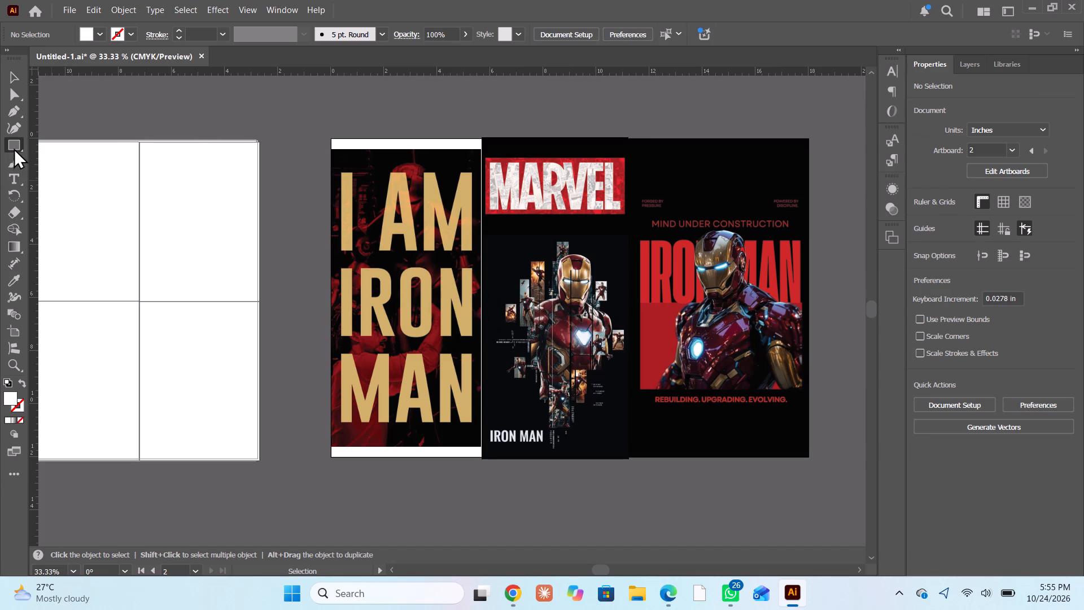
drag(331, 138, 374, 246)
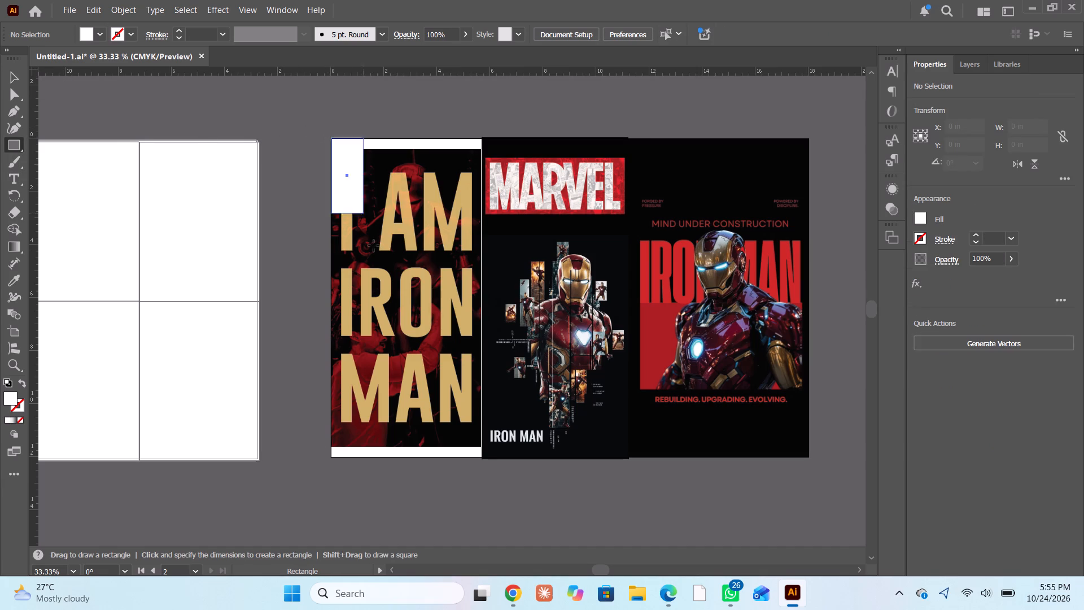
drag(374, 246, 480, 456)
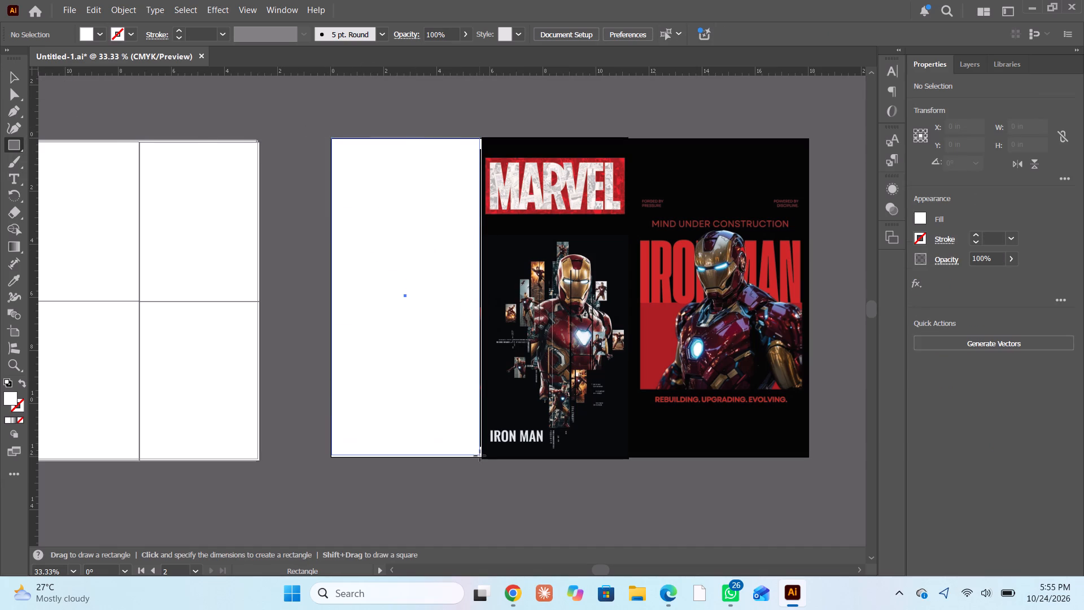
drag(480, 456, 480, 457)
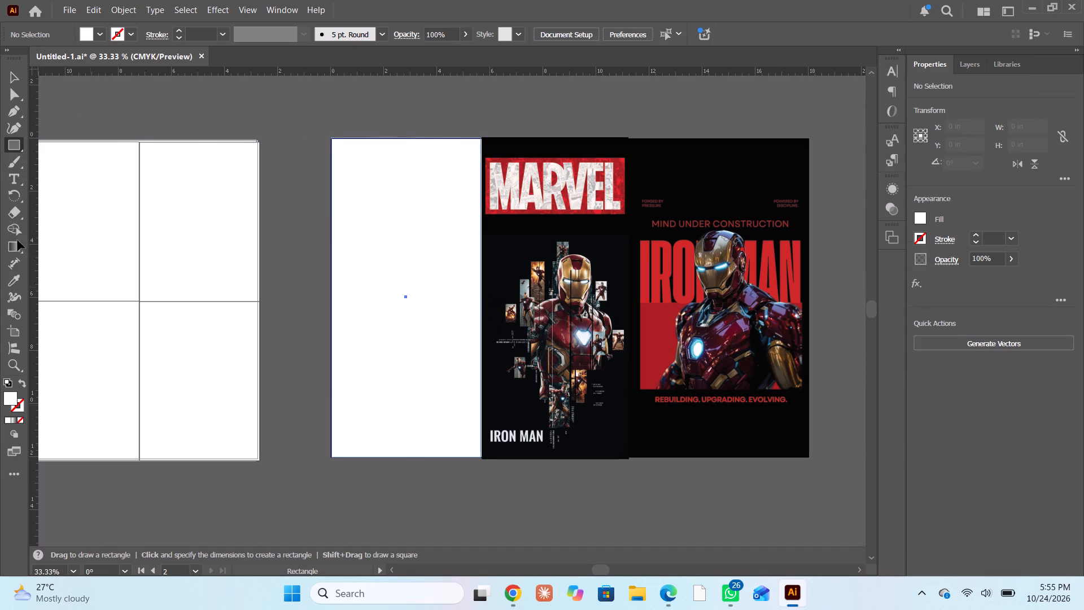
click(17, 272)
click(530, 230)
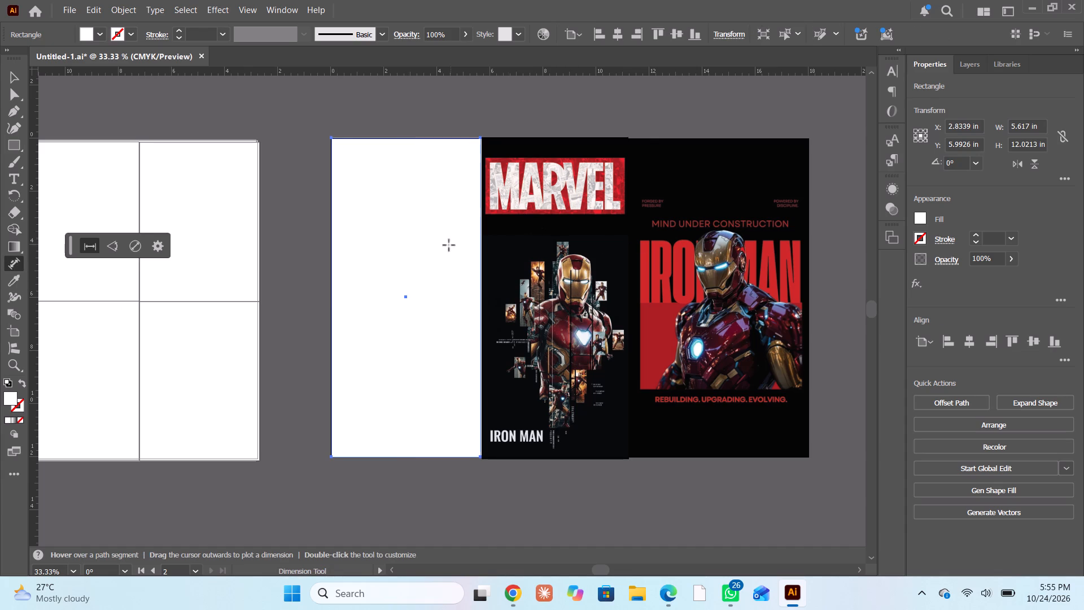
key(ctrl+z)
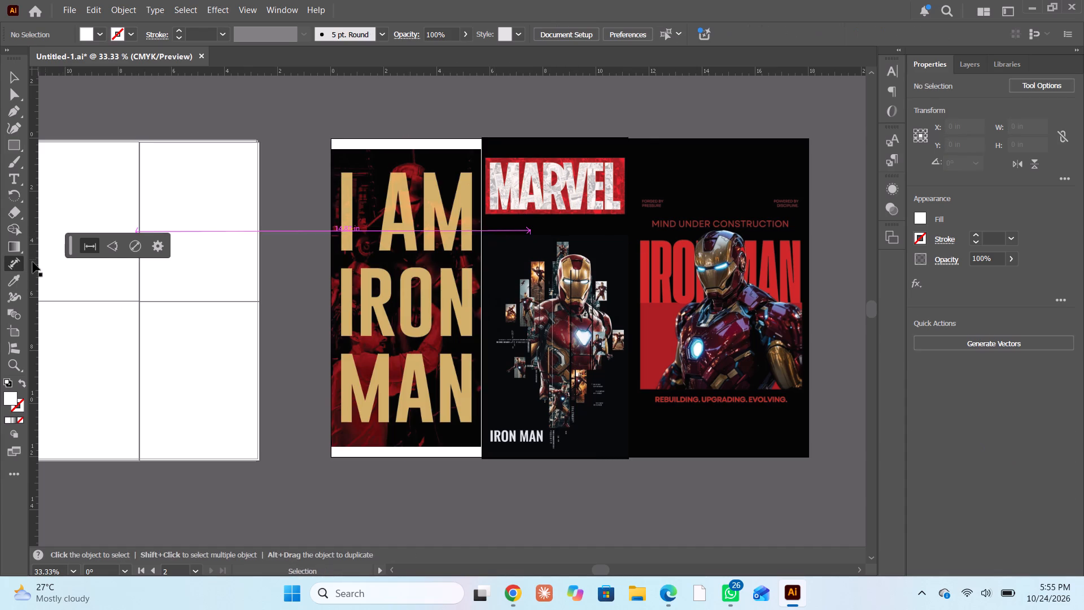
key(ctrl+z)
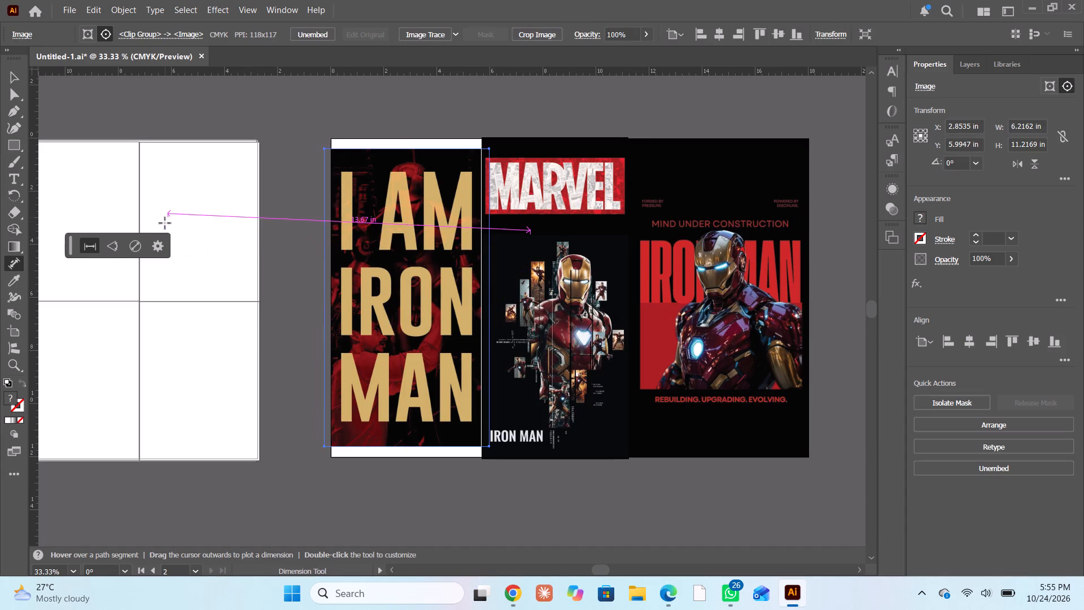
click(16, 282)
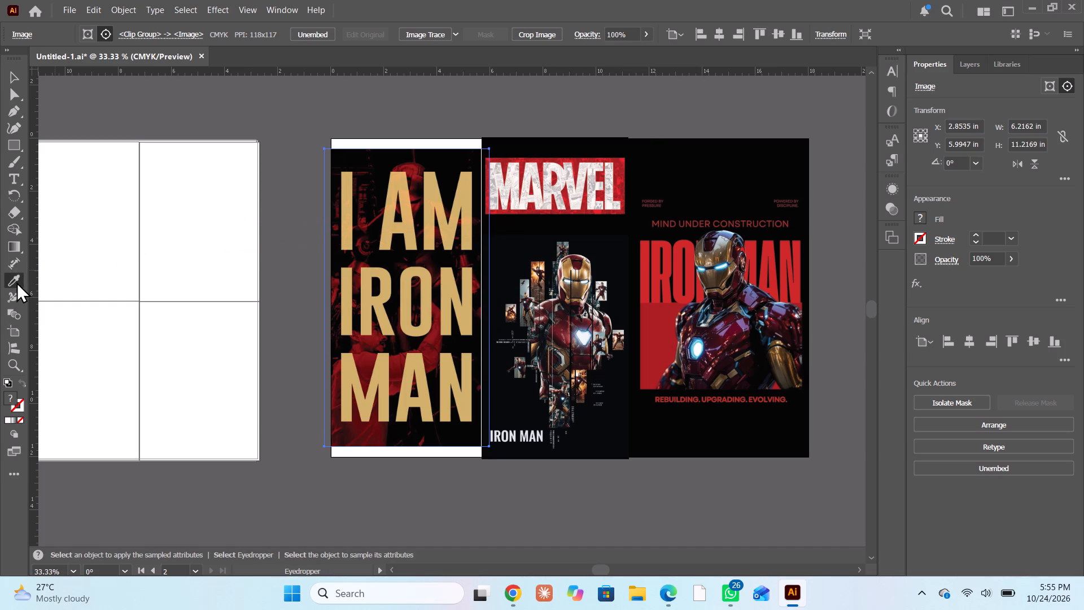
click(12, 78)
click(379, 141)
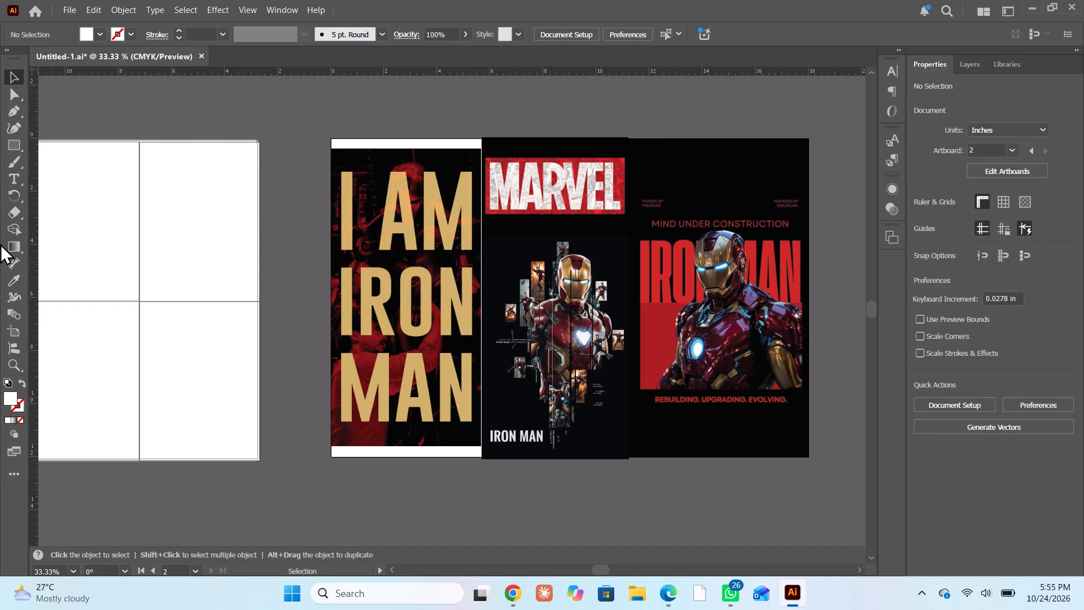
Draw a rectangle about 5.68 by 12.28 in over the I AM IRON MAN column, filled with near-black sampled from the Marvel poster.
drag(22, 147, 28, 154)
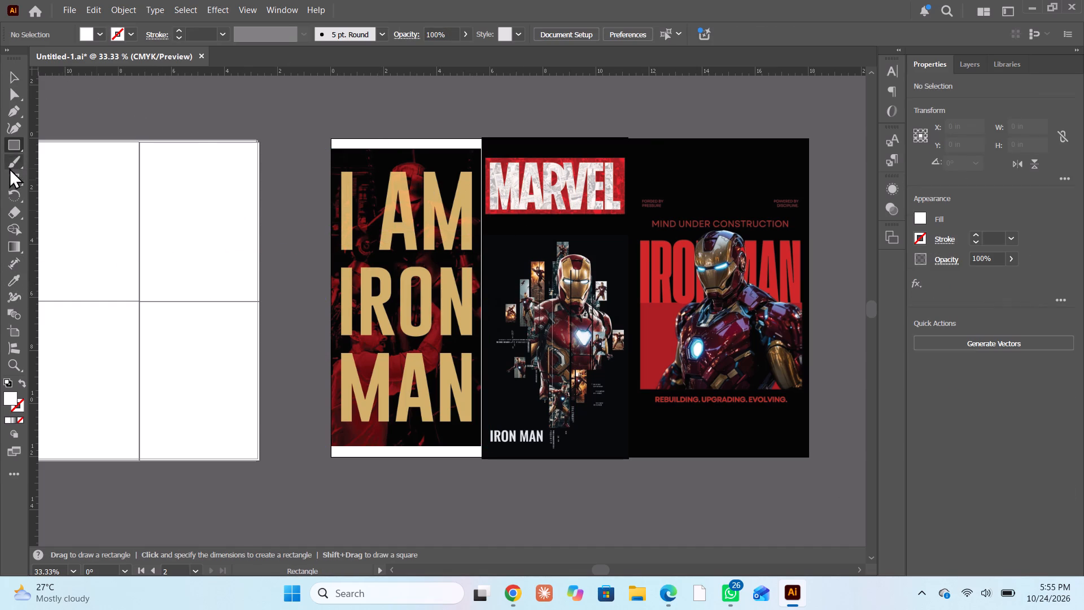
drag(329, 135, 391, 272)
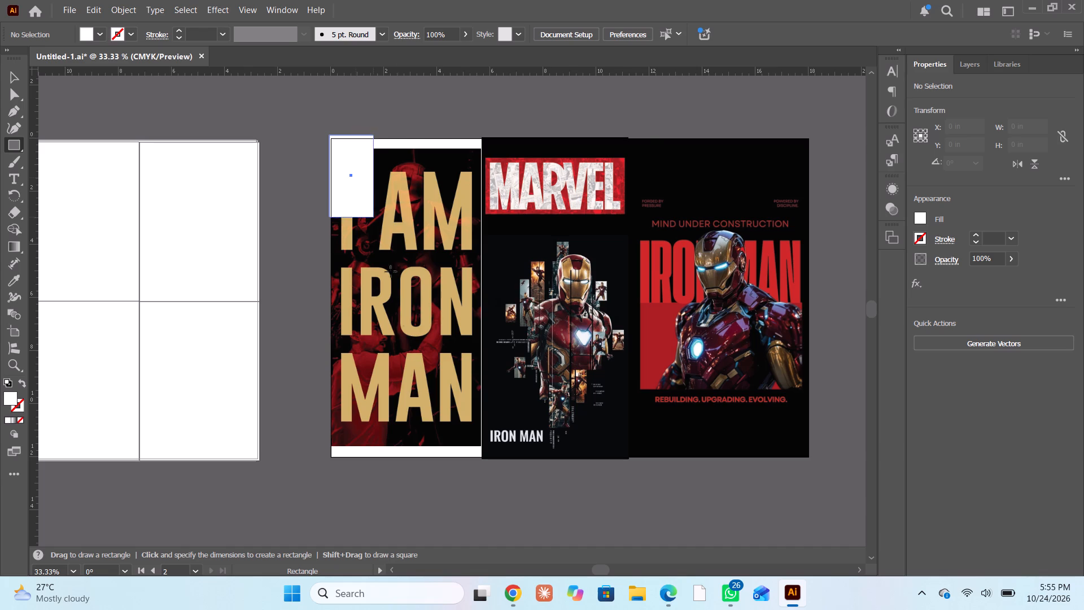
drag(391, 272, 480, 463)
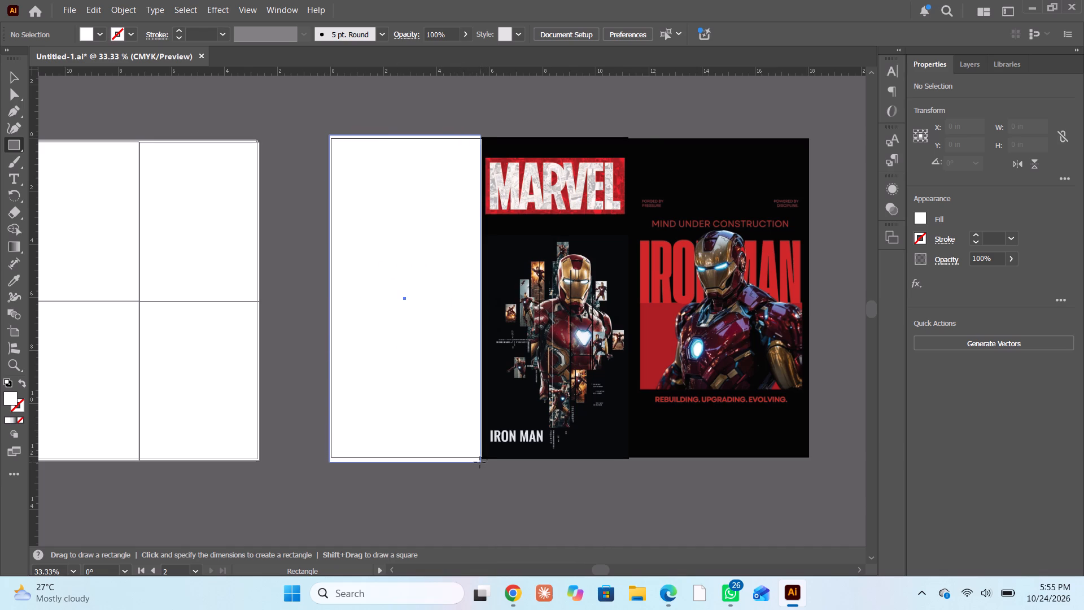
drag(480, 463, 480, 460)
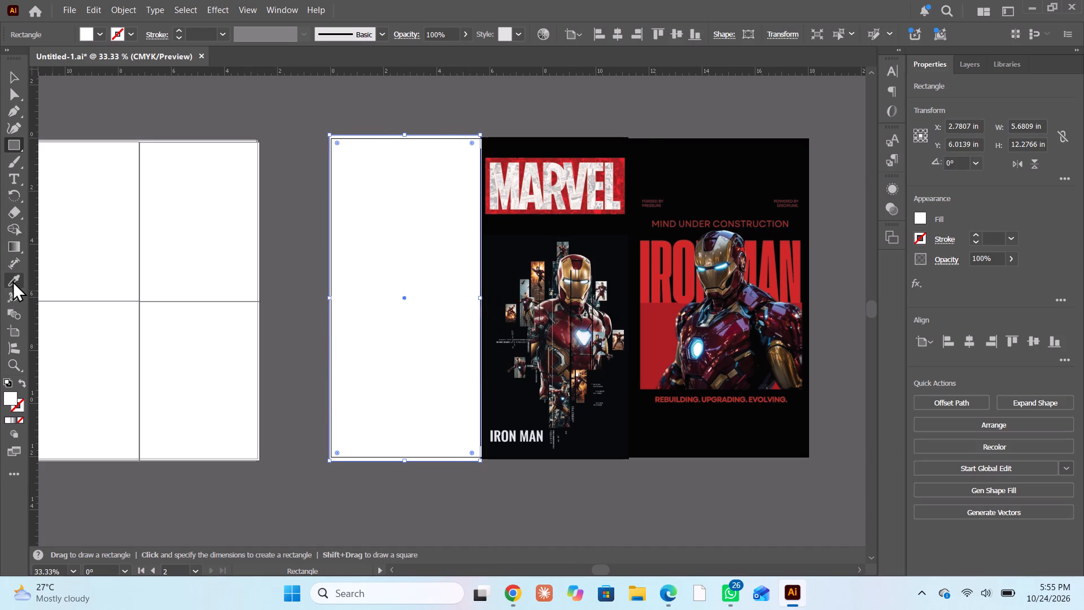
click(12, 281)
click(537, 242)
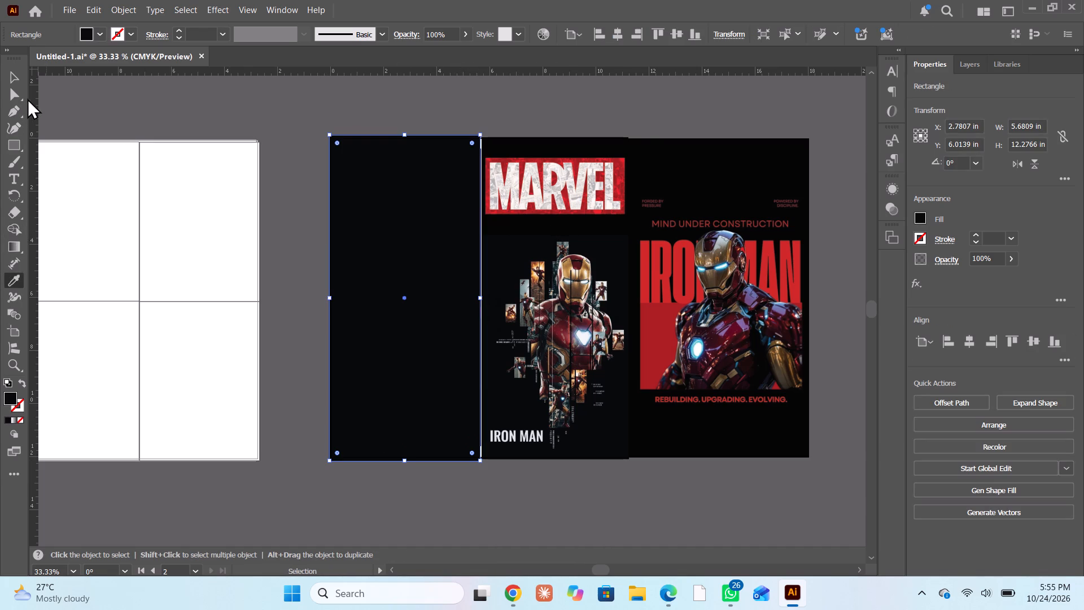
Send the near-black rectangle behind the I AM IRON MAN poster.
click(19, 77)
click(404, 216)
right_click(404, 216)
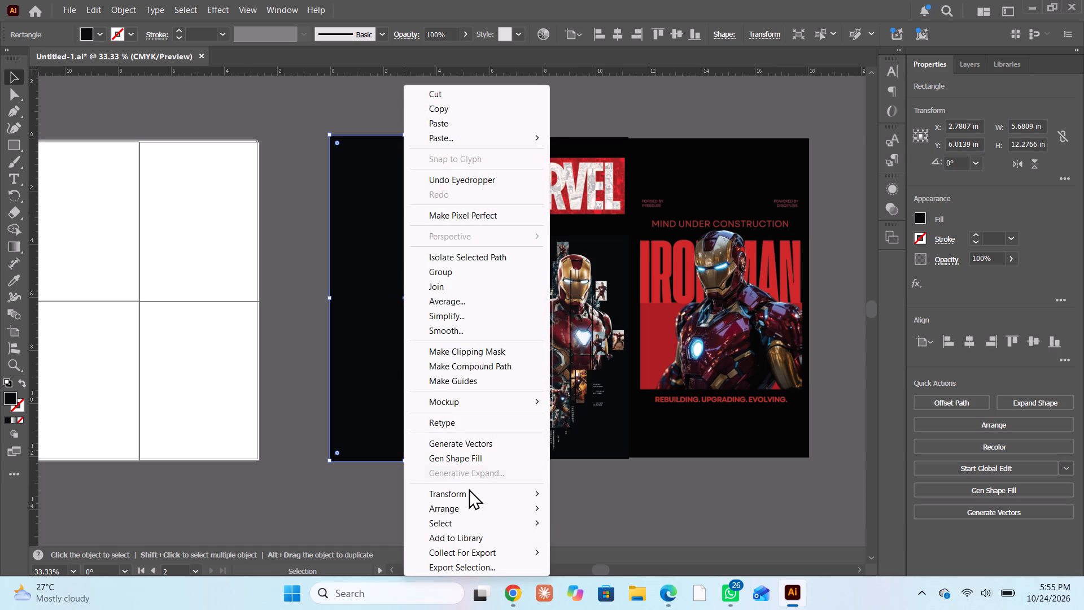
click(470, 509)
click(579, 553)
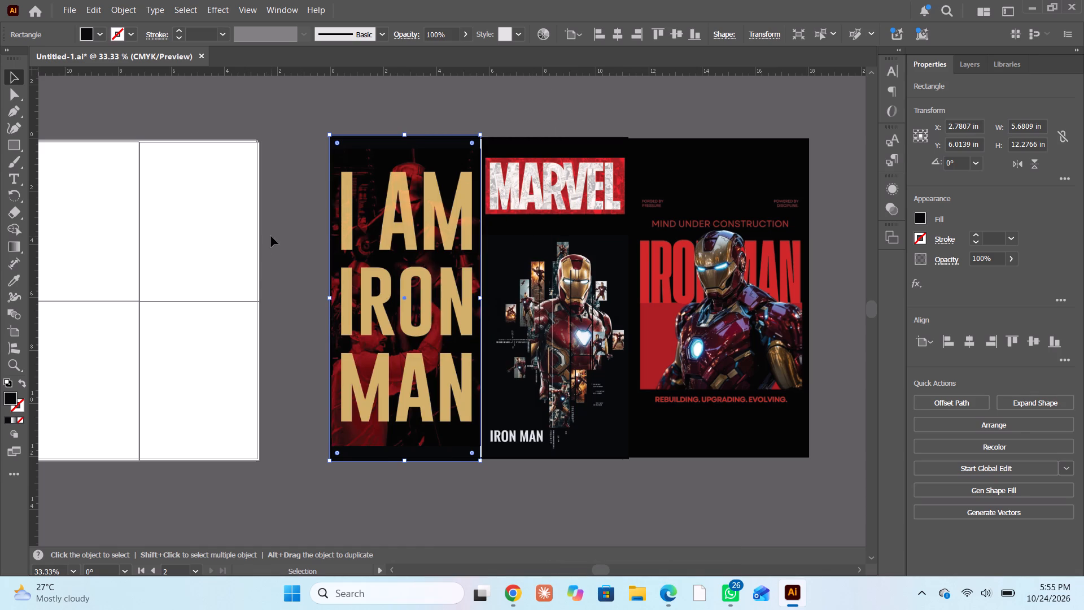
click(271, 236)
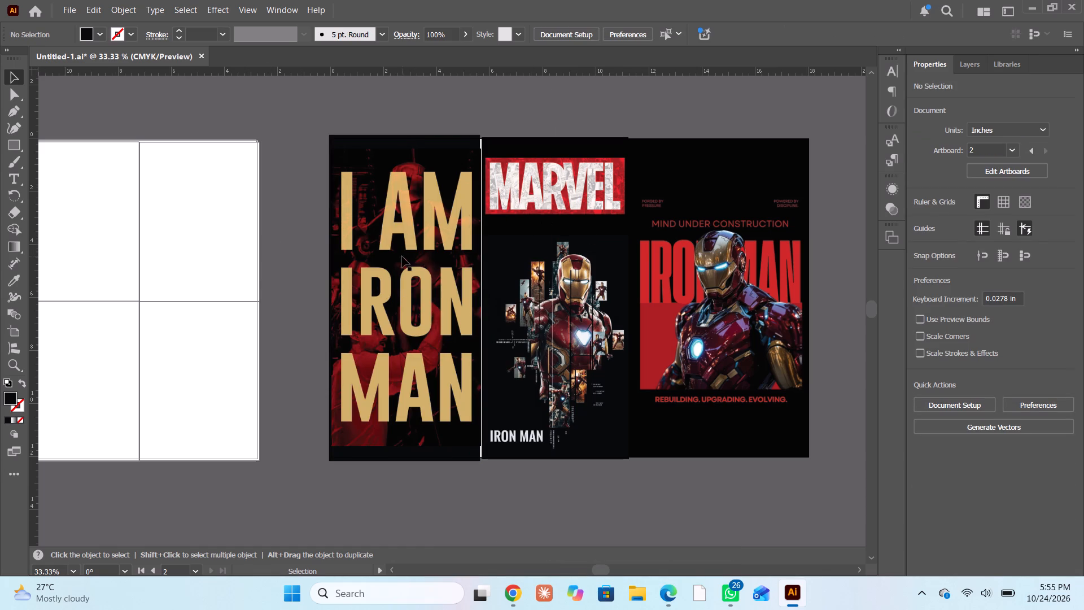
Move the near-black backing rectangle to about X 2.82 in, Y 6.00 in, lining it up with the I AM IRON MAN poster's right edge.
alt+scroll(439, 128, up, 4)
alt+scroll(506, 140, up, 2)
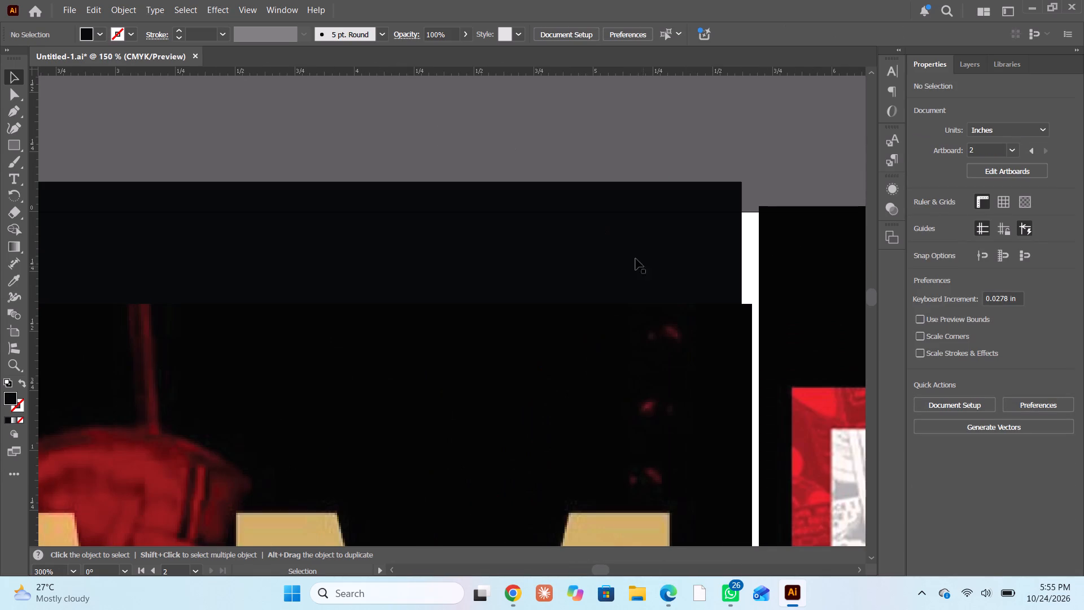
drag(626, 246, 635, 242)
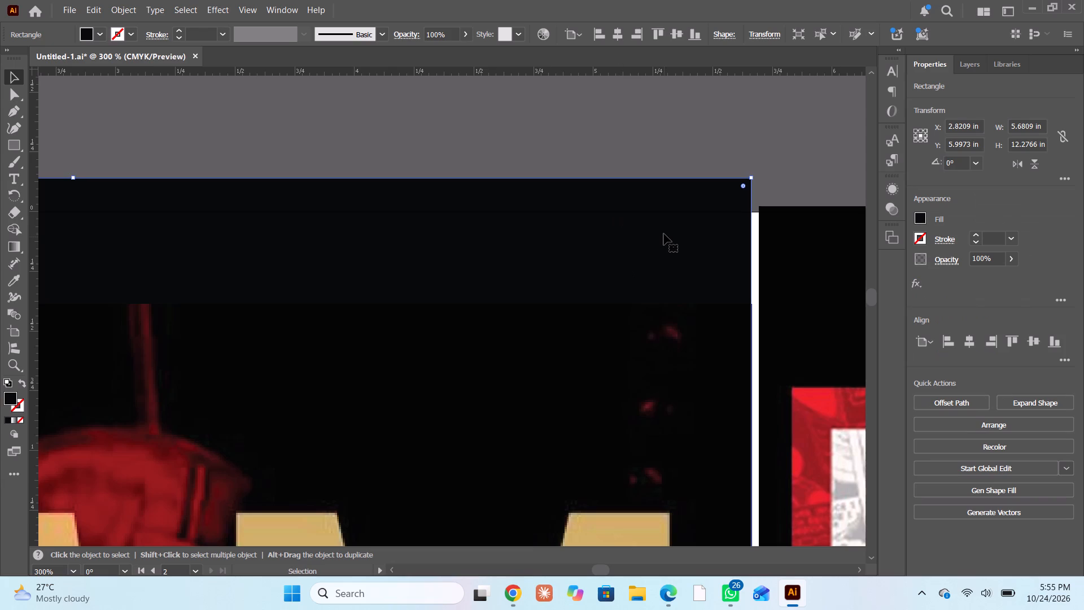
Nudge the backing rectangle and the I AM IRON MAN poster together right against the Marvel poster, with their centre at about X 2.85 in, Y 5.99 in.
click(664, 233)
drag(582, 128, 656, 406)
key(Right)
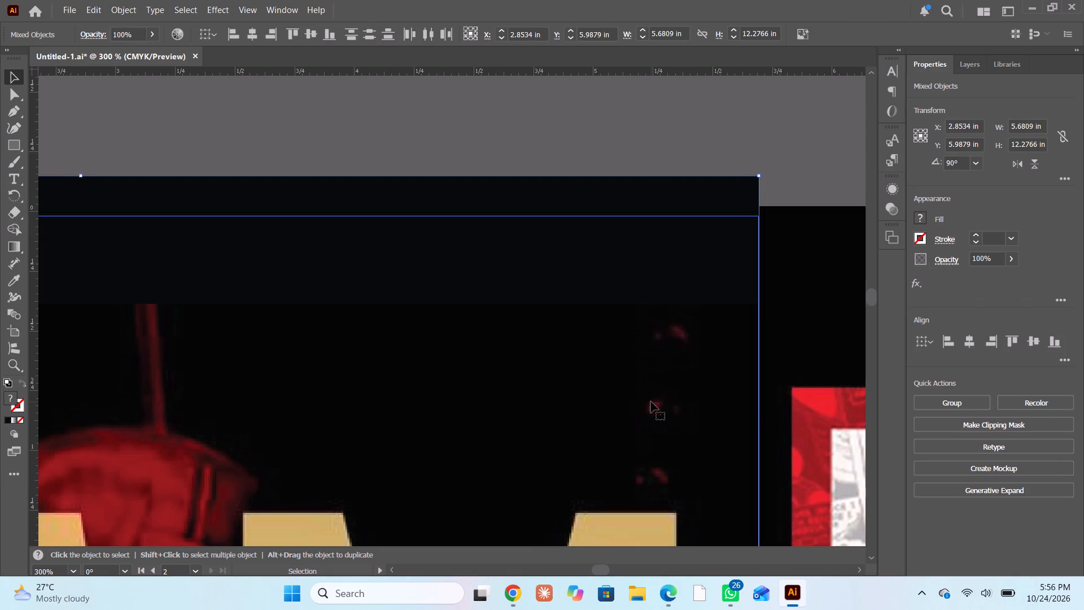
alt+scroll(638, 376, down, 5)
scroll(636, 372, down, 1)
scroll(636, 372, up, 3)
scroll(636, 372, down, 9)
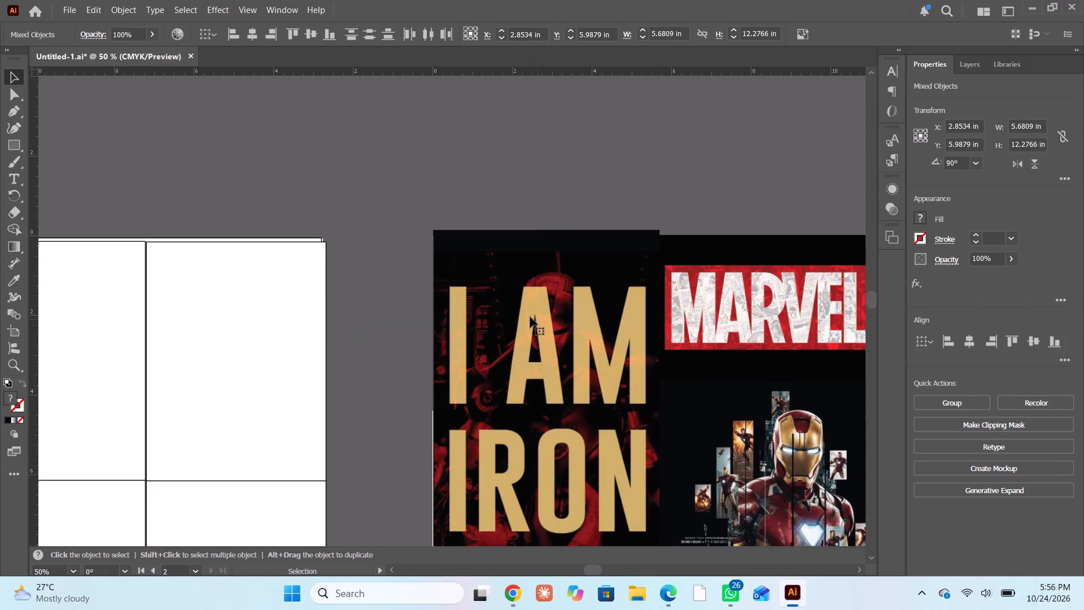
scroll(530, 317, down, 3)
scroll(530, 317, up, 1)
scroll(530, 317, down, 17)
click(374, 328)
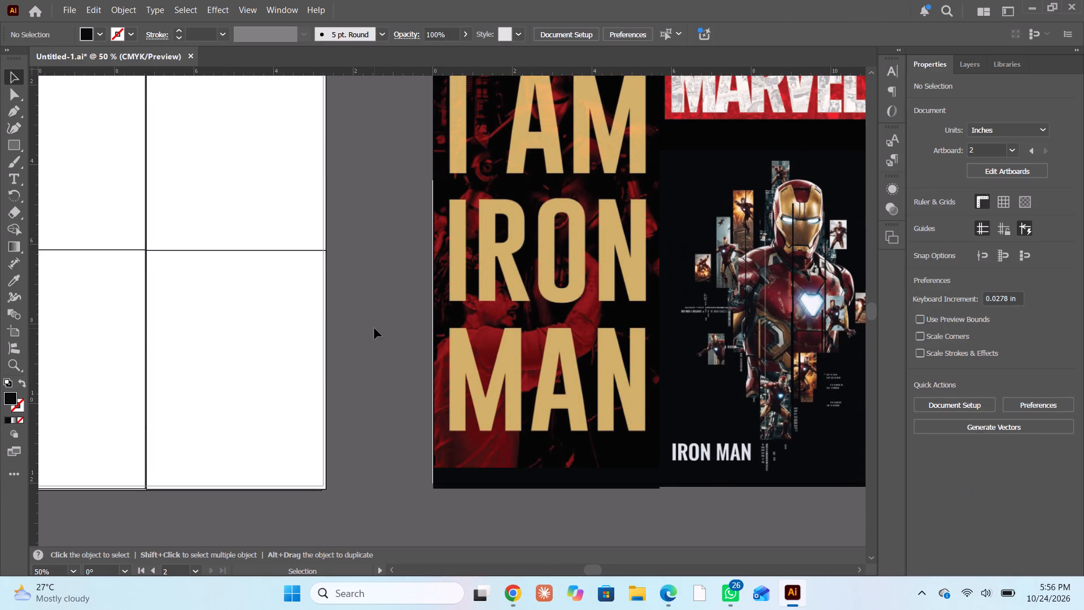
Extend the backing rectangle's left edge slightly outward to cover the thin white gap along the second artboard's left side.
alt+scroll(438, 459, up, 2)
click(454, 513)
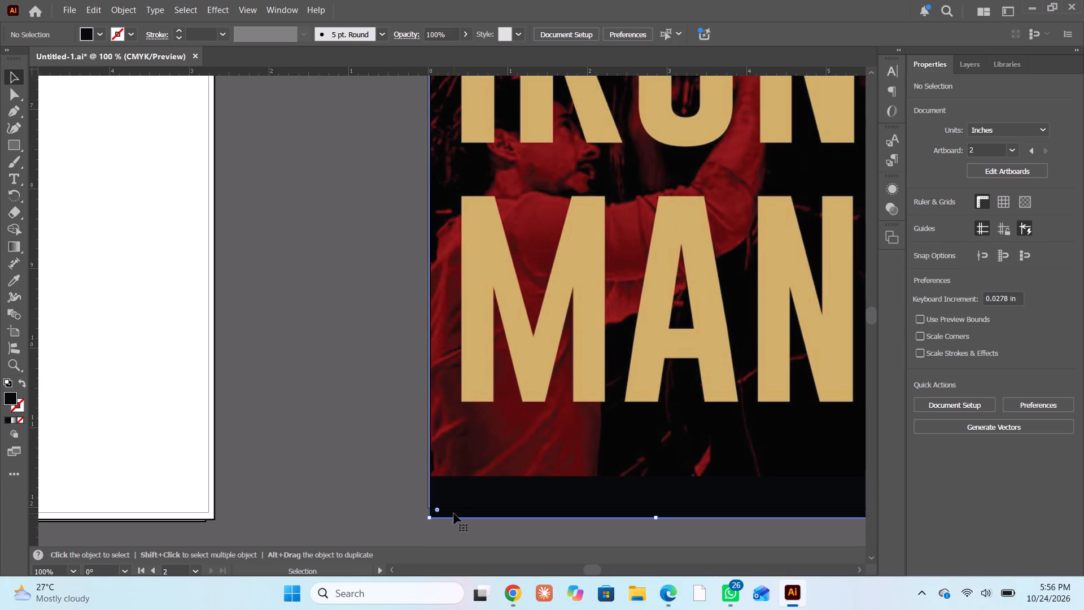
scroll(420, 503, up, 1)
scroll(421, 503, down, 3)
scroll(421, 502, up, 8)
scroll(434, 391, down, 1)
scroll(434, 391, up, 7)
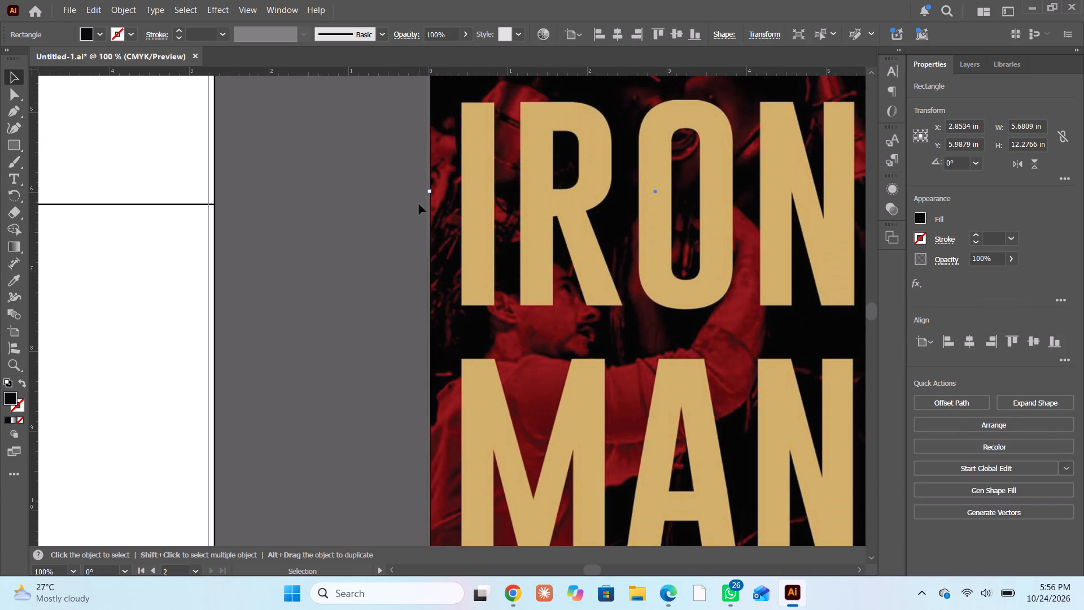
drag(430, 191, 425, 194)
drag(377, 243, 382, 239)
alt+scroll(330, 298, down, 4)
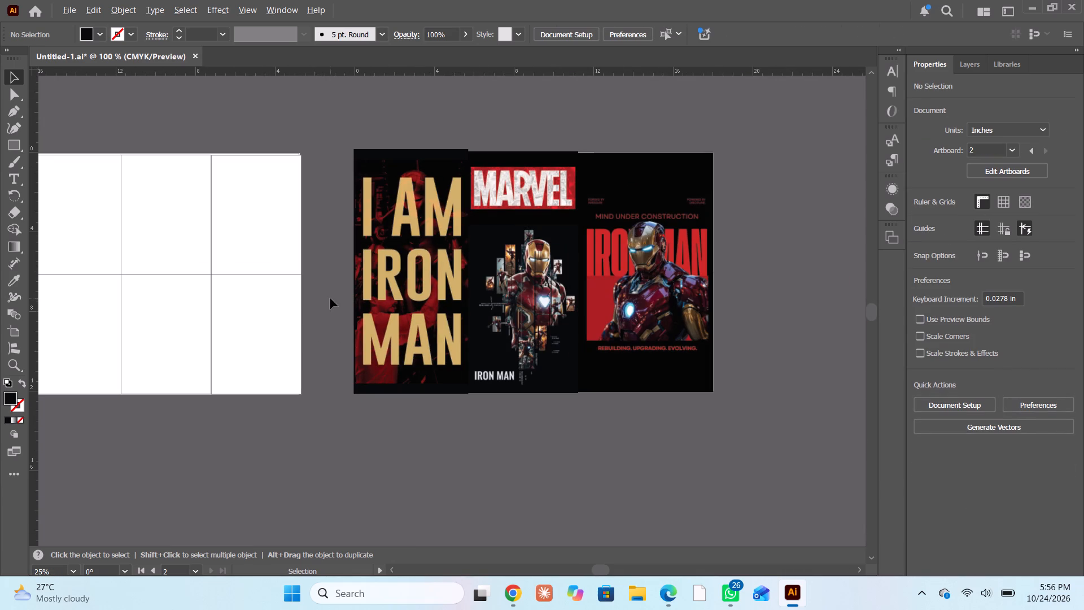
click(391, 472)
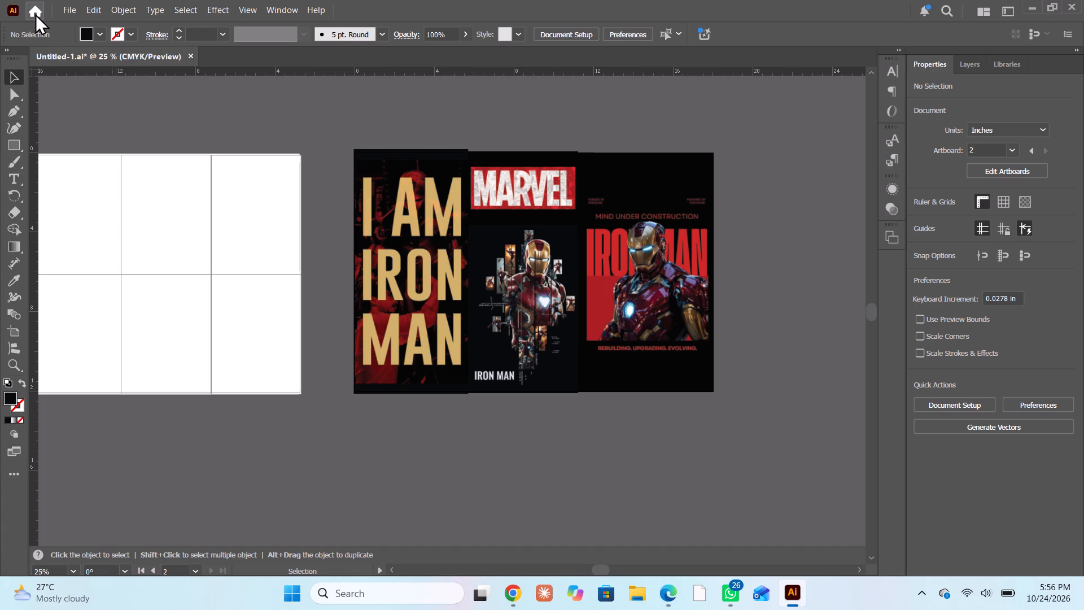
Switch to Edge, copy the One Piece poster image from its open Pinterest pin, and return to the first artboard in Illustrator.
scroll(292, 215, right, 1)
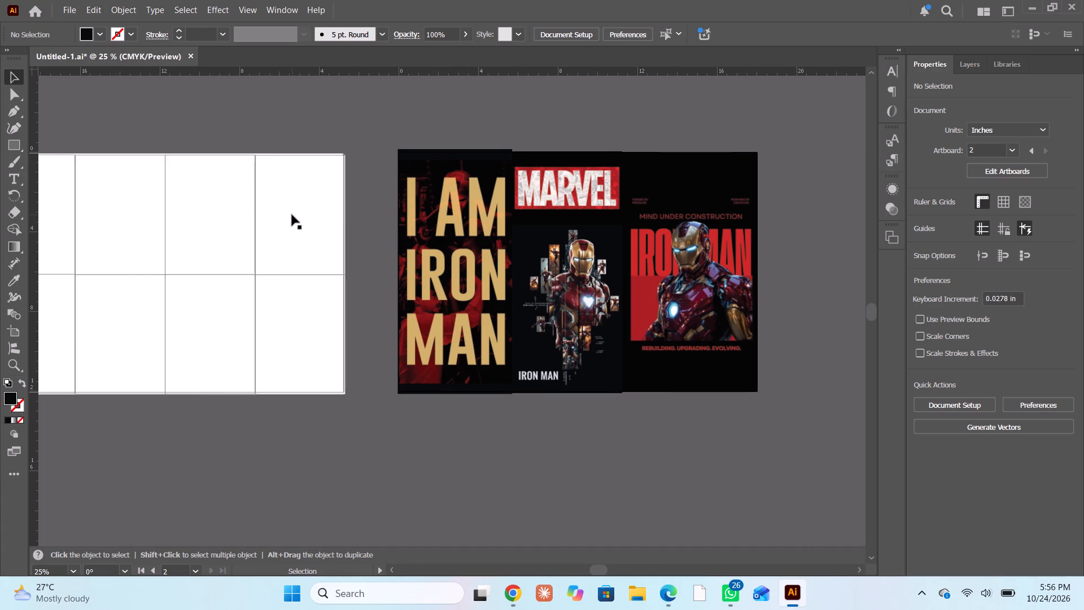
scroll(292, 215, right, 1)
click(521, 595)
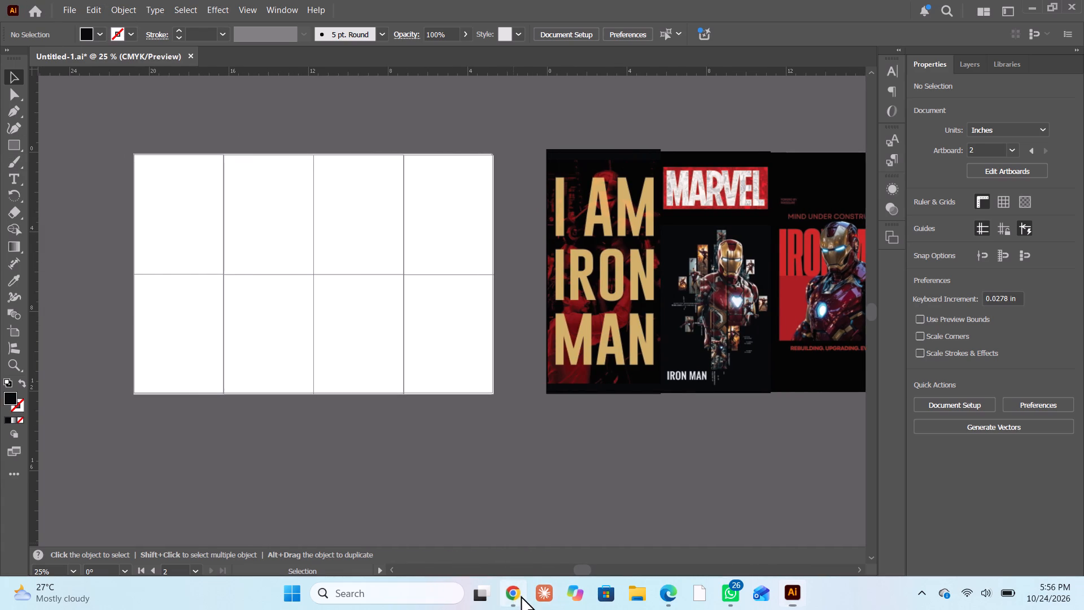
scroll(244, 377, up, 5)
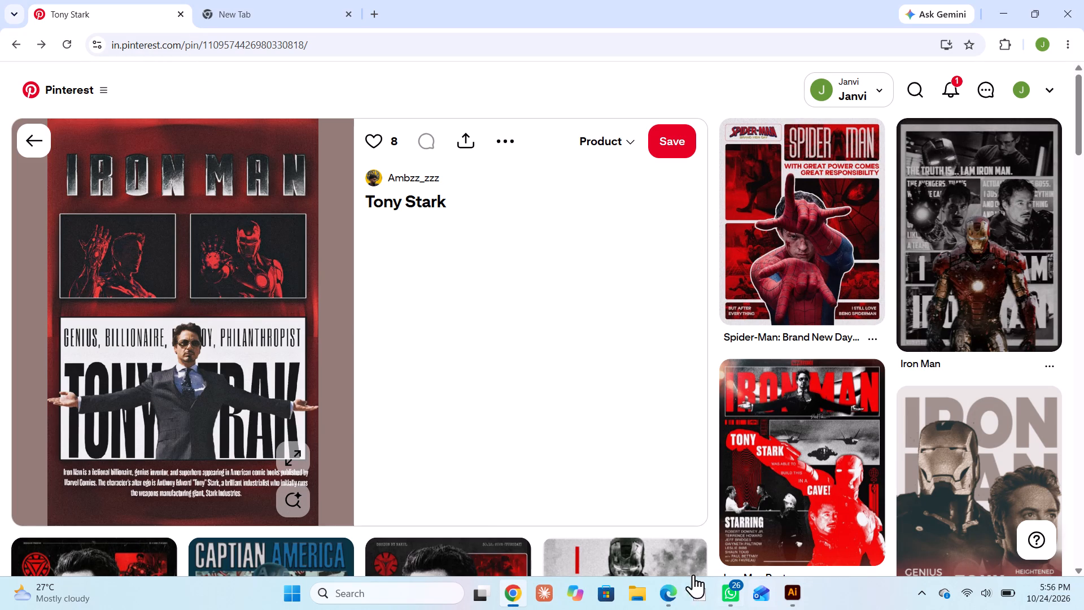
click(244, 19)
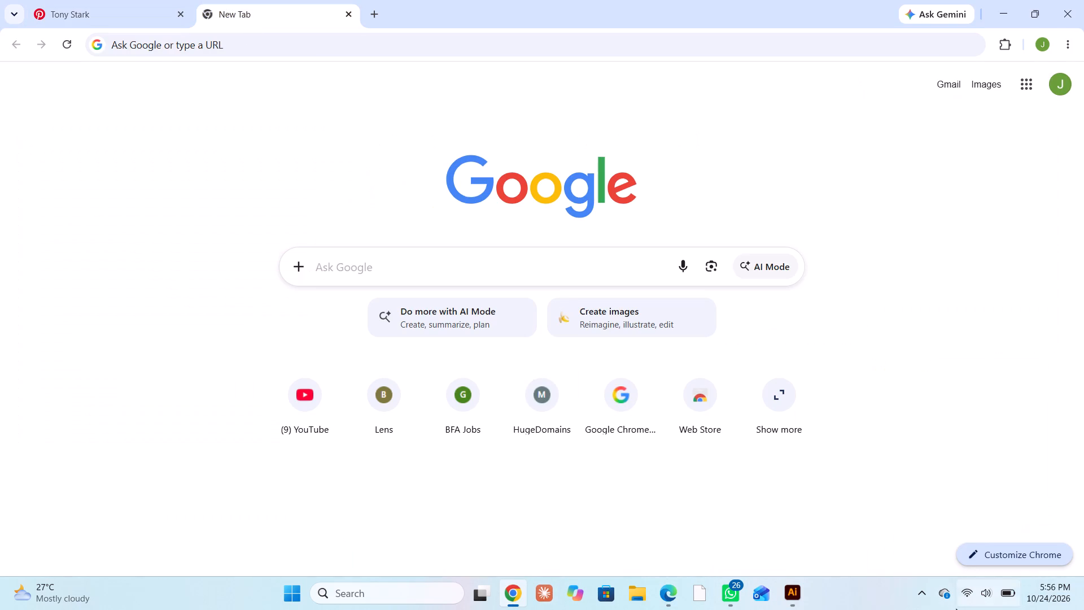
click(672, 595)
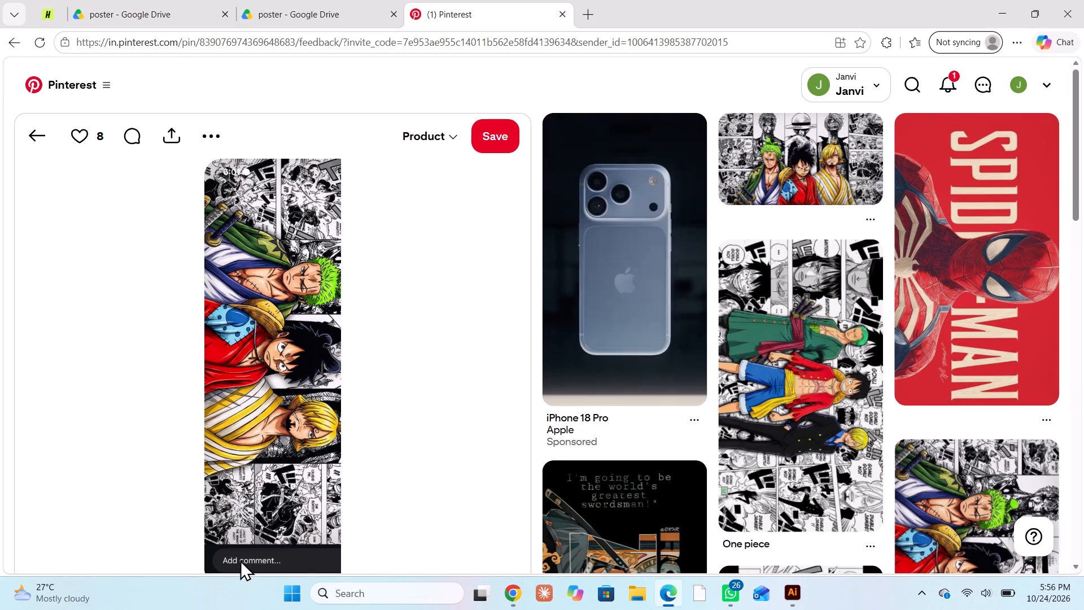
right_click(249, 463)
click(287, 259)
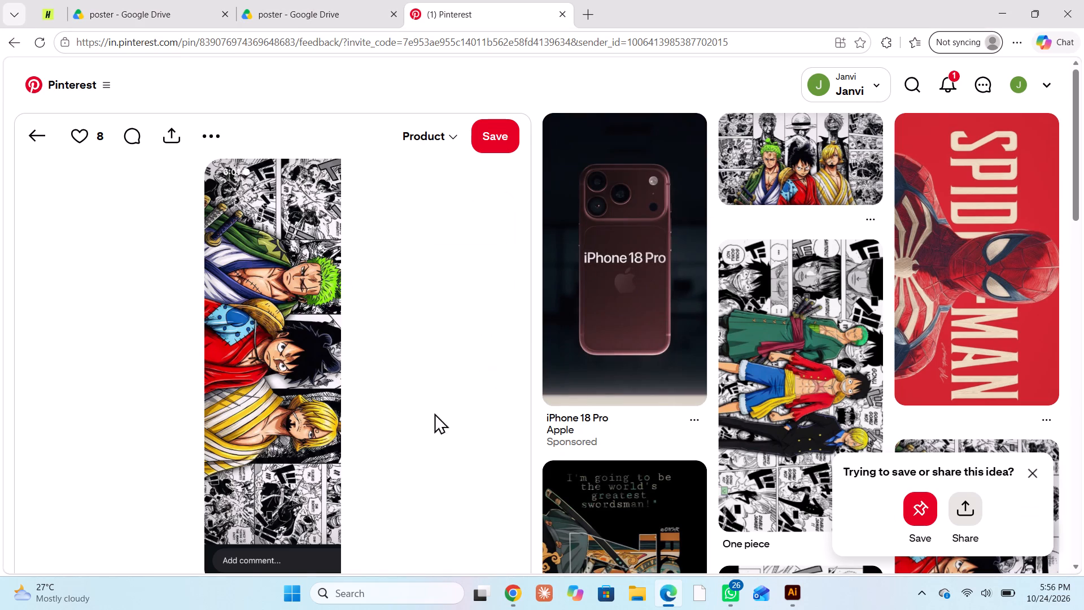
click(787, 599)
scroll(229, 323, up, 4)
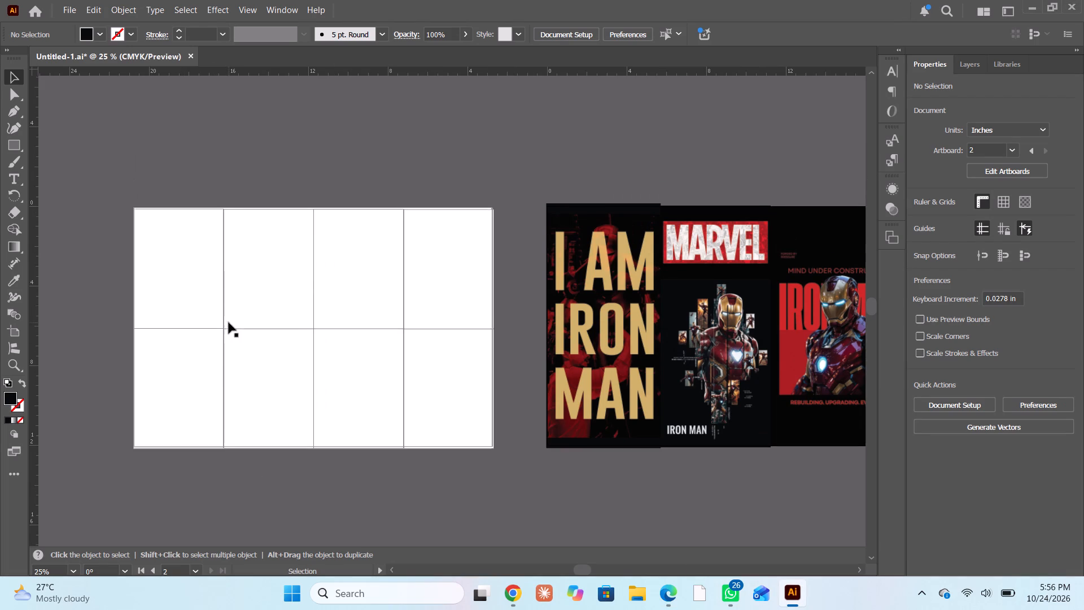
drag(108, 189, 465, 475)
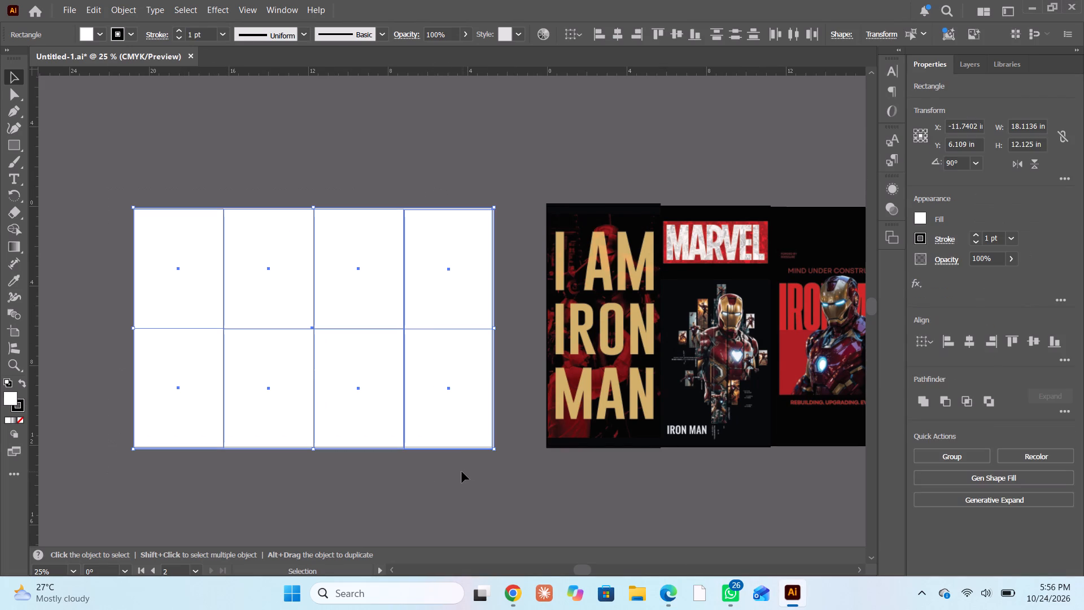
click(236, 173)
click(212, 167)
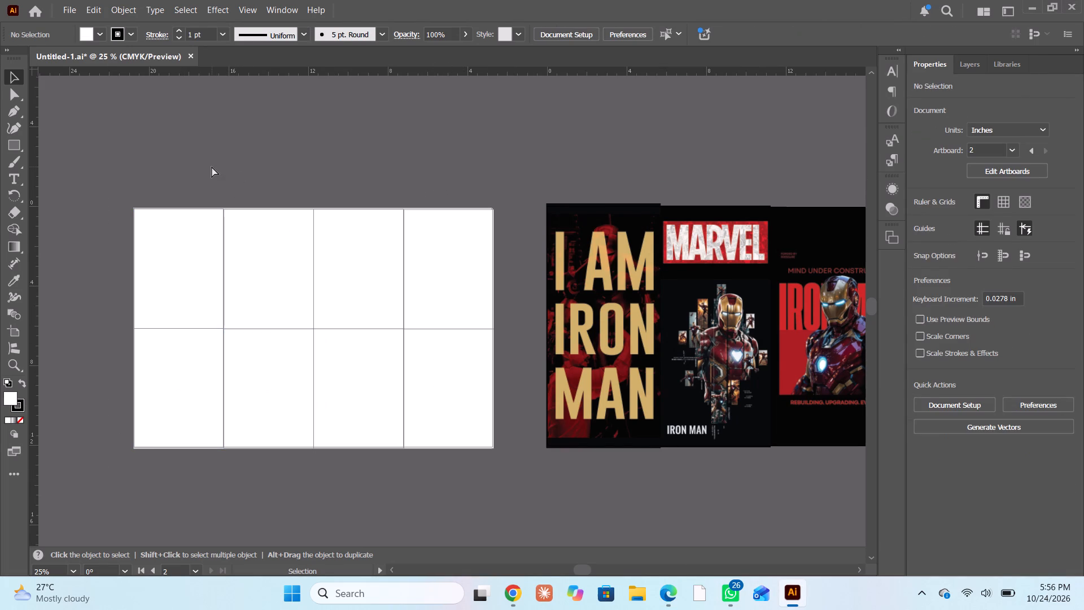
Paste the copied One Piece image over the first artboard and rotate it 90° so the characters stand upright in landscape.
key(ctrl+v)
drag(386, 302, 278, 303)
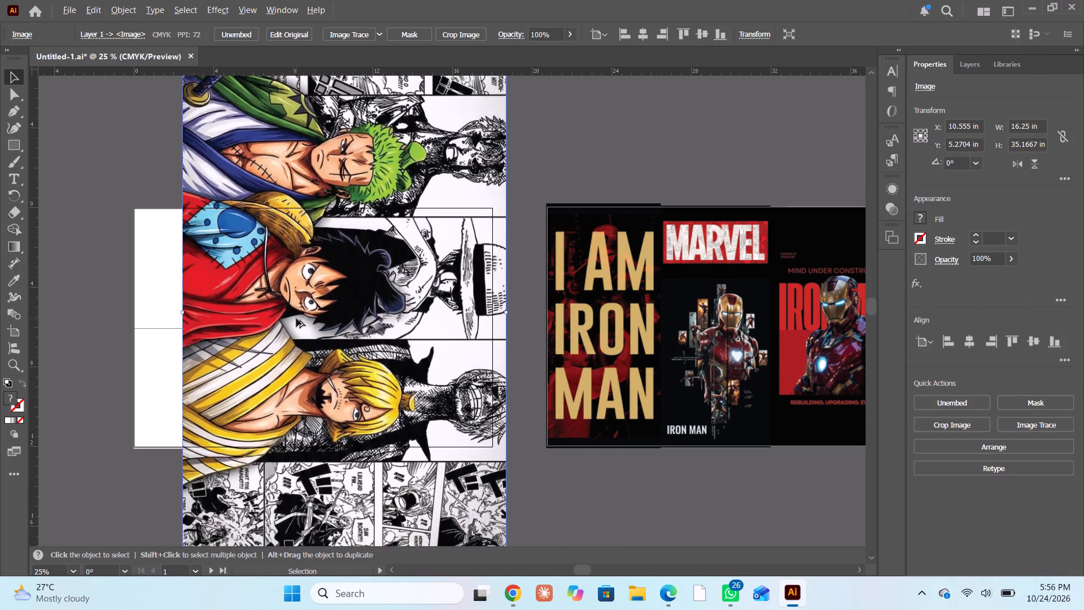
alt+scroll(296, 319, down, 3)
drag(309, 356, 239, 324)
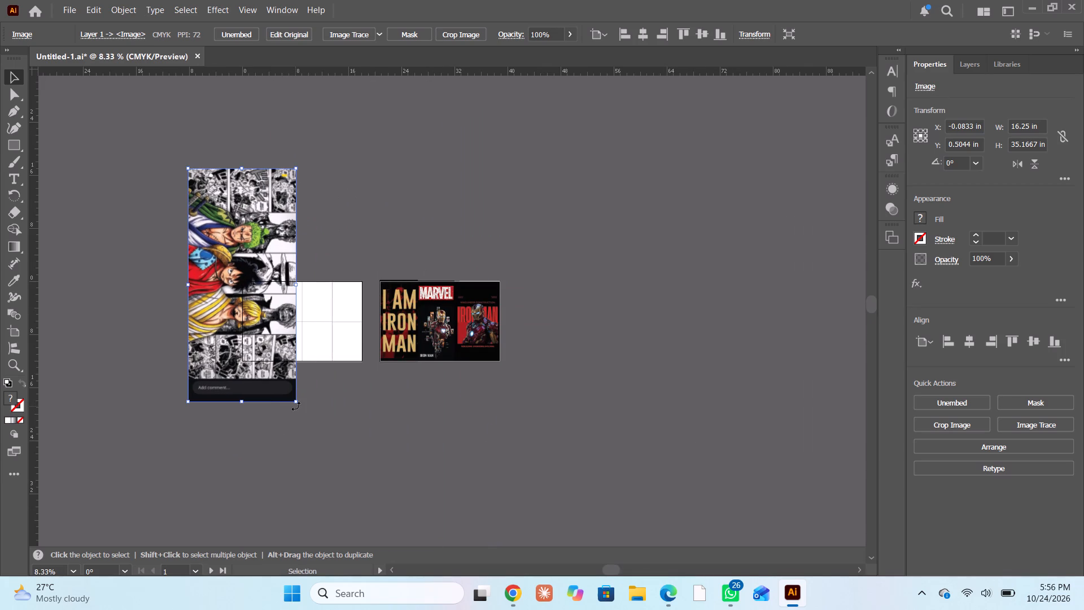
drag(296, 406, 373, 229)
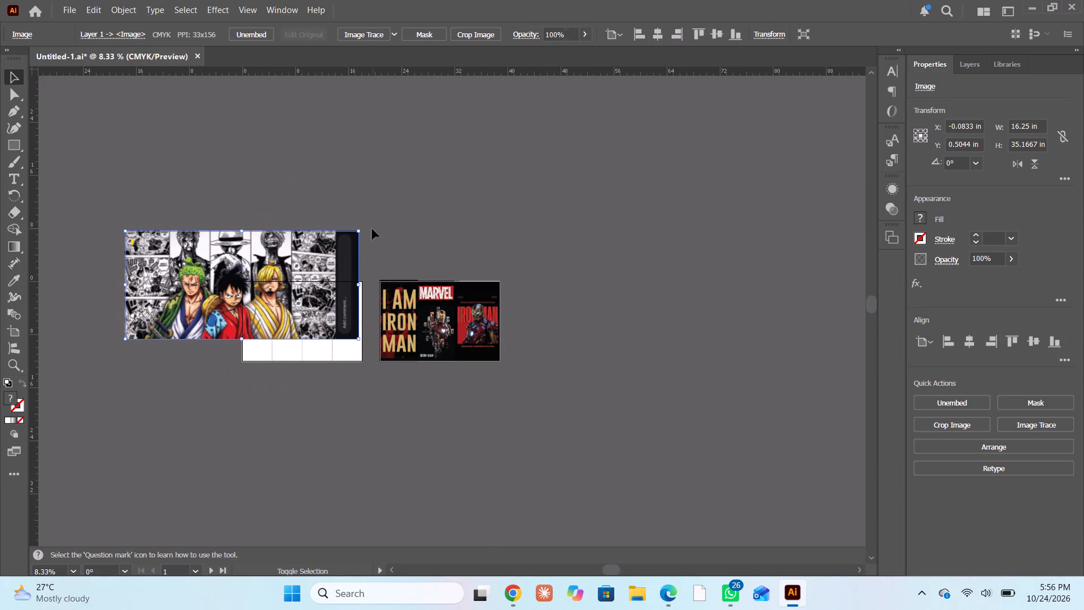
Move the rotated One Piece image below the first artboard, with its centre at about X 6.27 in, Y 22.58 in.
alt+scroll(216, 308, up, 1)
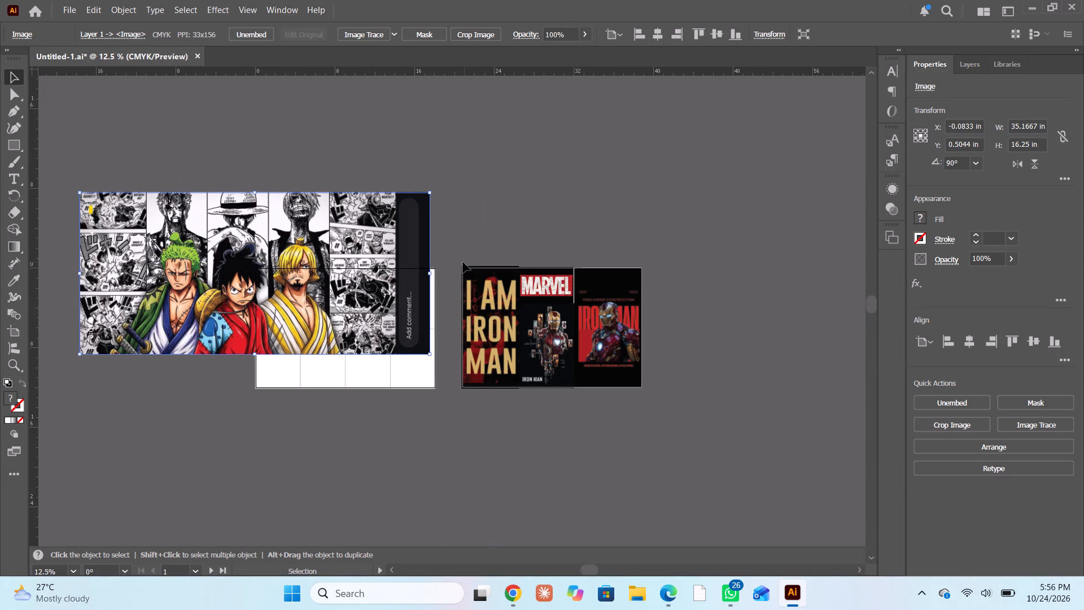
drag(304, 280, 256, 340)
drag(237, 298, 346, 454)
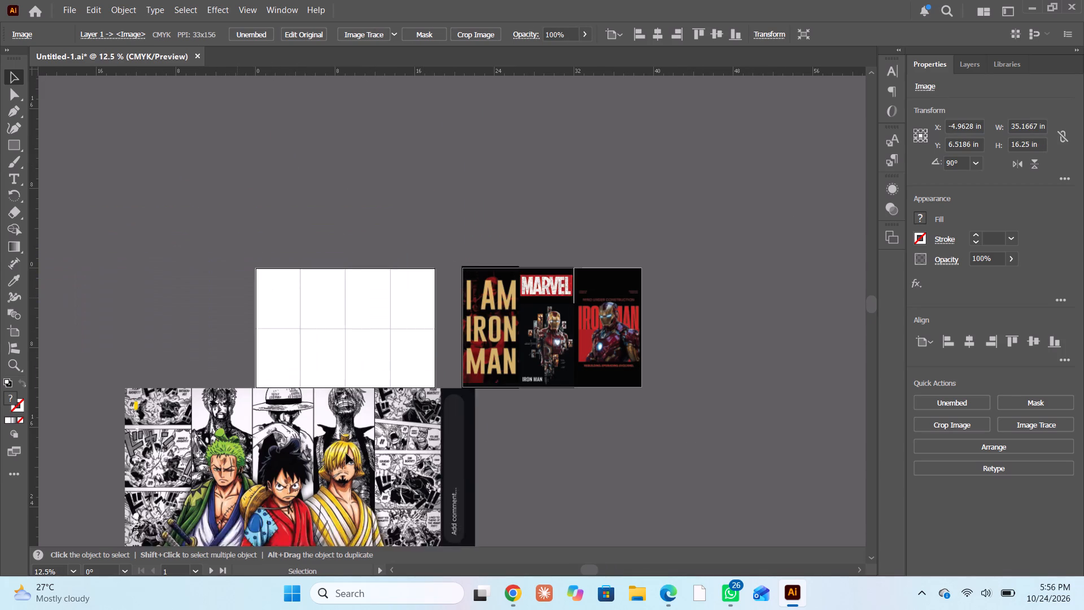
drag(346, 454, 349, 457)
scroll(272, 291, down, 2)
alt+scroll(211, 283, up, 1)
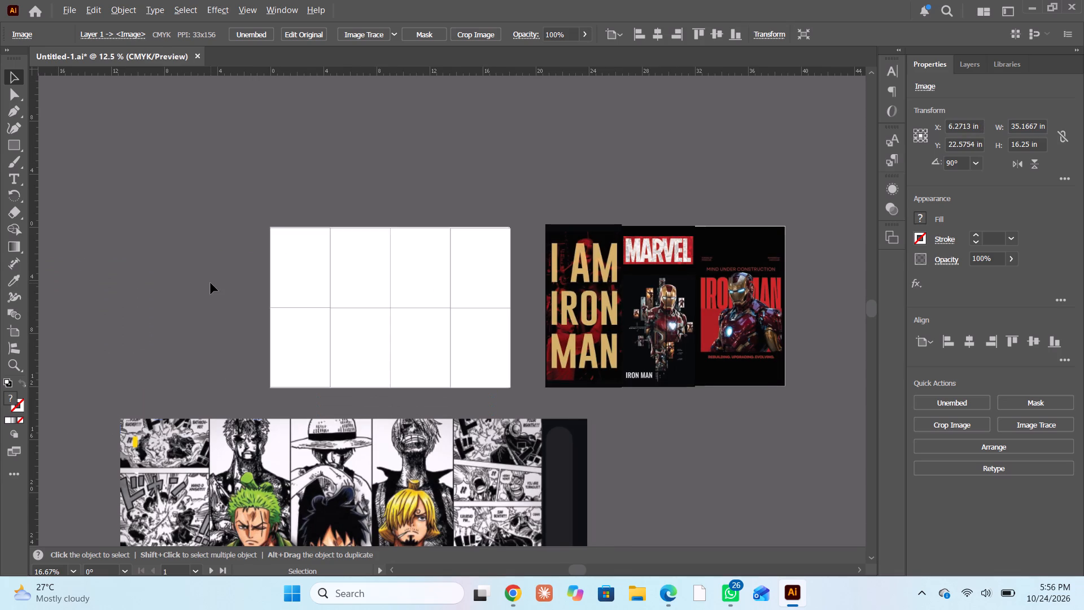
Move the One Piece image onto the first artboard with their left edges aligned, its centre at about X 17.55 in, Y 4.15 in.
drag(304, 464, 289, 281)
scroll(288, 280, right, 1)
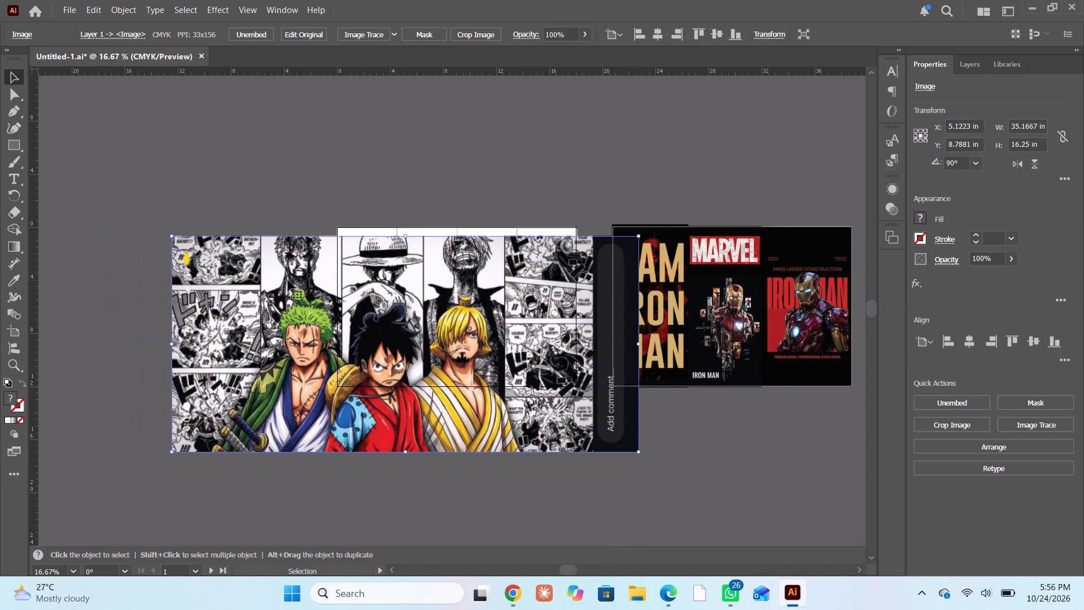
scroll(288, 280, right, 1)
scroll(288, 280, up, 1)
scroll(288, 280, right, 1)
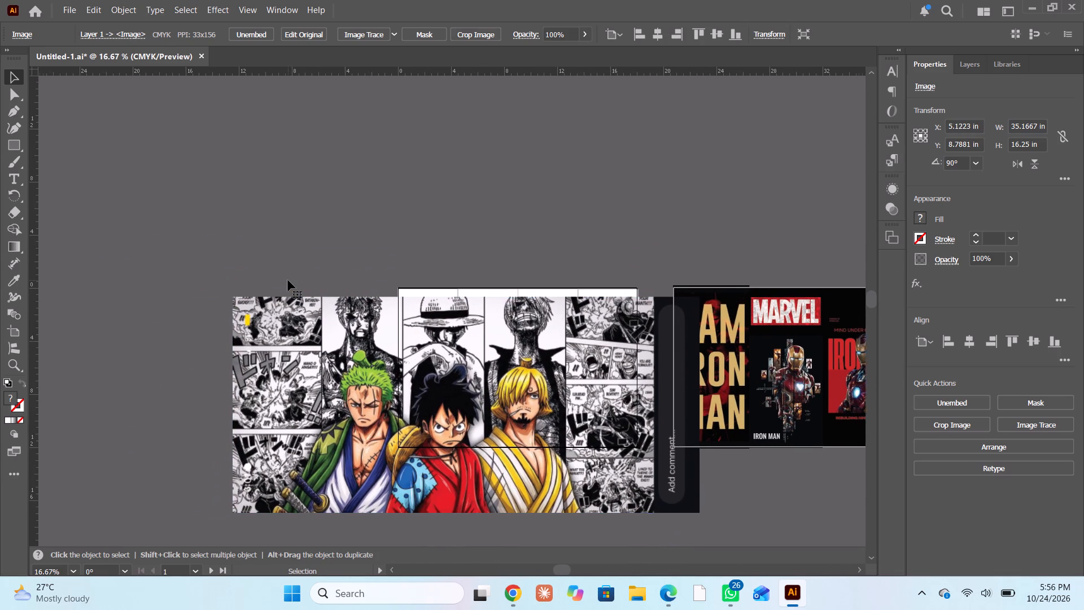
scroll(288, 280, right, 1)
drag(414, 424, 401, 358)
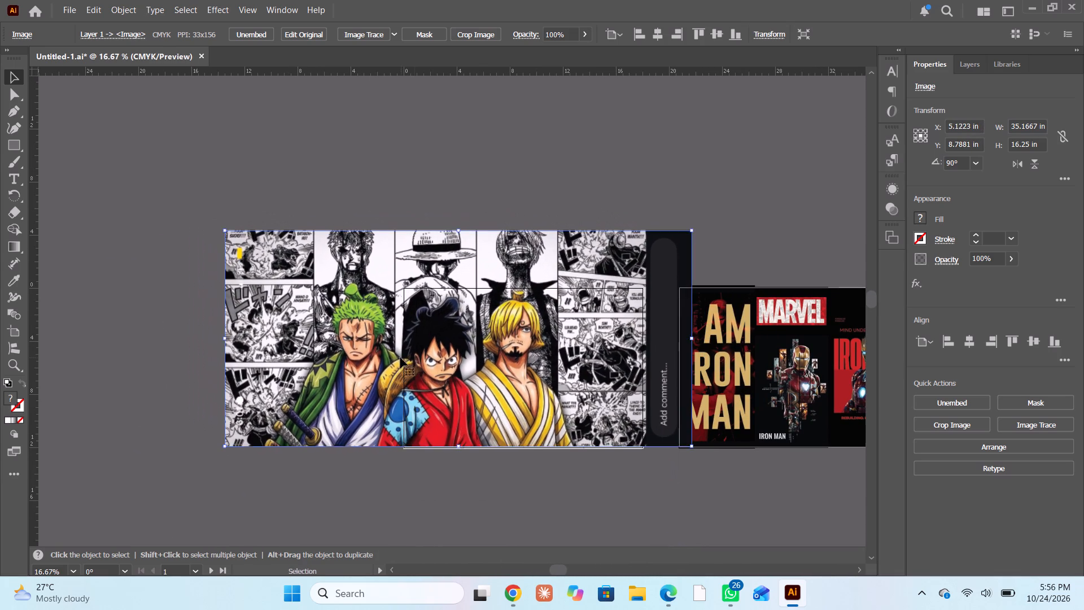
scroll(389, 353, left, 3)
drag(403, 345, 558, 323)
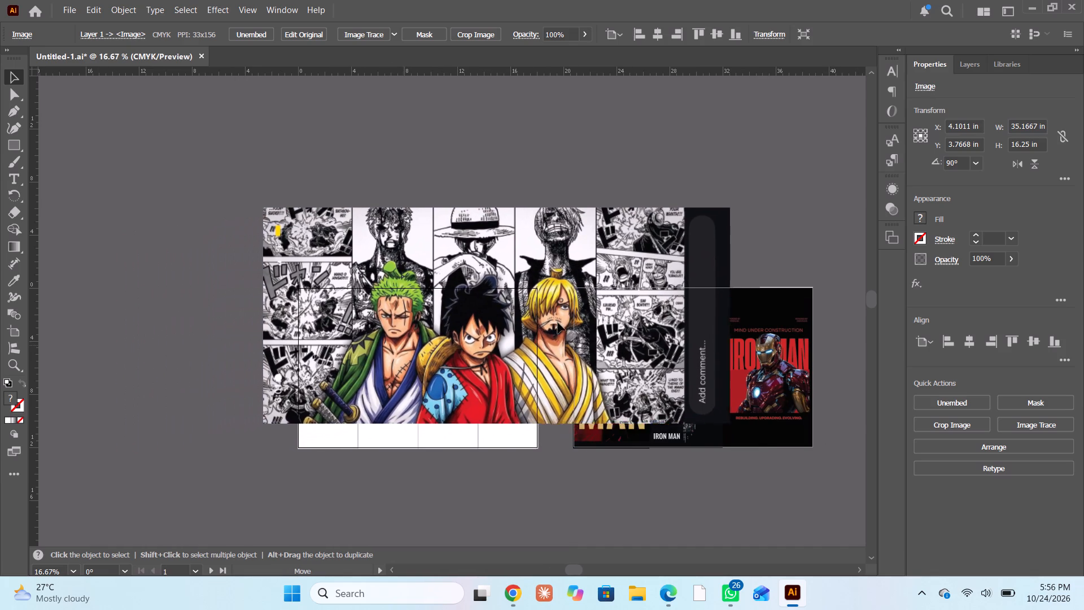
drag(558, 323, 582, 350)
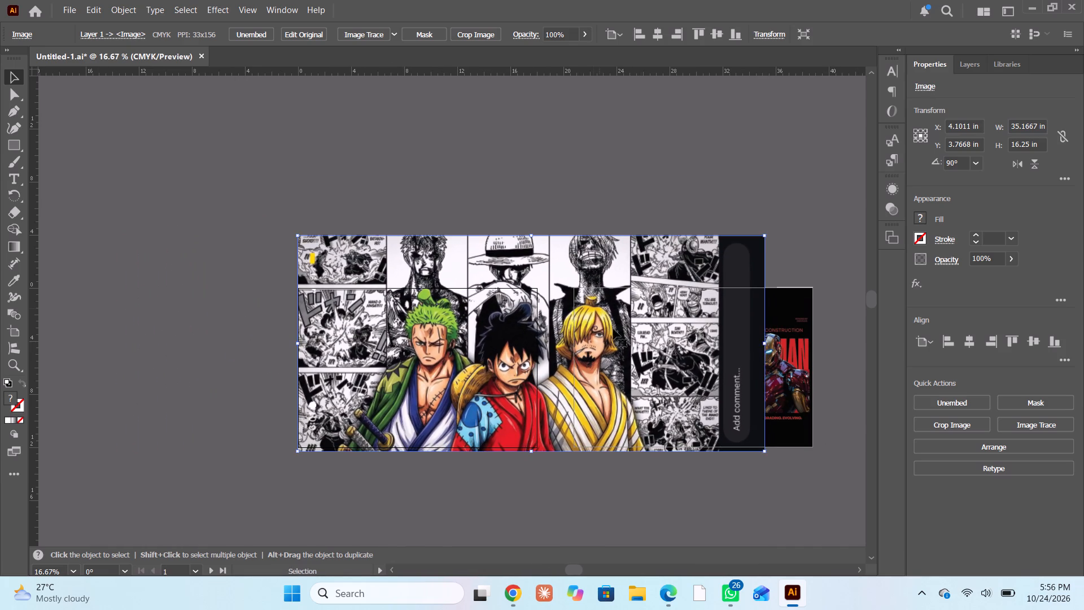
Proportionally resize the One Piece image to about 26.02 × 12.02 in from the first artboard's top-left corner, matching the artboard's height.
shift+drag(766, 237, 642, 293)
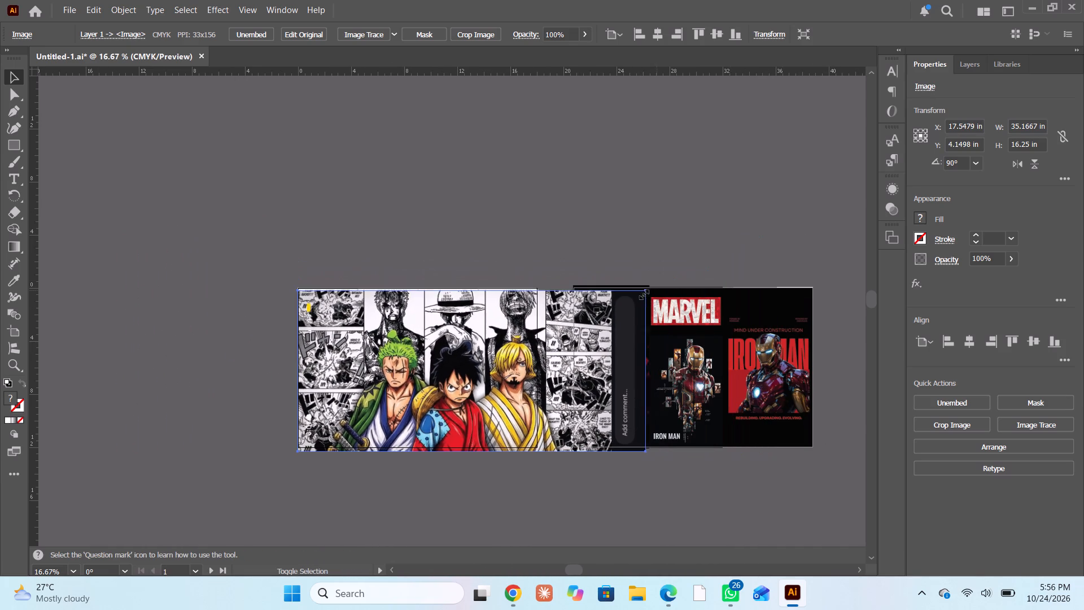
shift+drag(642, 293, 561, 320)
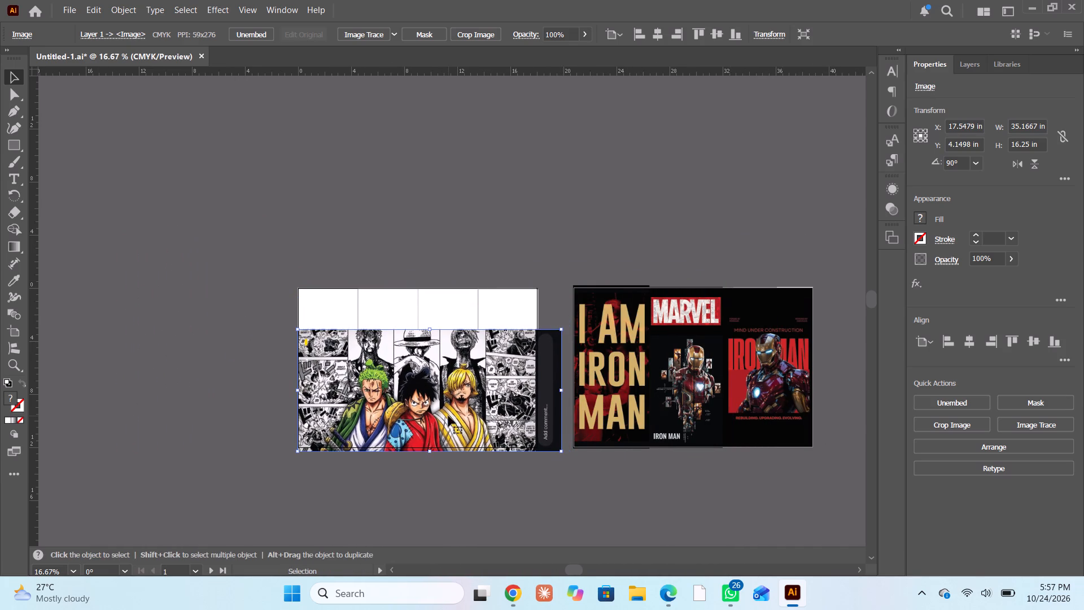
drag(448, 416, 446, 374)
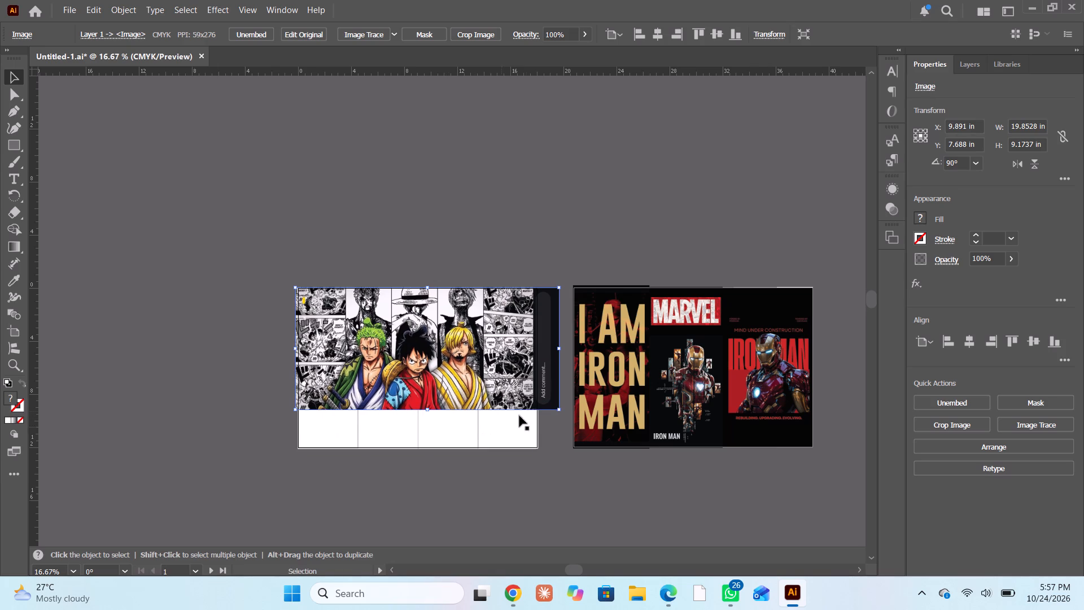
shift+drag(560, 410, 628, 495)
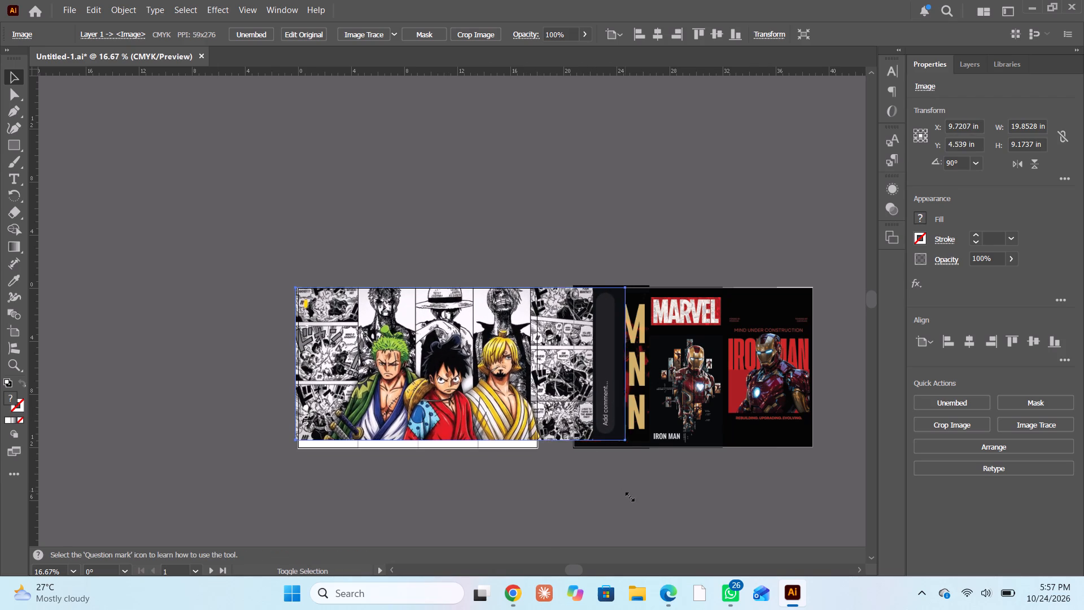
shift+drag(628, 495, 641, 509)
Shift the One Piece image left to about X 11.49 in, Y 6.05 in, shrink it slightly from its top-left corner, and deselect it.
drag(505, 396, 489, 394)
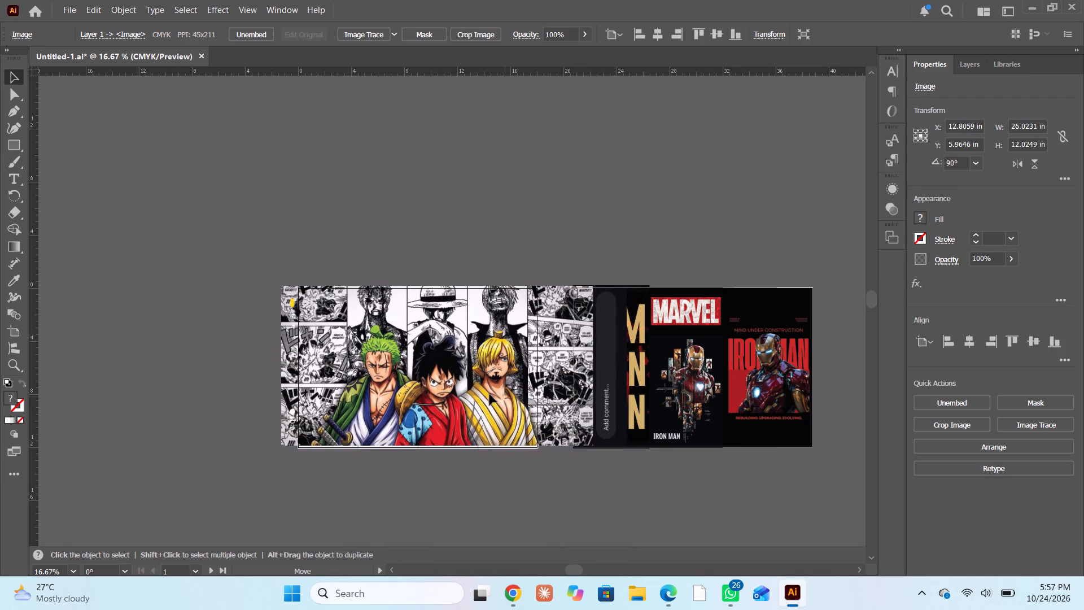
drag(489, 394, 487, 397)
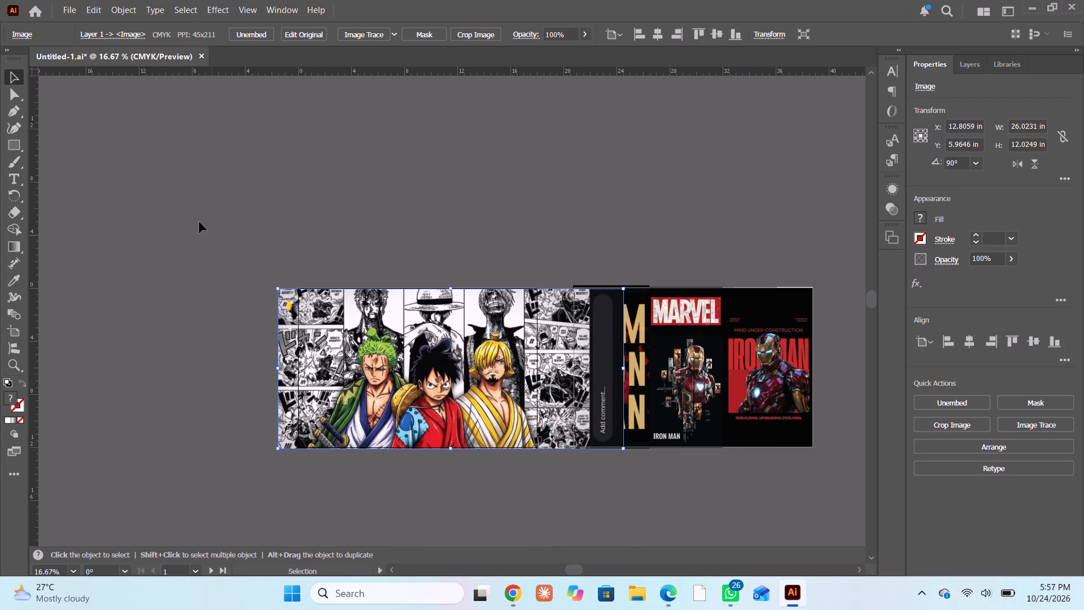
shift+click(278, 290)
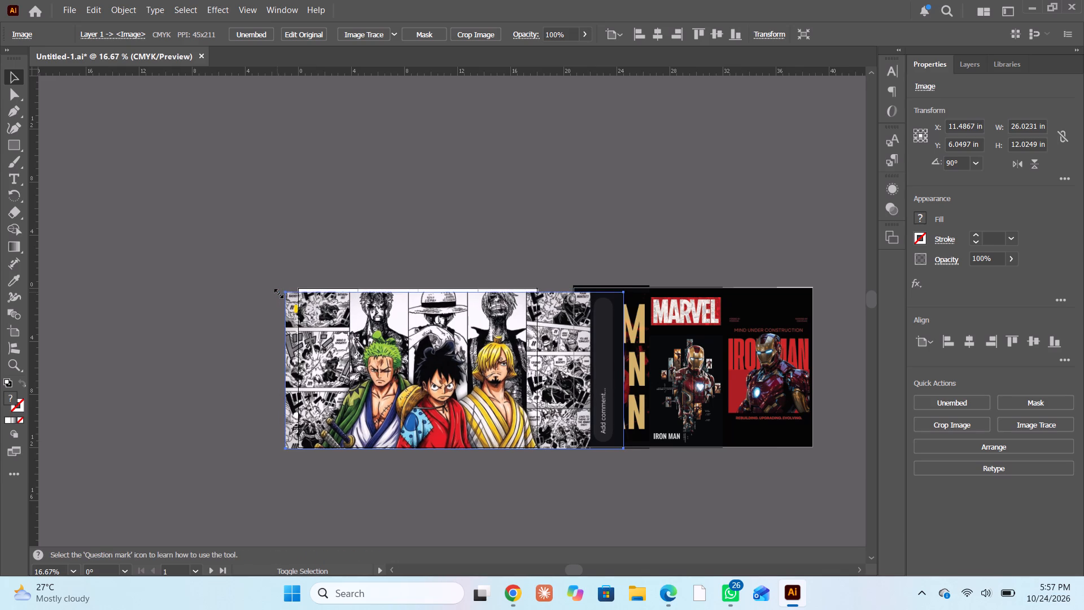
click(429, 477)
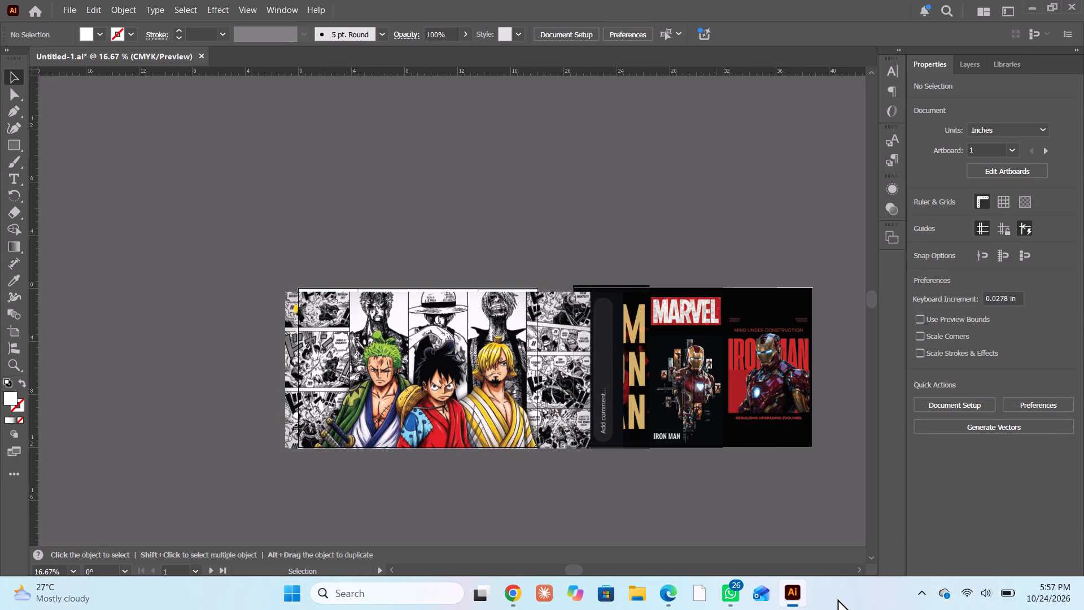
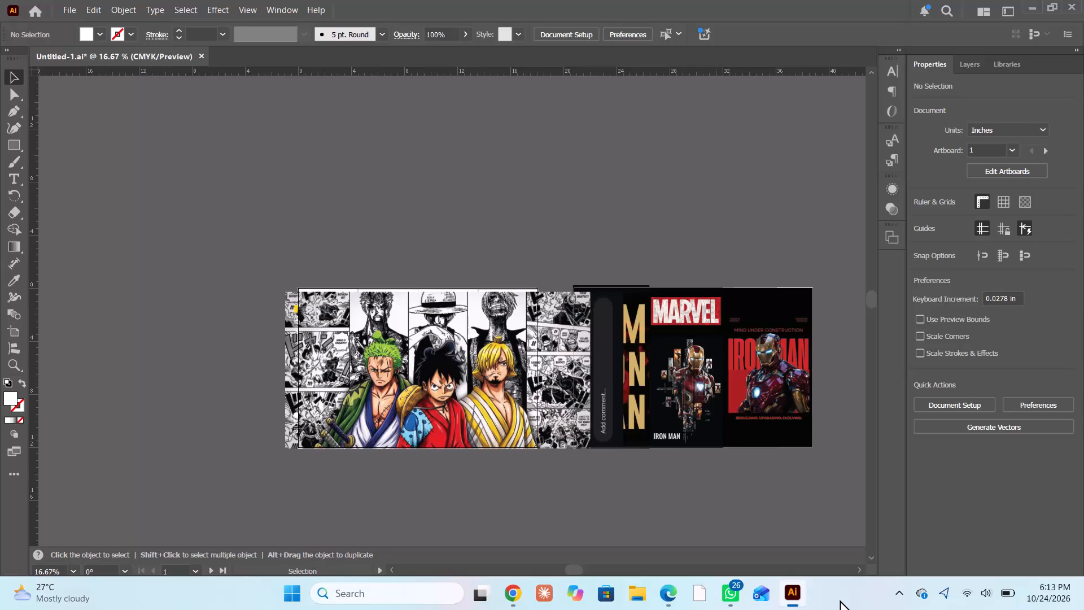
Move the One Piece image up so it clears the lower row of the first artboard's grid.
drag(416, 389, 468, 299)
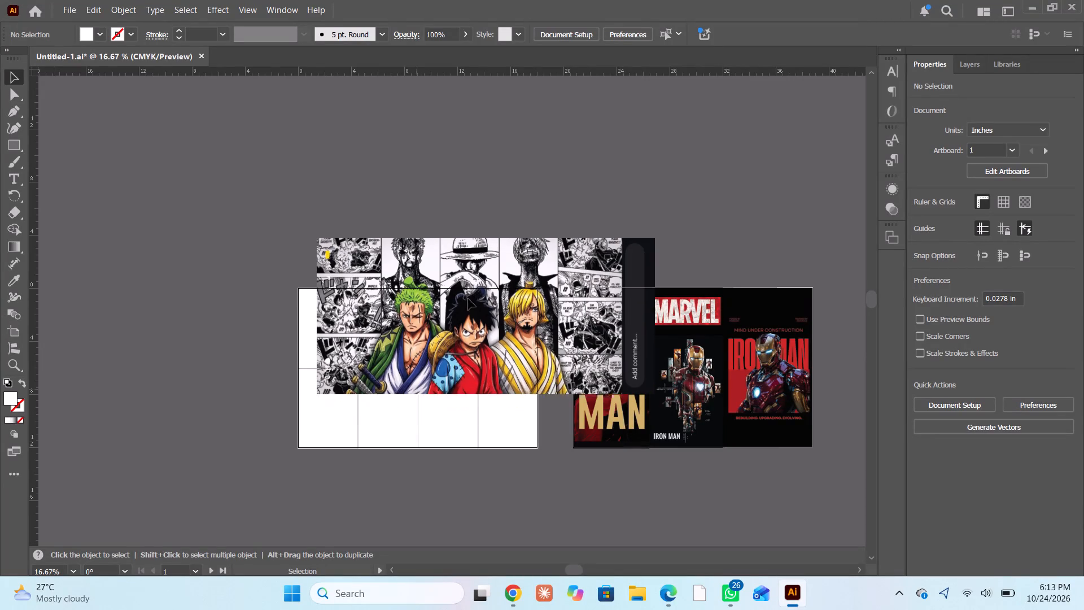
drag(468, 299, 487, 263)
Delete the four white rectangles in the lower row of the first artboard's grid.
click(338, 401)
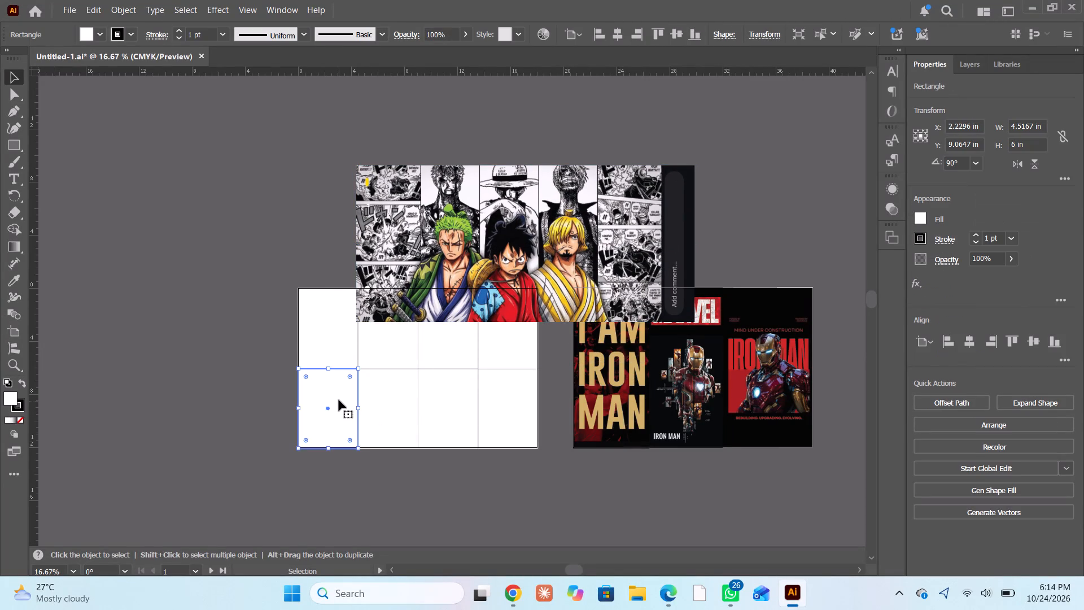
key(Delete)
click(415, 407)
key(Delete)
click(444, 405)
key(Delete)
click(500, 399)
key(Delete)
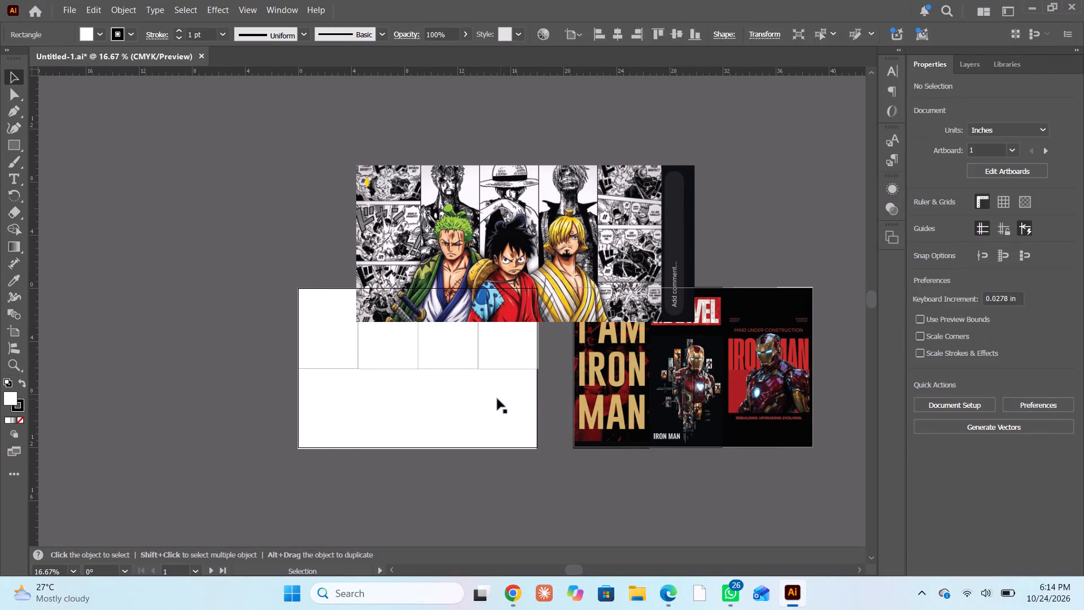
Clear the One Piece image fully above the first artboard and delete the rightmost rectangle of the grid's upper row.
scroll(497, 367, up, 2)
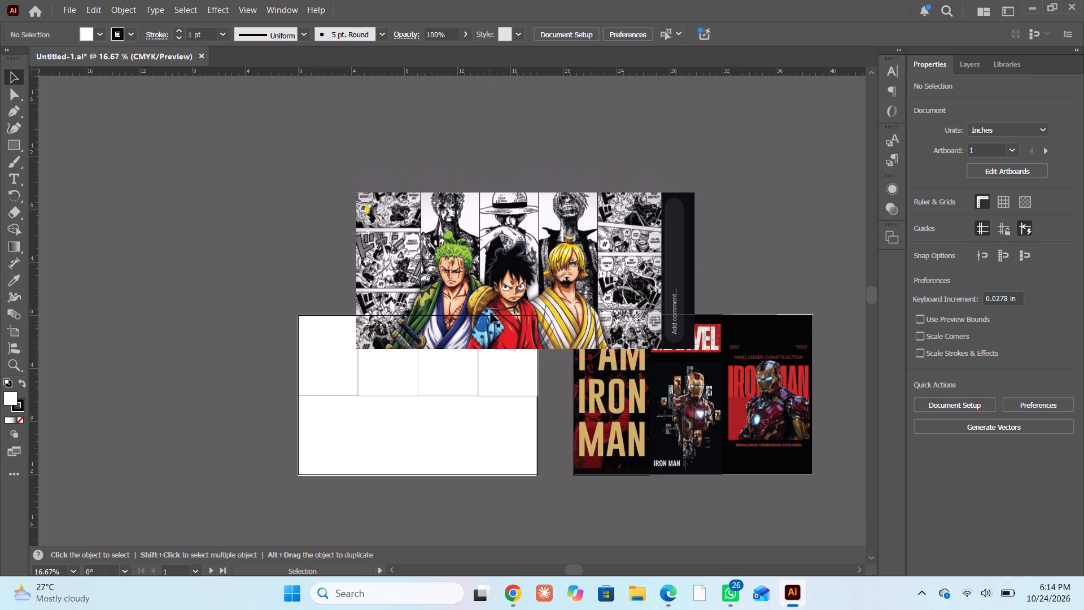
drag(492, 309, 353, 226)
click(518, 367)
key(Delete)
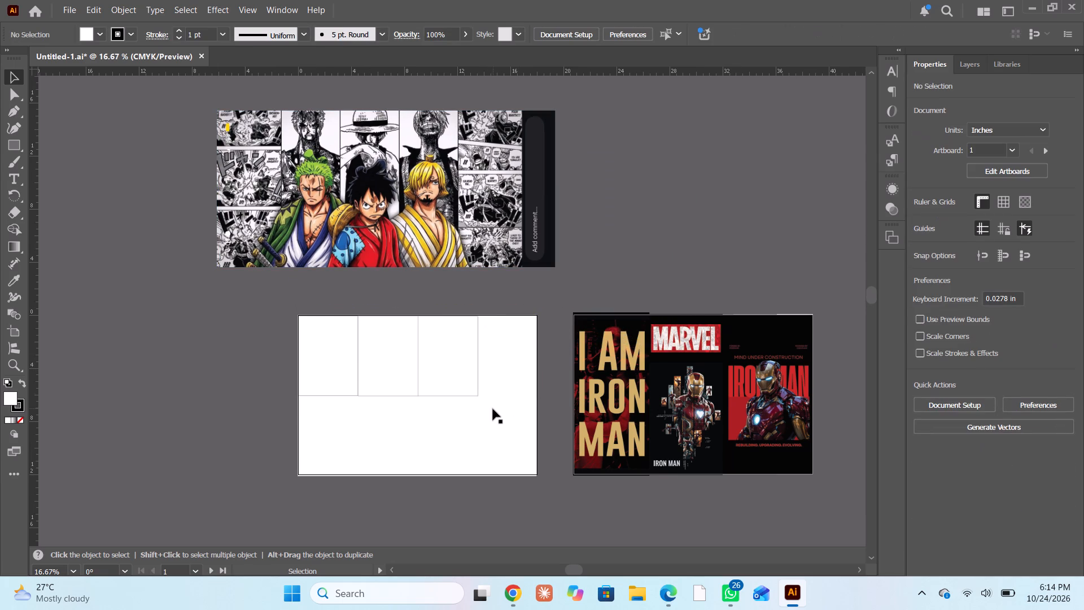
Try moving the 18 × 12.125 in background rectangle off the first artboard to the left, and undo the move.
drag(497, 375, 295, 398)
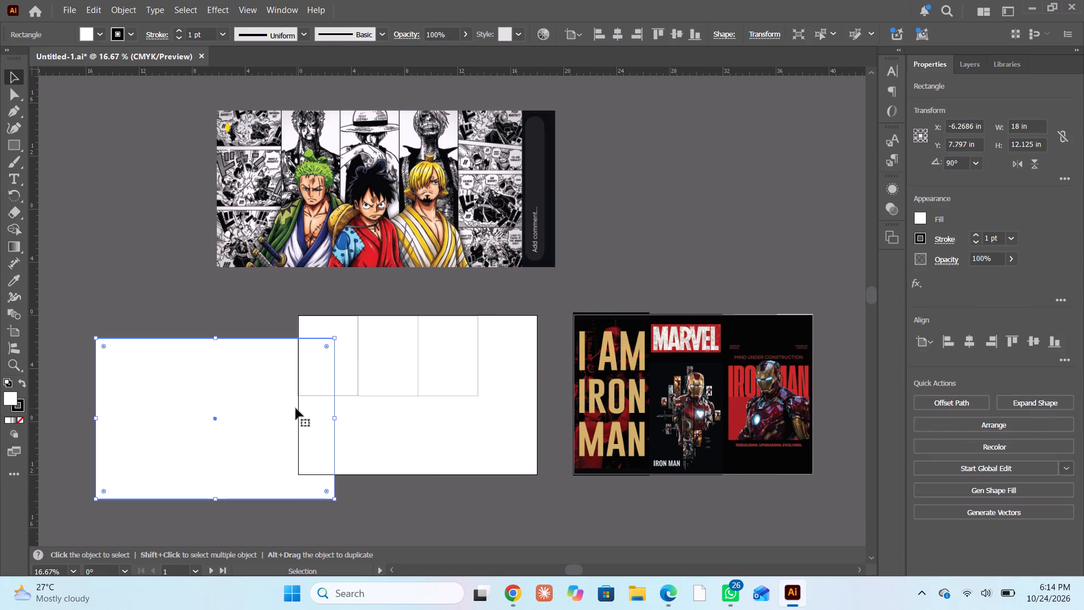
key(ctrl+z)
Recolour the first artboard's background rectangle with the near-black fill sampled by Eyedropper from the Iron Man layout's background.
click(385, 457)
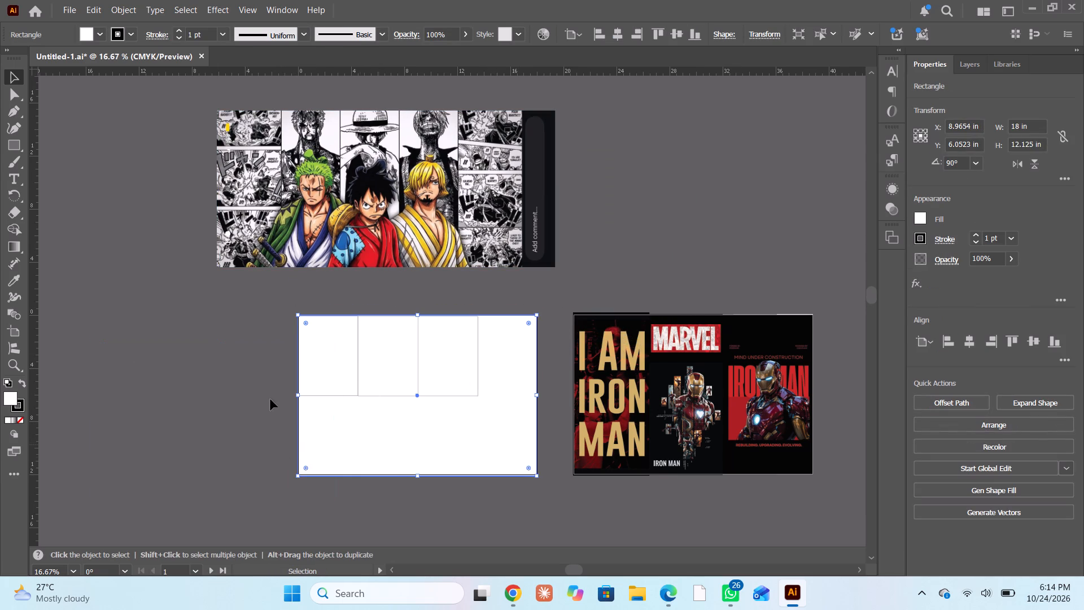
click(11, 286)
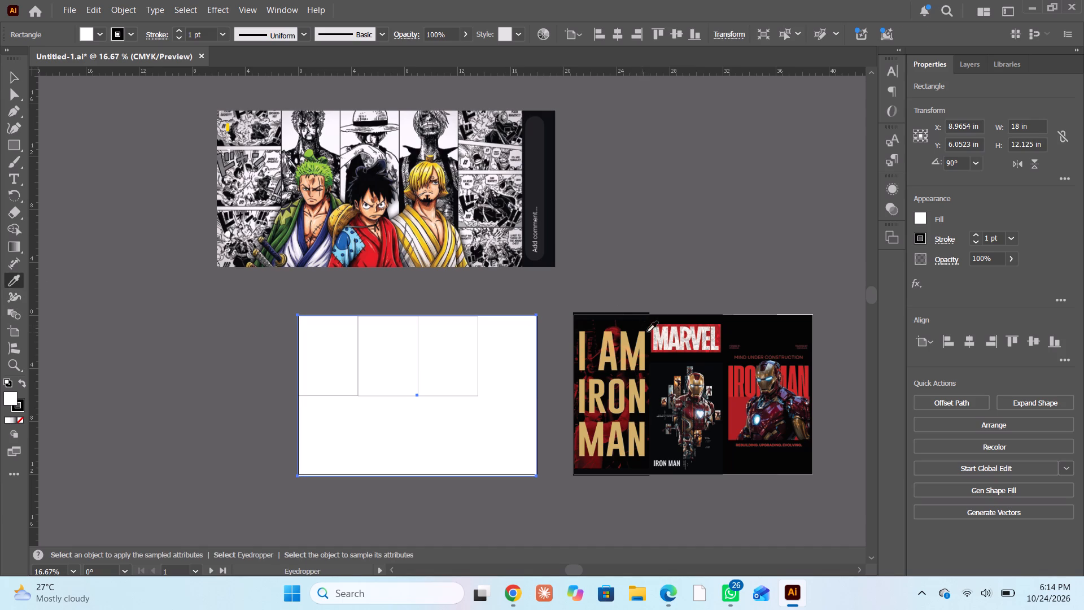
click(658, 364)
click(7, 74)
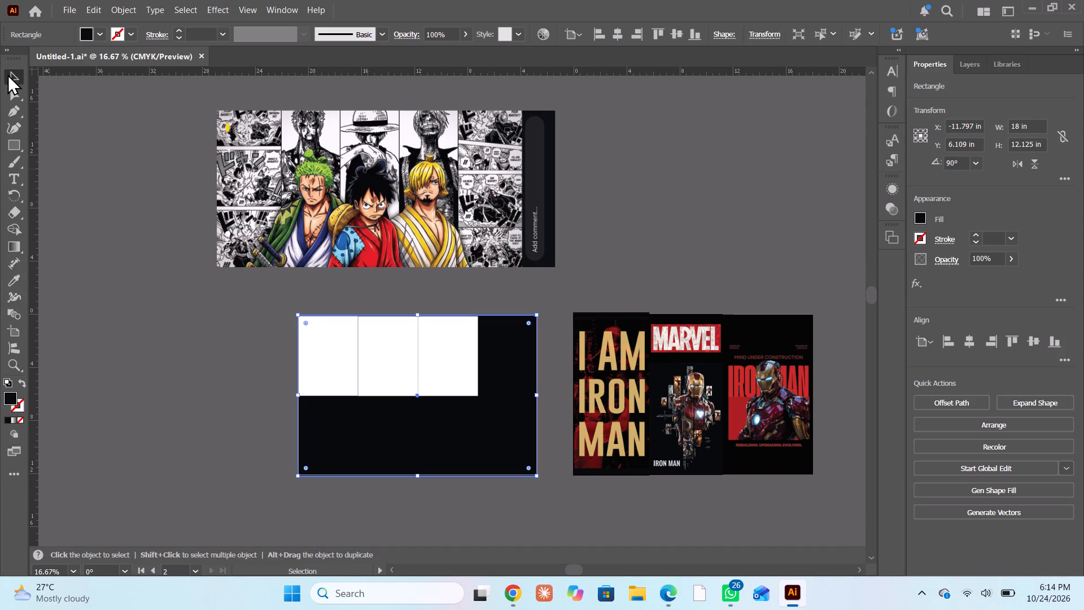
click(165, 313)
Stretch the three remaining white rectangles together to the first artboard's bottom and top edges, about 12.09 in high overall.
click(329, 362)
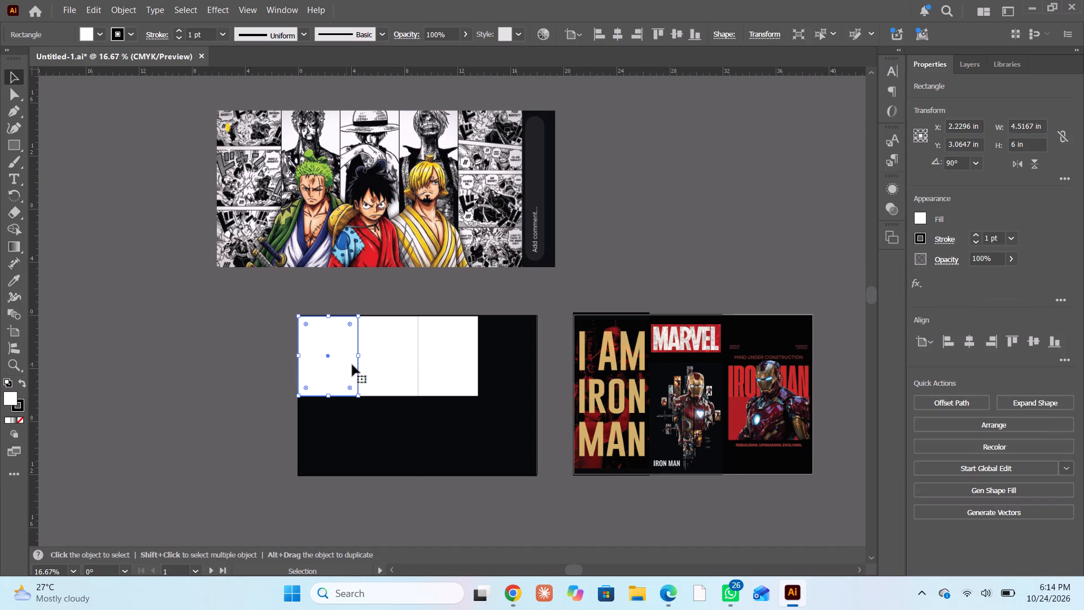
shift+click(384, 365)
shift+click(463, 372)
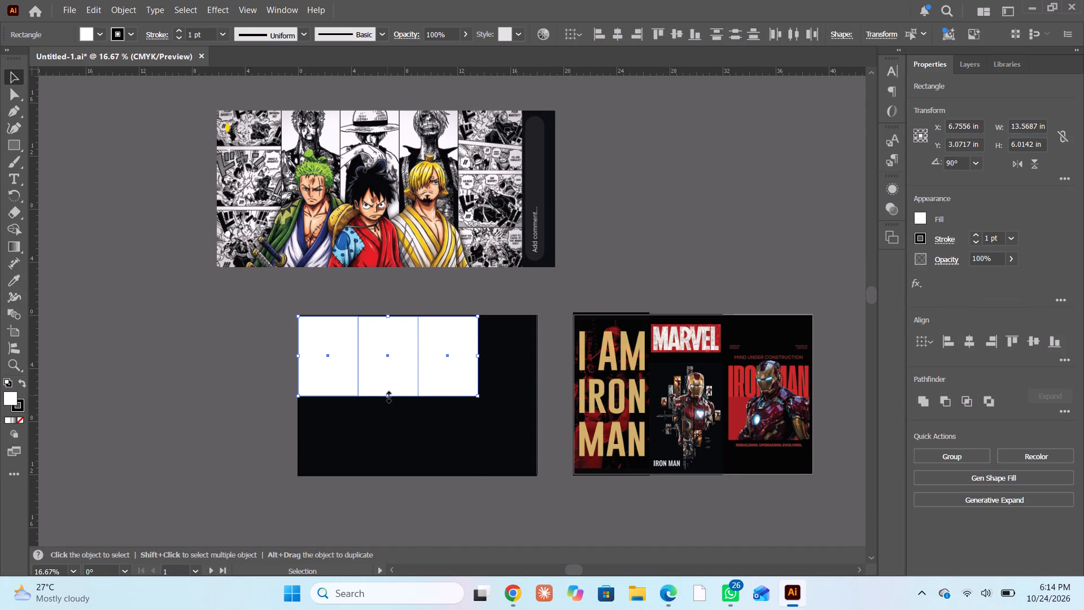
drag(387, 395, 404, 474)
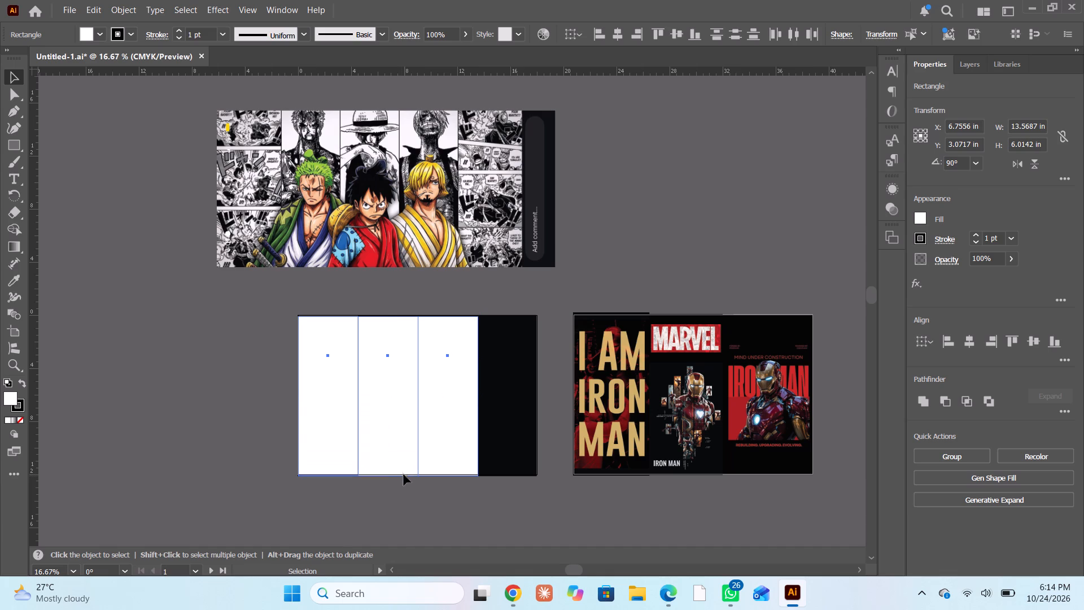
drag(404, 474, 404, 475)
scroll(387, 442, down, 1)
alt+scroll(386, 419, up, 3)
alt+scroll(392, 361, down, 1)
scroll(373, 237, up, 1)
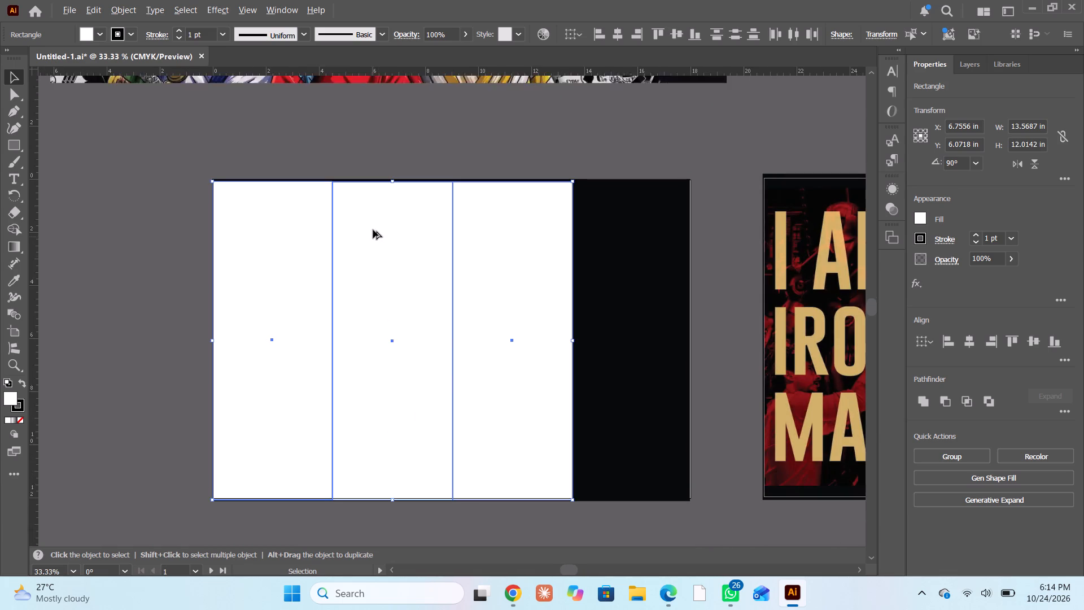
scroll(373, 230, up, 2)
drag(408, 156, 409, 150)
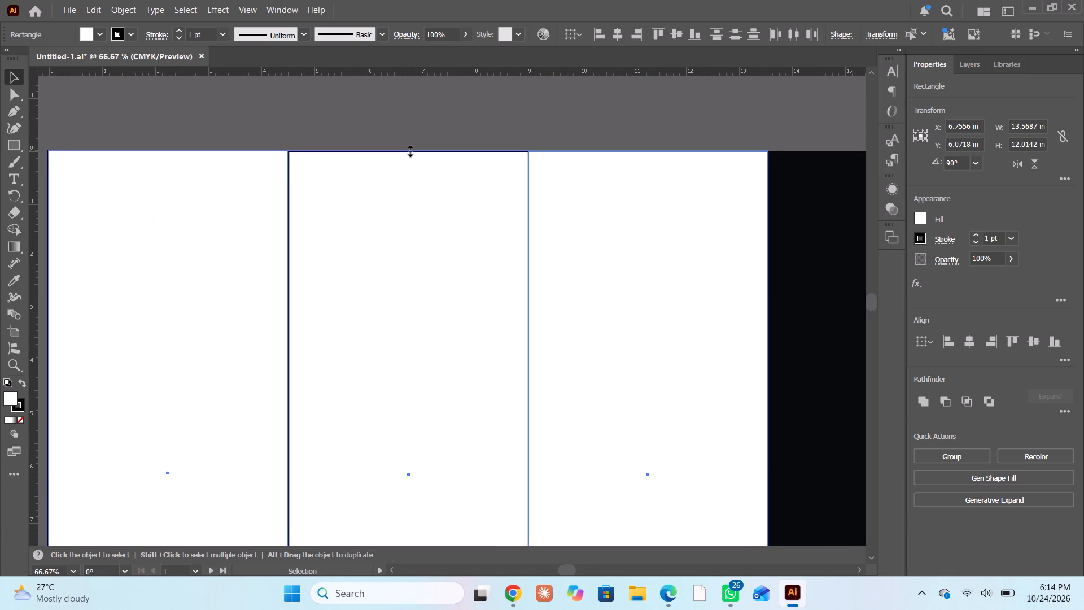
drag(409, 150, 408, 151)
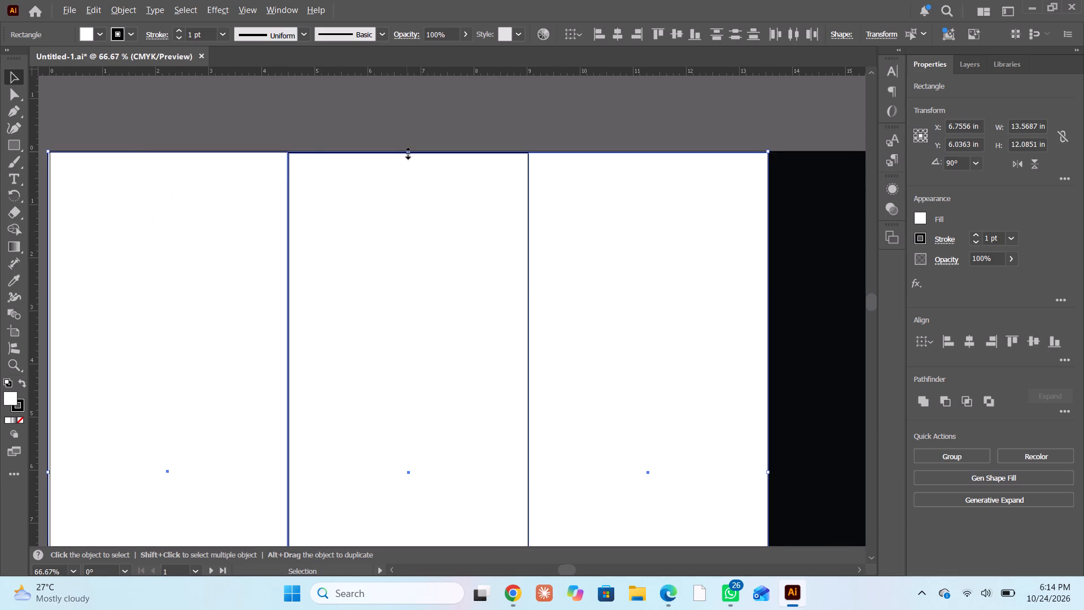
alt+scroll(406, 152, down, 2)
click(401, 132)
Widen the three white rectangles together to the first artboard's right edge, about 18.03 in overall, and deselect them.
click(303, 308)
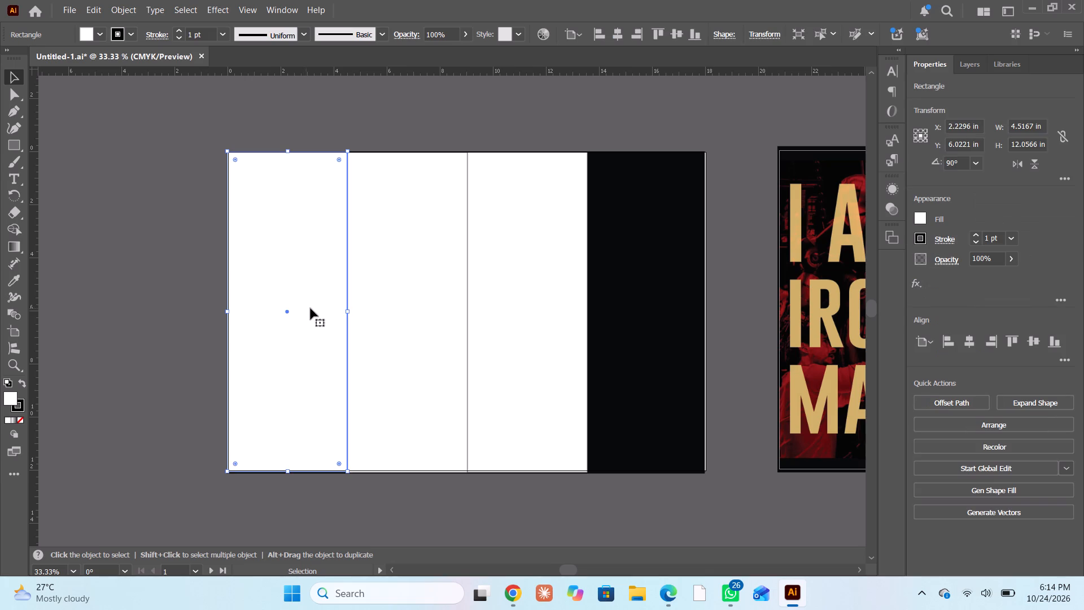
shift+click(414, 325)
shift+click(527, 324)
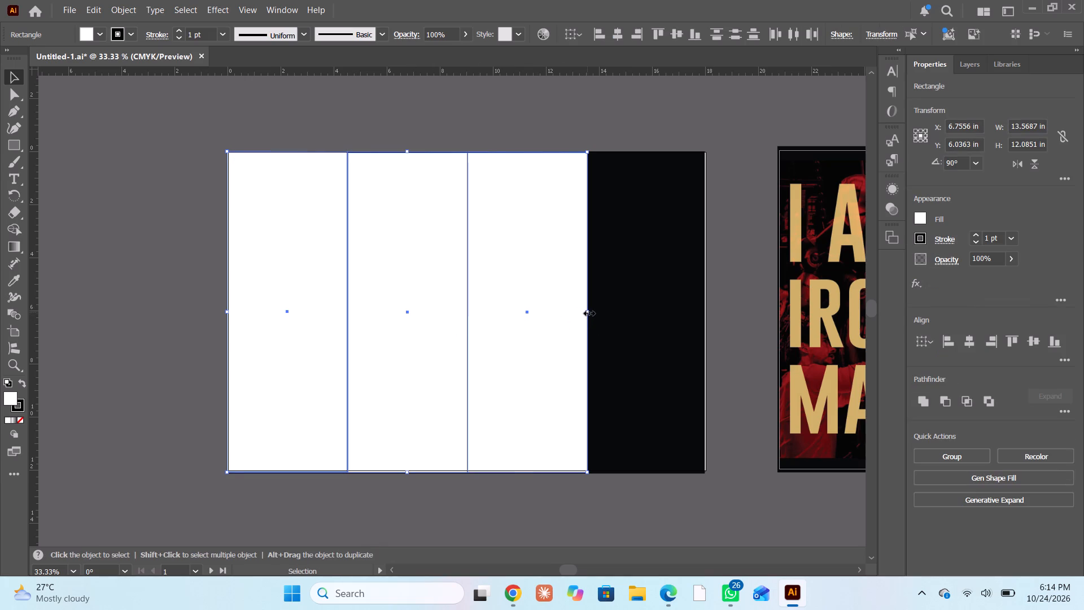
drag(588, 312, 703, 315)
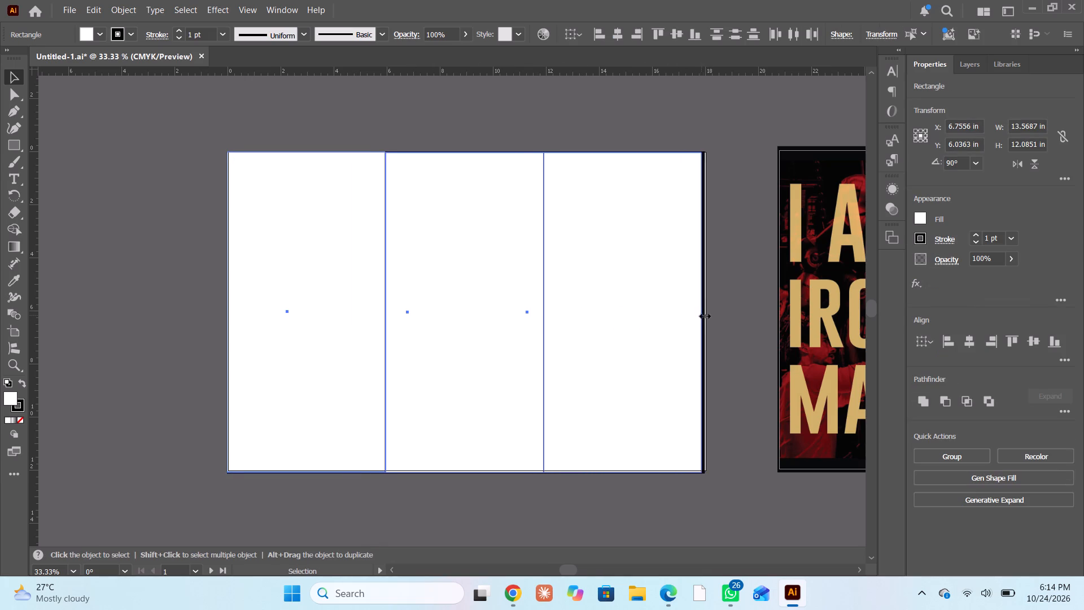
drag(703, 315, 706, 315)
click(764, 262)
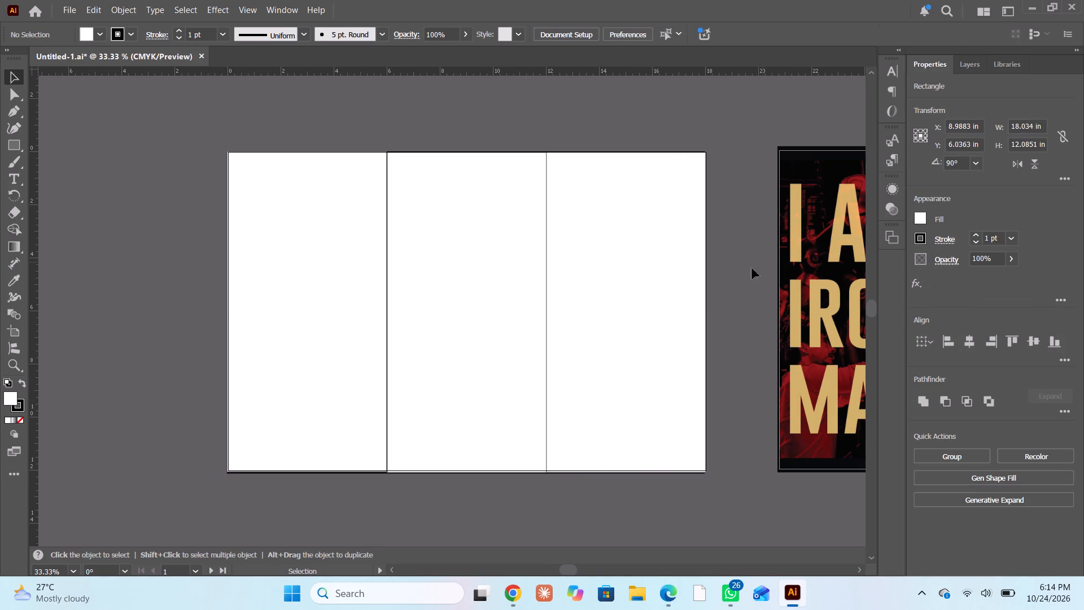
click(396, 491)
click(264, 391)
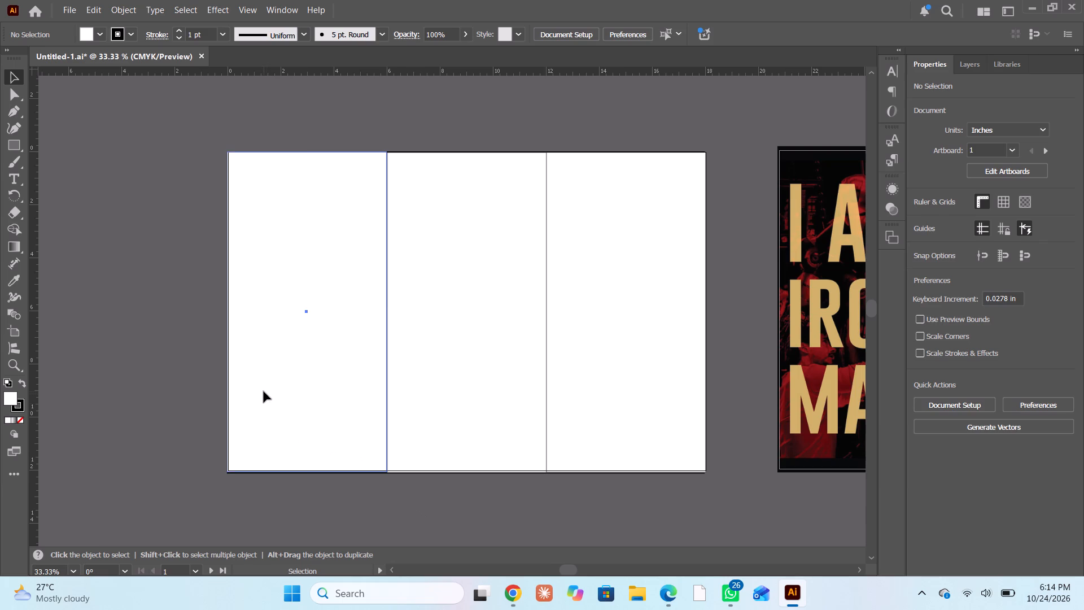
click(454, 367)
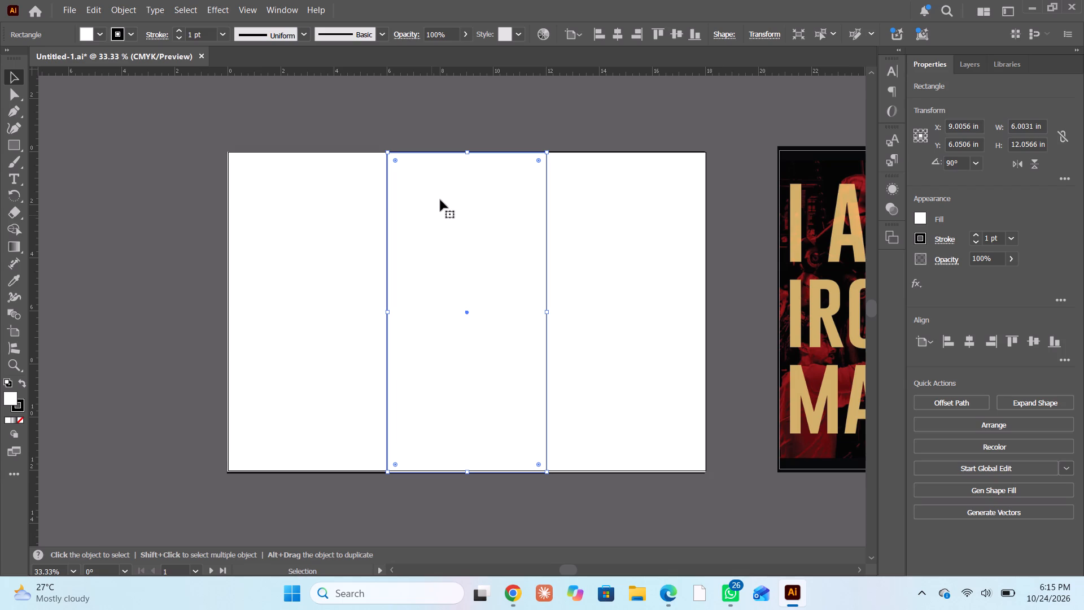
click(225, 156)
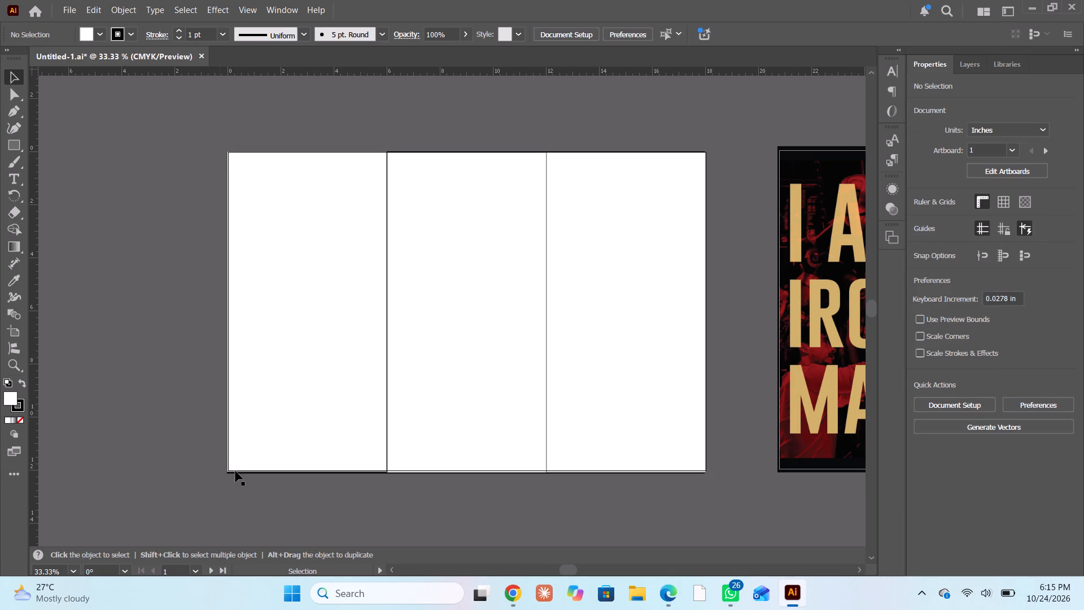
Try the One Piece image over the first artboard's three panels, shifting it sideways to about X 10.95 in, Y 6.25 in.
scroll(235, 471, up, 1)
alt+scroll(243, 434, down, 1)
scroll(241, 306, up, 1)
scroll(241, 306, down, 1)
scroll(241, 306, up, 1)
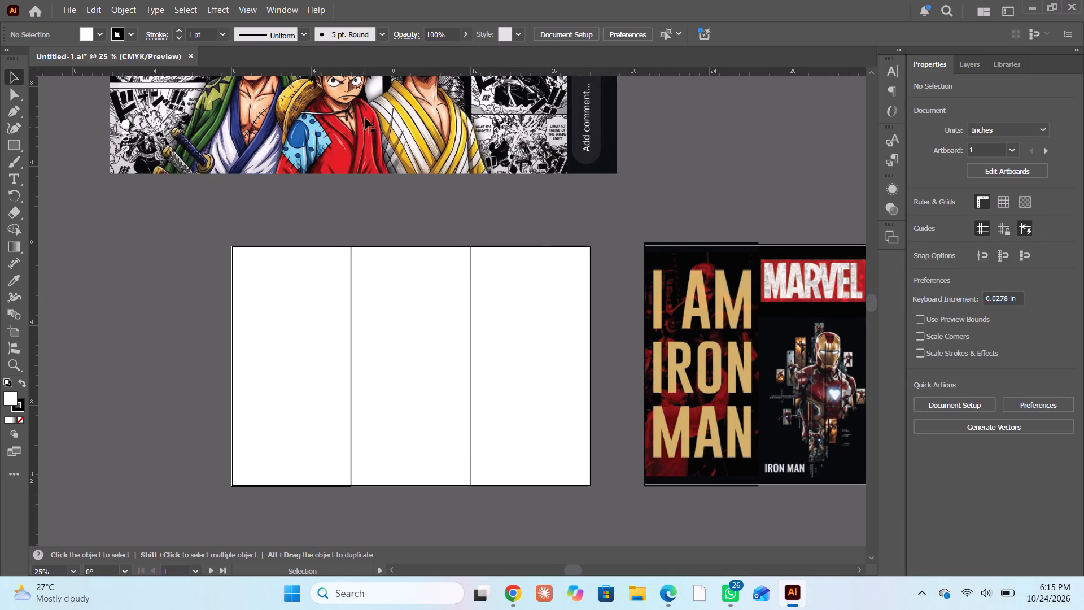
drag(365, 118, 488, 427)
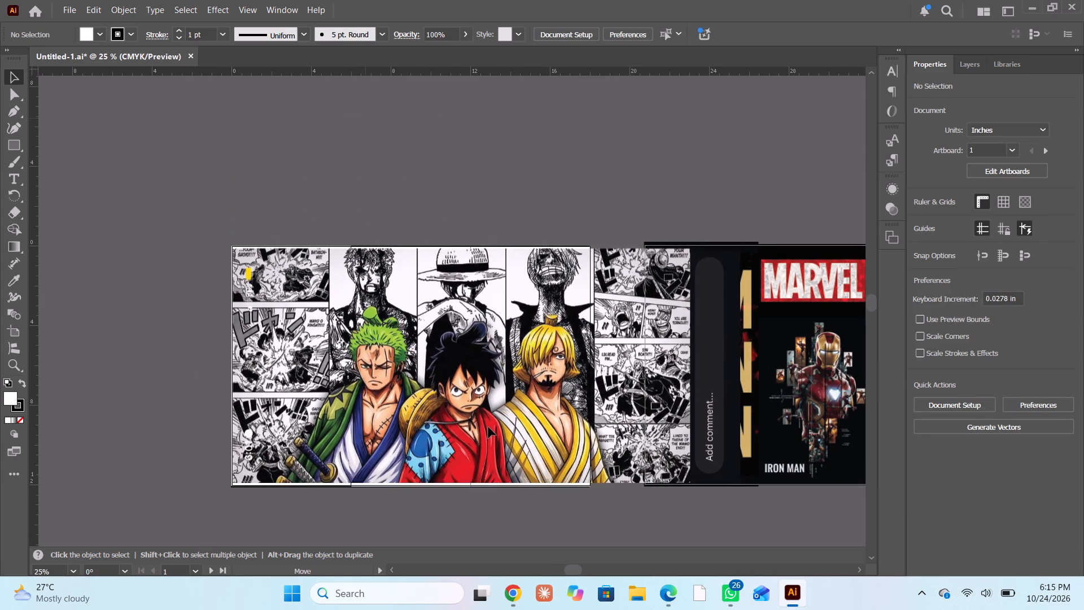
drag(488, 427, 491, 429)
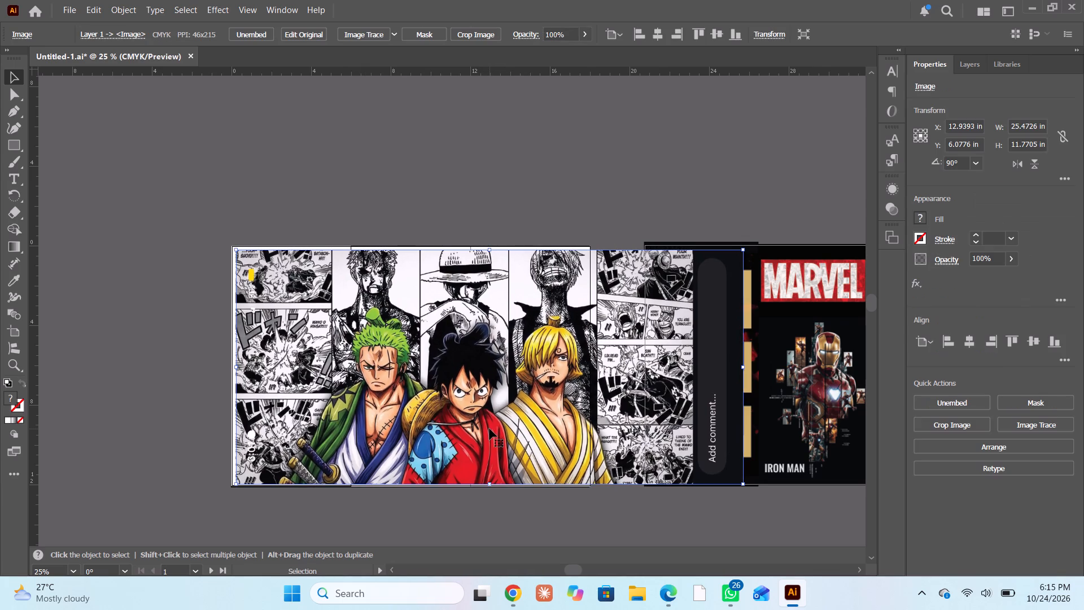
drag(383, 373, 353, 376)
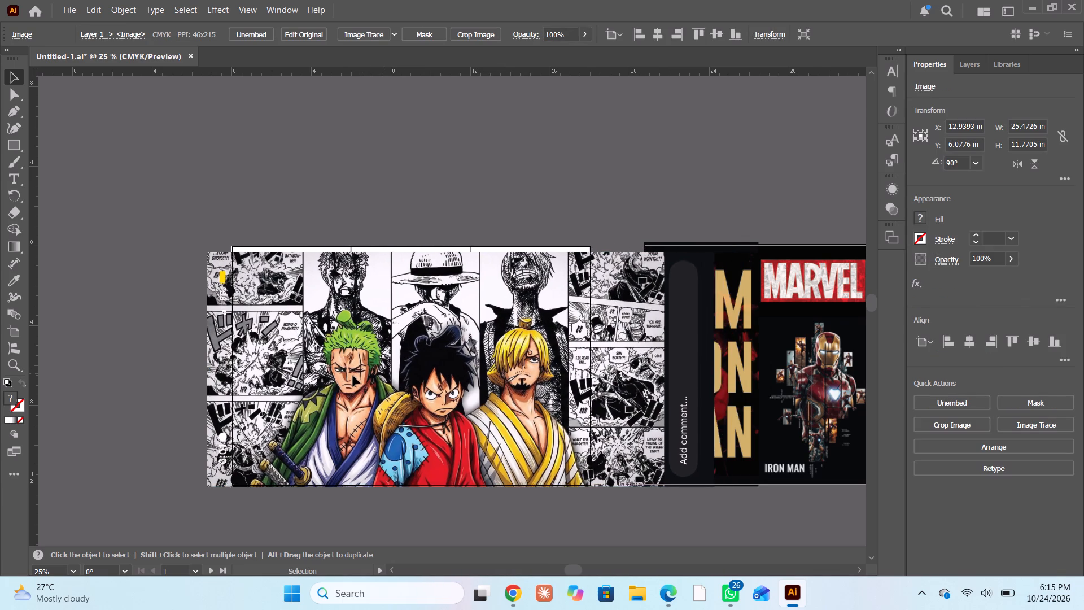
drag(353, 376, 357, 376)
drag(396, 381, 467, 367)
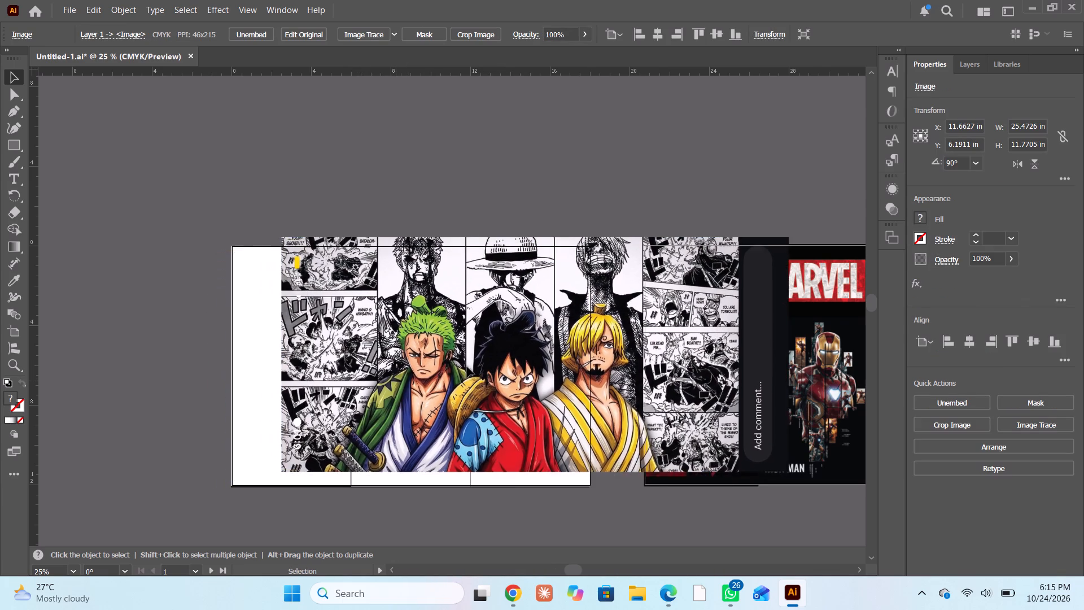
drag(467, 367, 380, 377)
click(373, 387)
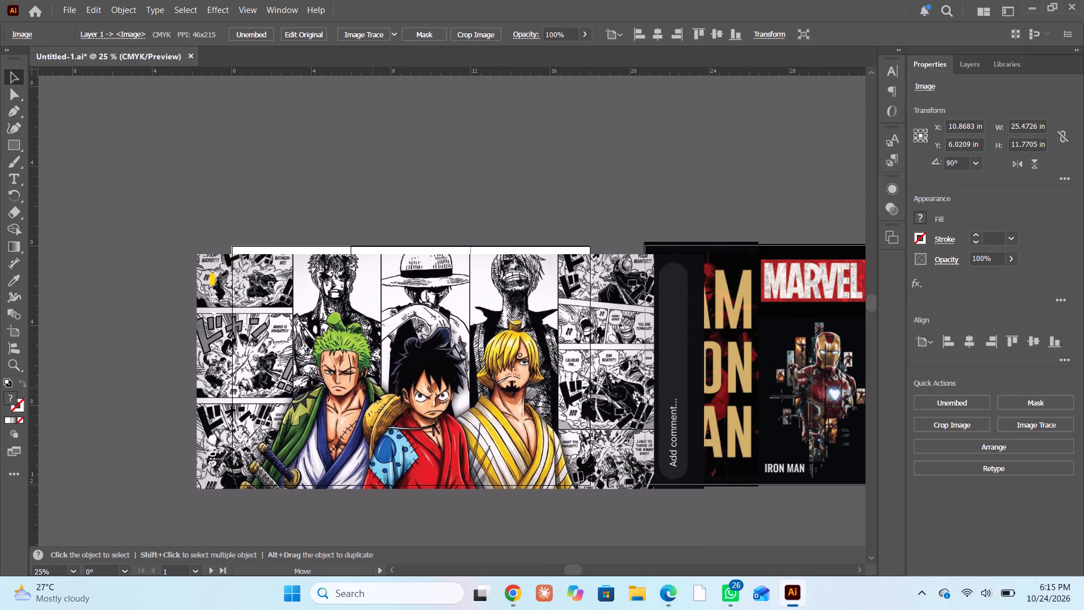
Move the One Piece image above the first artboard, its bottom edge meeting the artboard's top edge.
drag(373, 396, 322, 179)
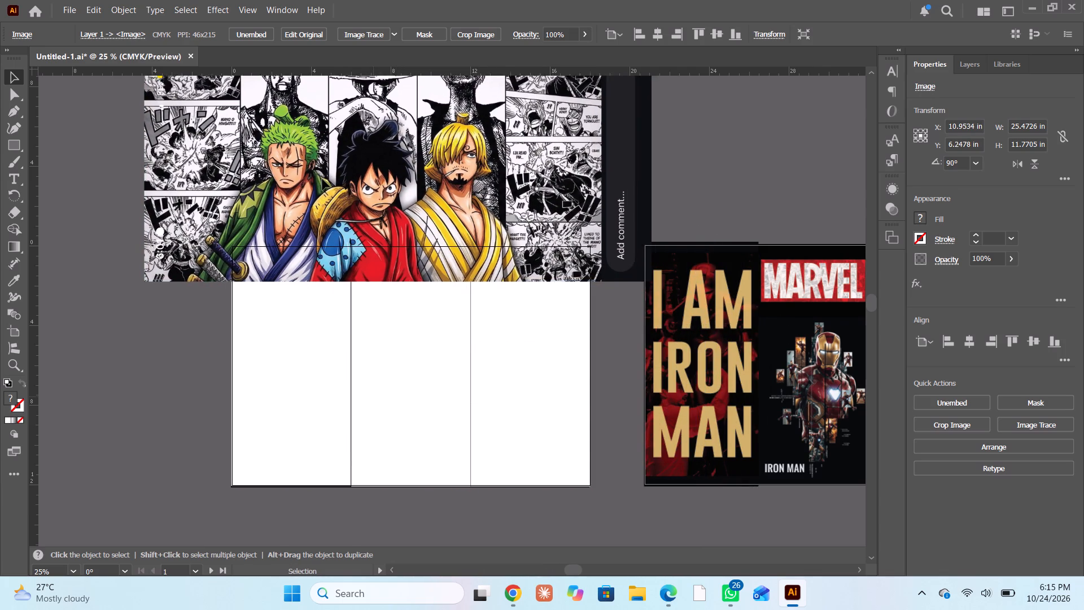
drag(322, 179, 329, 155)
Set the fill of the three white panels on the first artboard to None.
click(319, 428)
shift+click(405, 425)
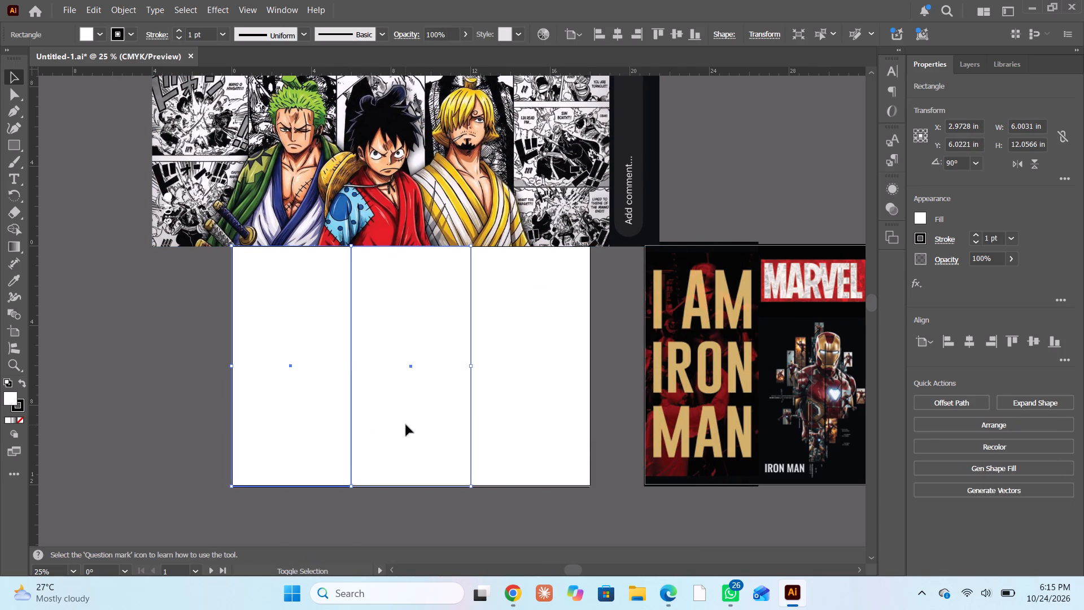
shift+click(512, 410)
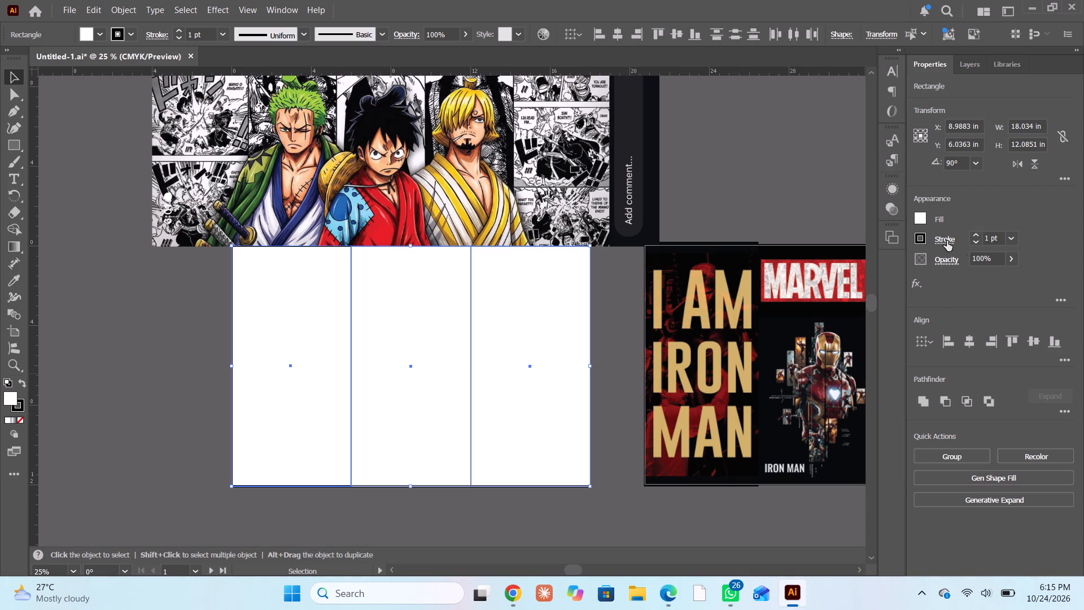
click(917, 219)
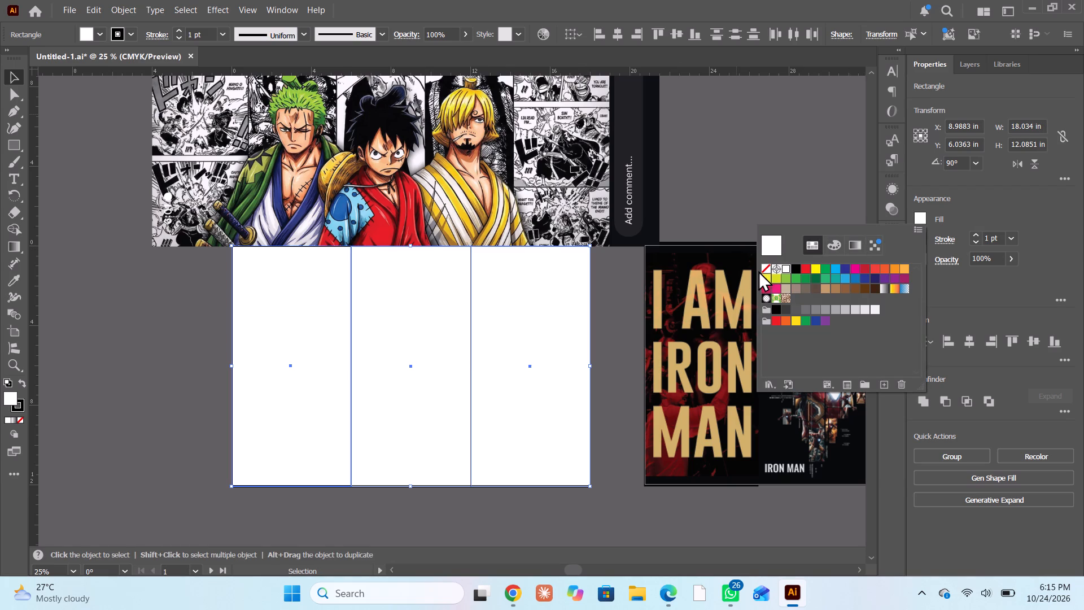
click(763, 268)
click(820, 183)
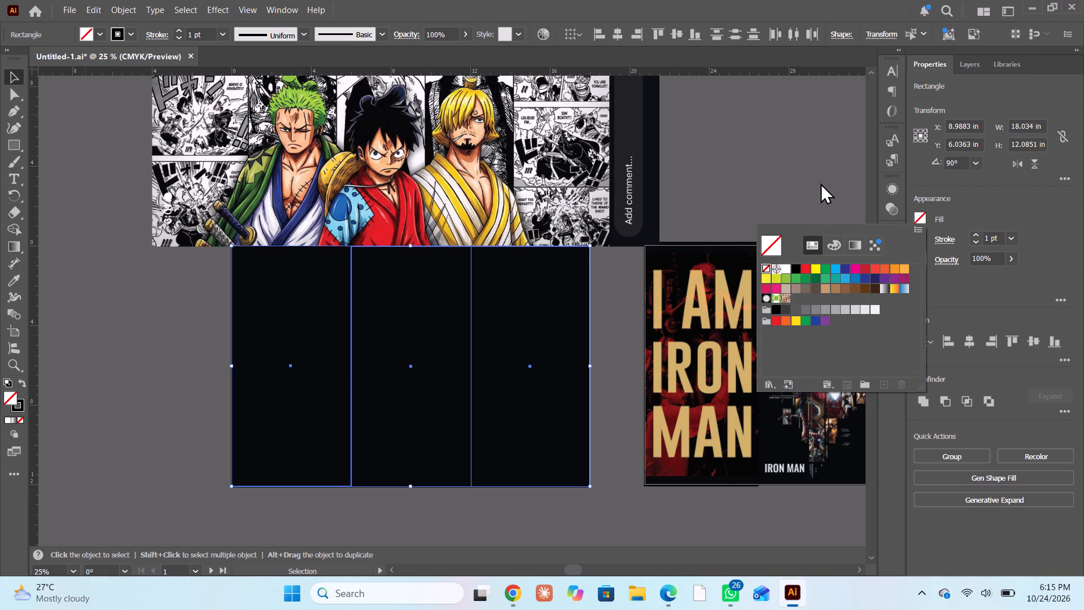
Give the three panels on the first artboard a white 0.25 pt stroke and deselect them.
click(922, 237)
click(915, 239)
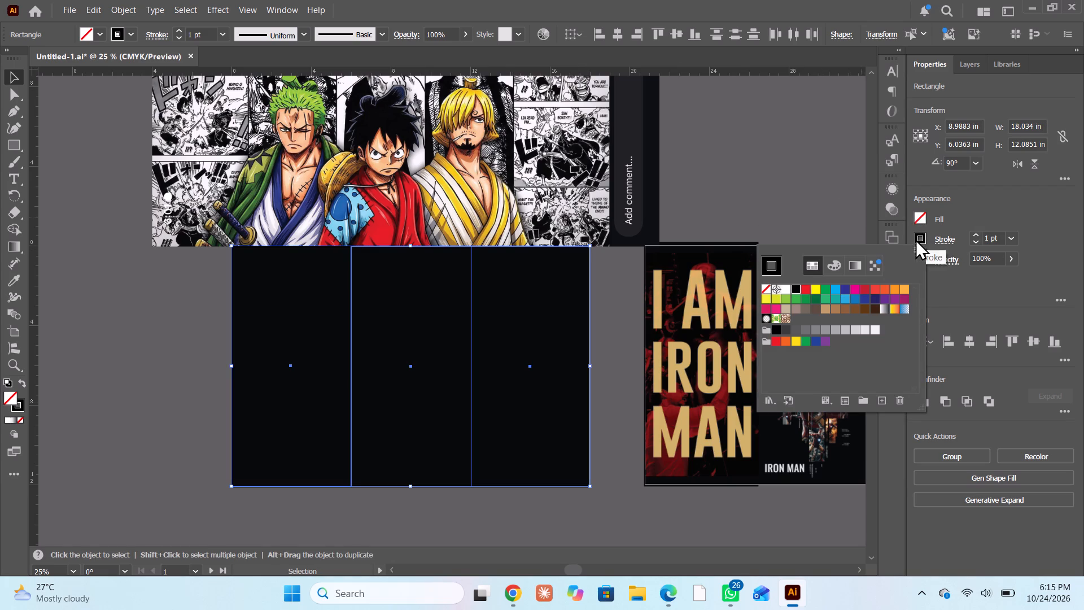
click(971, 241)
click(975, 241)
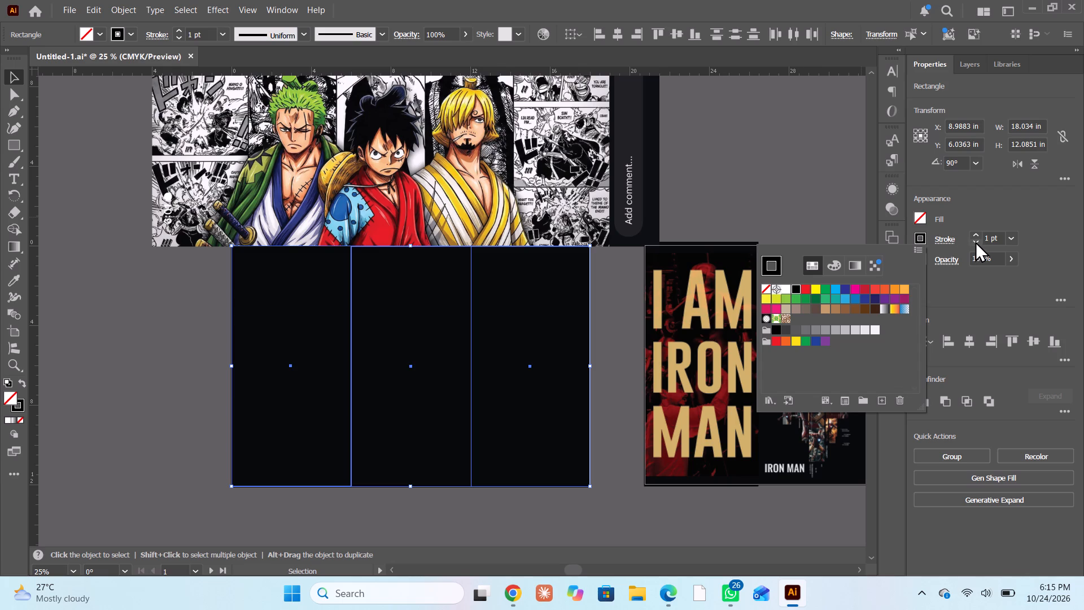
click(975, 241)
click(976, 241)
click(976, 241)
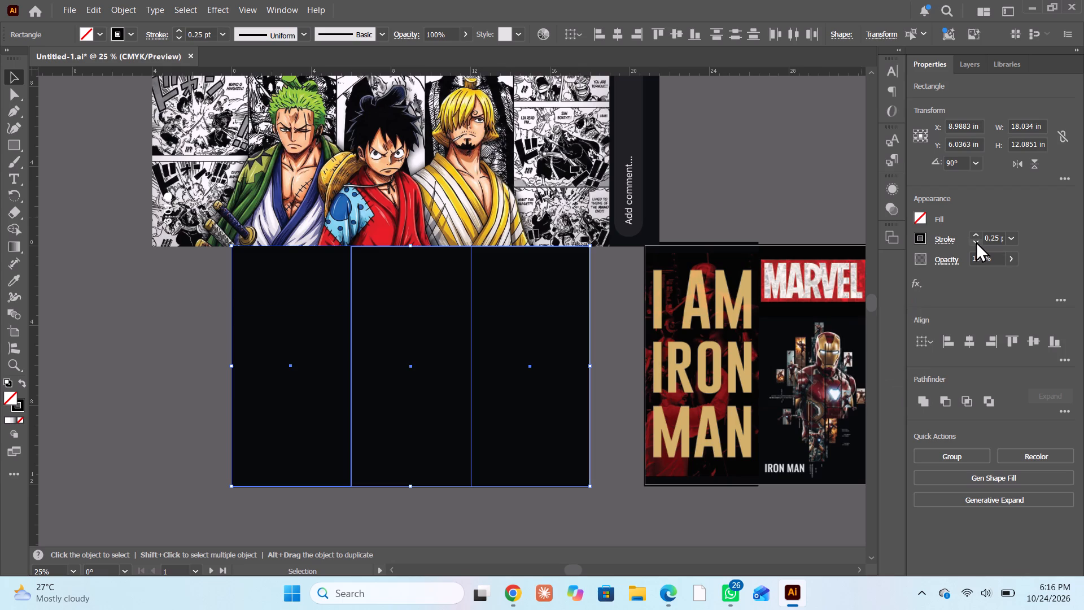
click(921, 237)
click(787, 289)
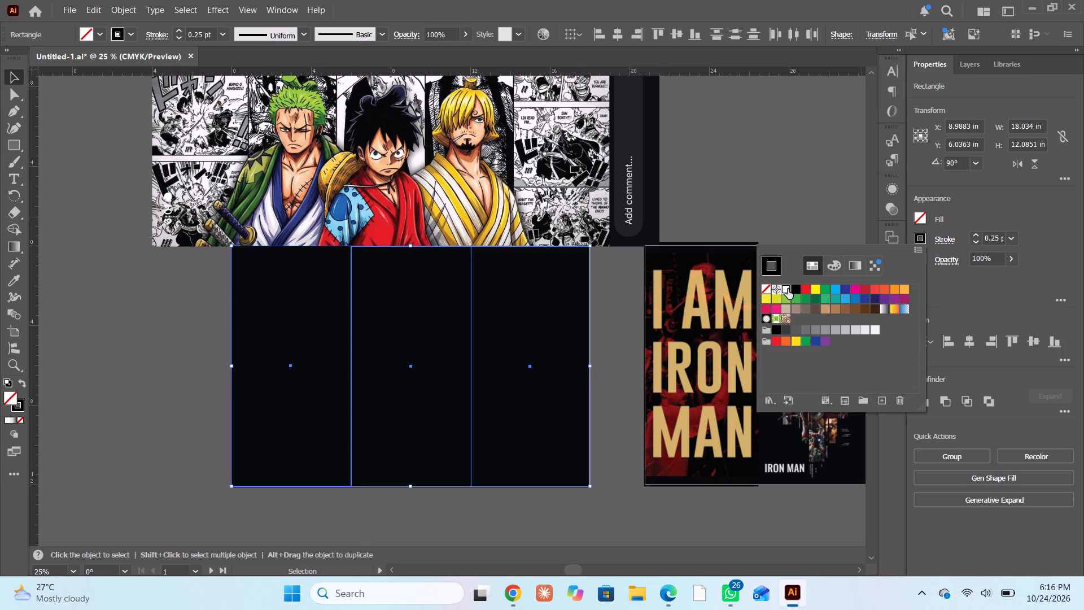
click(132, 348)
click(132, 348)
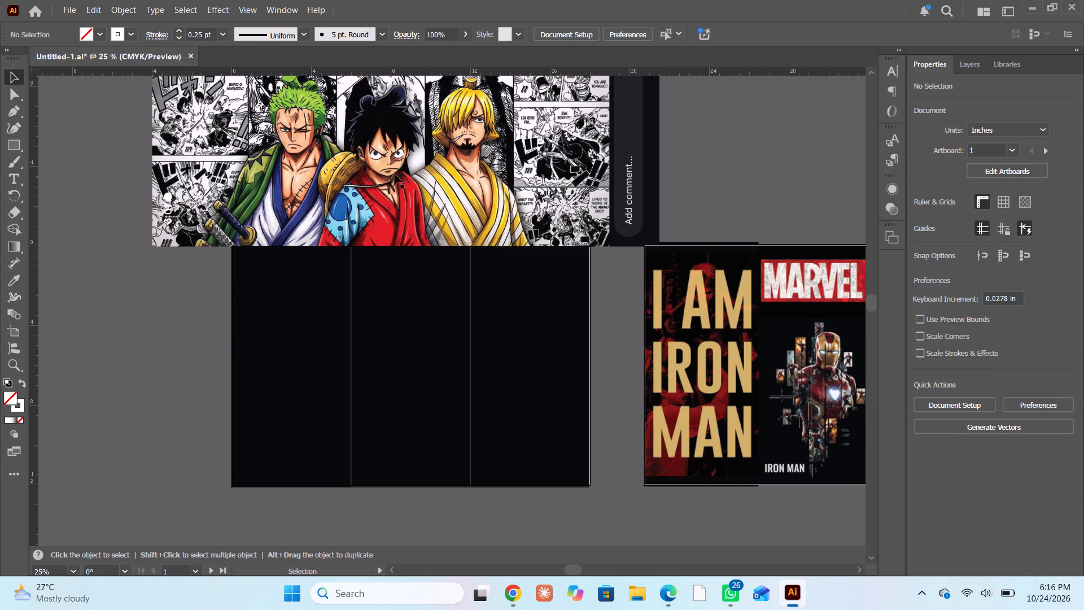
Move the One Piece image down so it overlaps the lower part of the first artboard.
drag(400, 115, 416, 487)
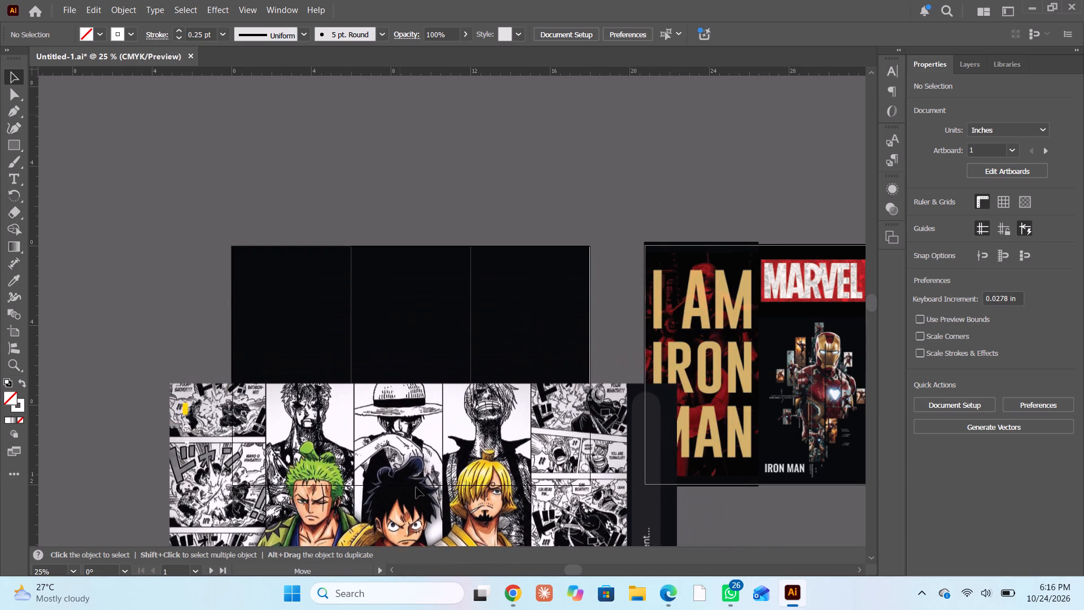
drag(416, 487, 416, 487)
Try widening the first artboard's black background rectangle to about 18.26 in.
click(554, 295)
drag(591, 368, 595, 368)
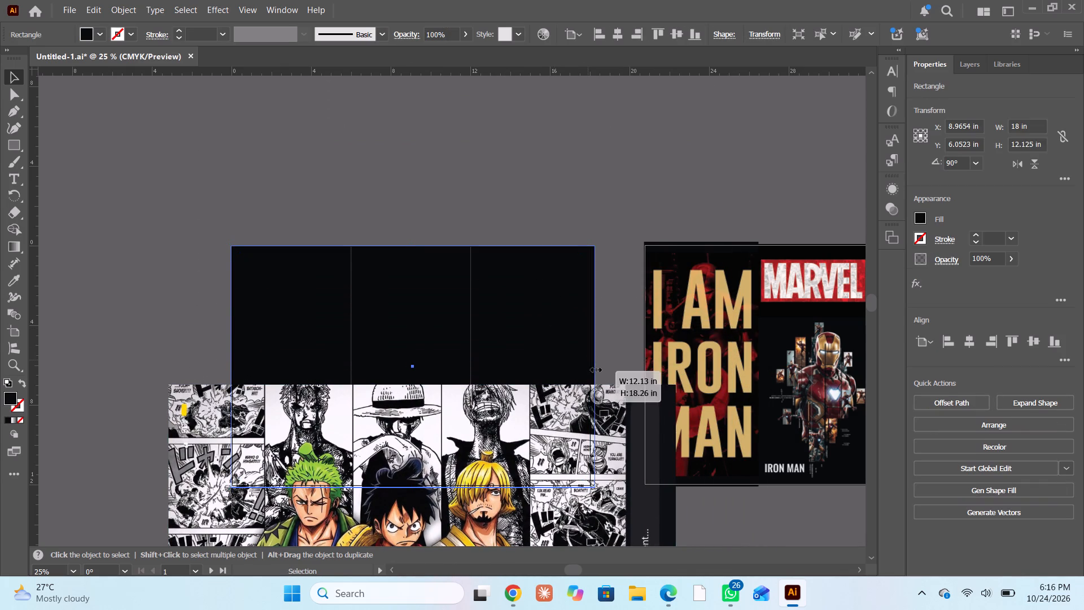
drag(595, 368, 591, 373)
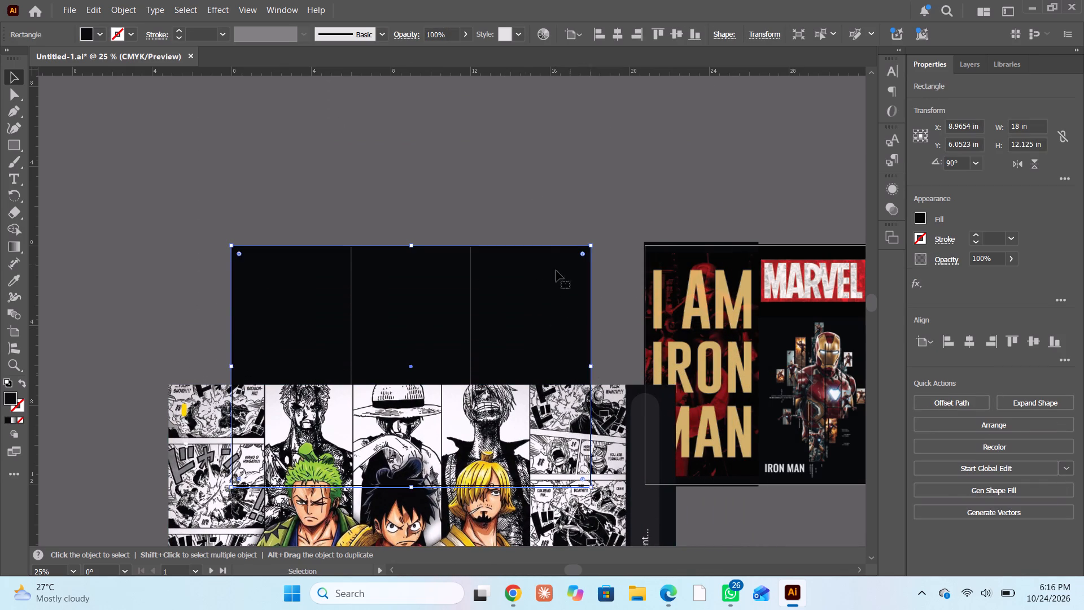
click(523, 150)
Move the One Piece image up over the first artboard's three panels, to about X 10.24 in, Y 6.11 in.
drag(495, 485, 512, 350)
click(534, 367)
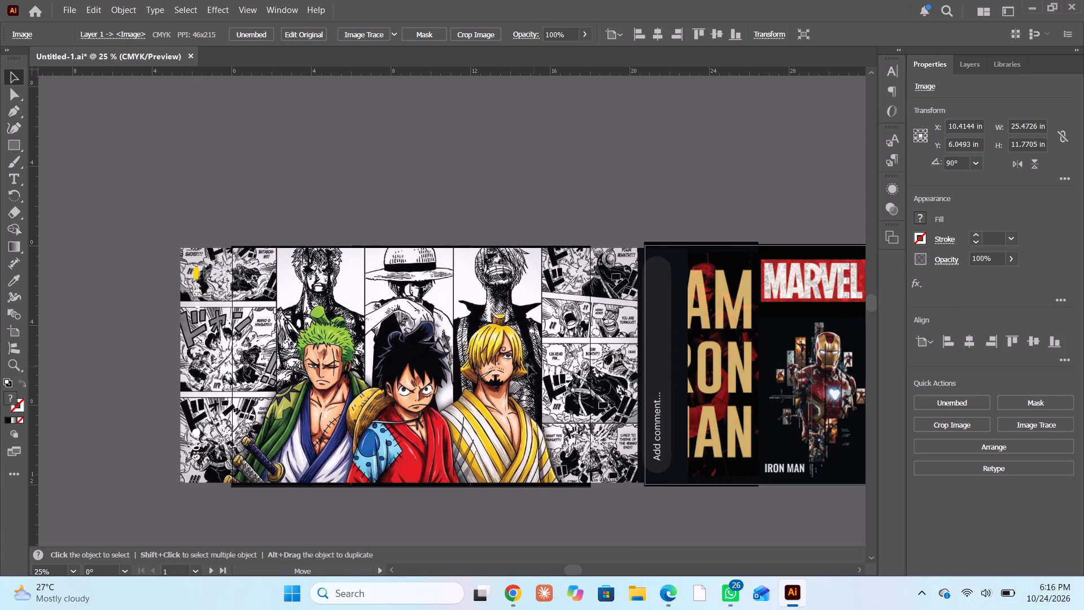
Crop the sides of the One Piece image, removing the comment bar, to about 18.62 in wide by 11.77 in high.
scroll(471, 372, down, 3)
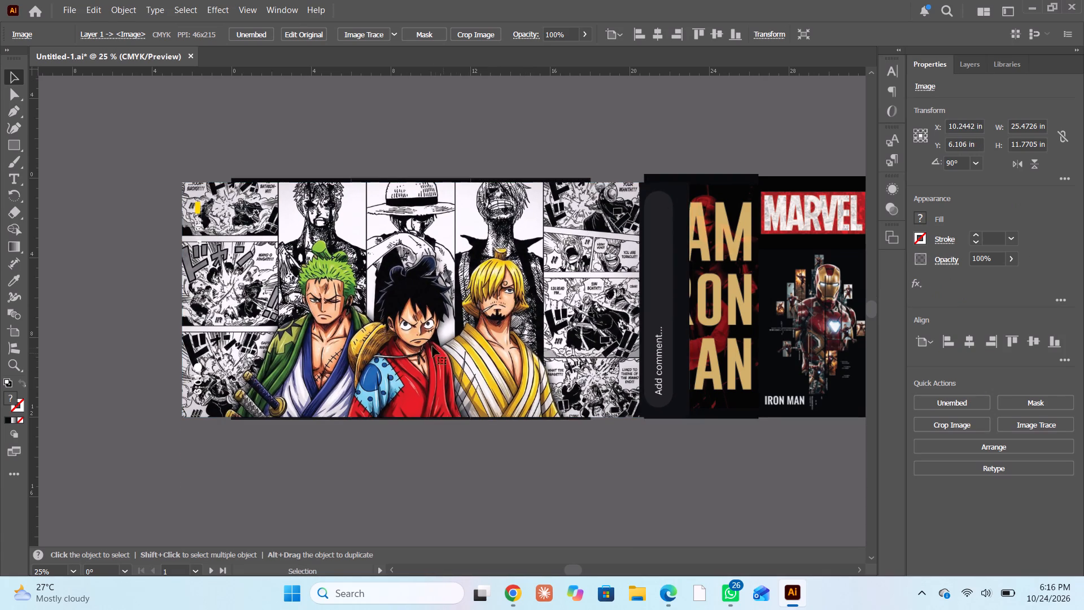
scroll(432, 346, down, 3)
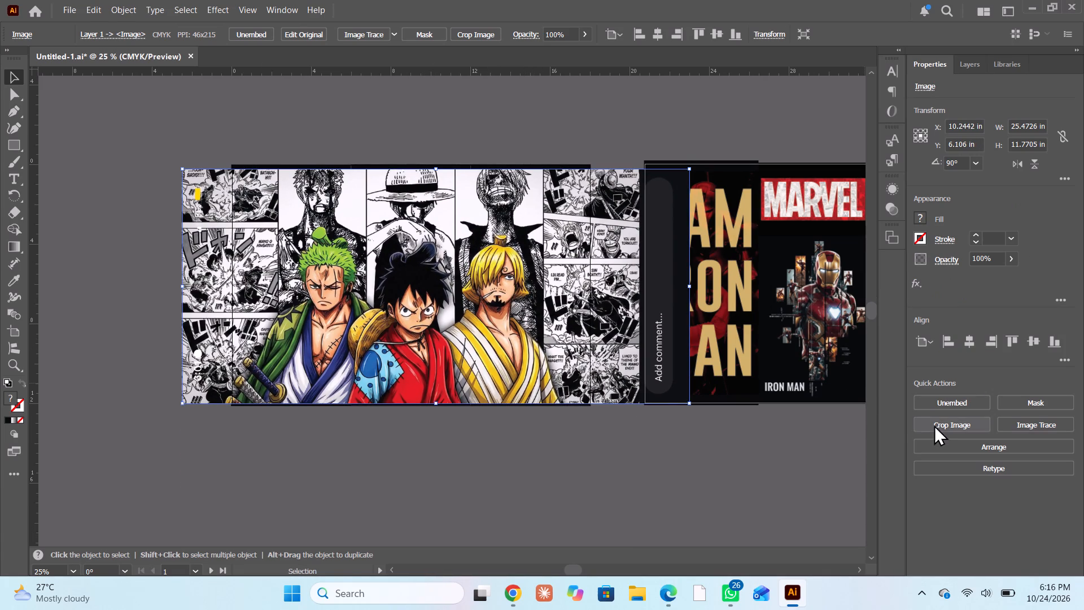
click(934, 425)
drag(687, 286, 618, 304)
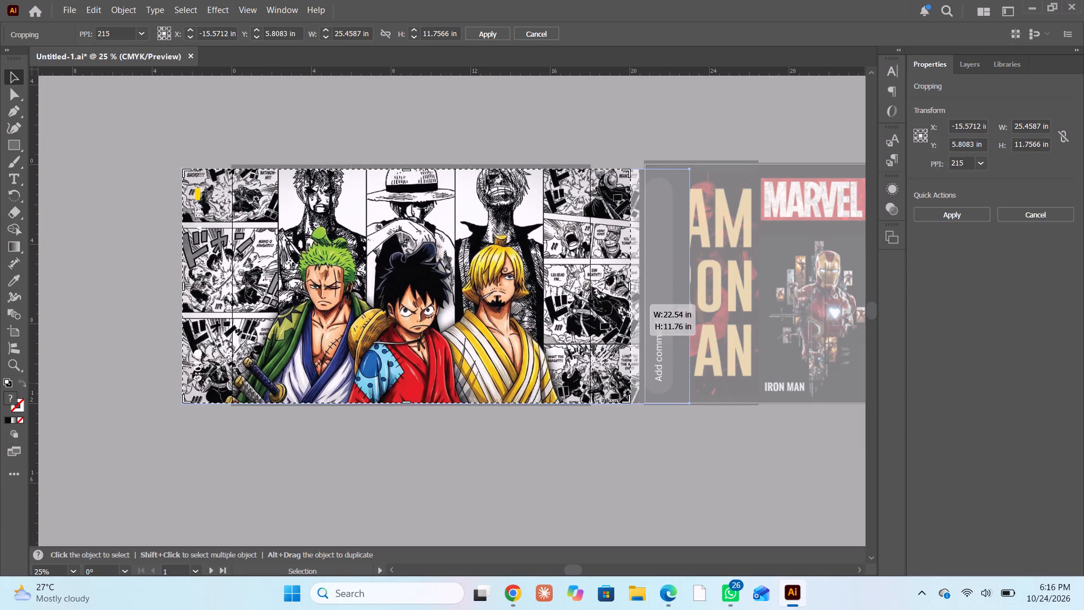
drag(618, 304, 589, 312)
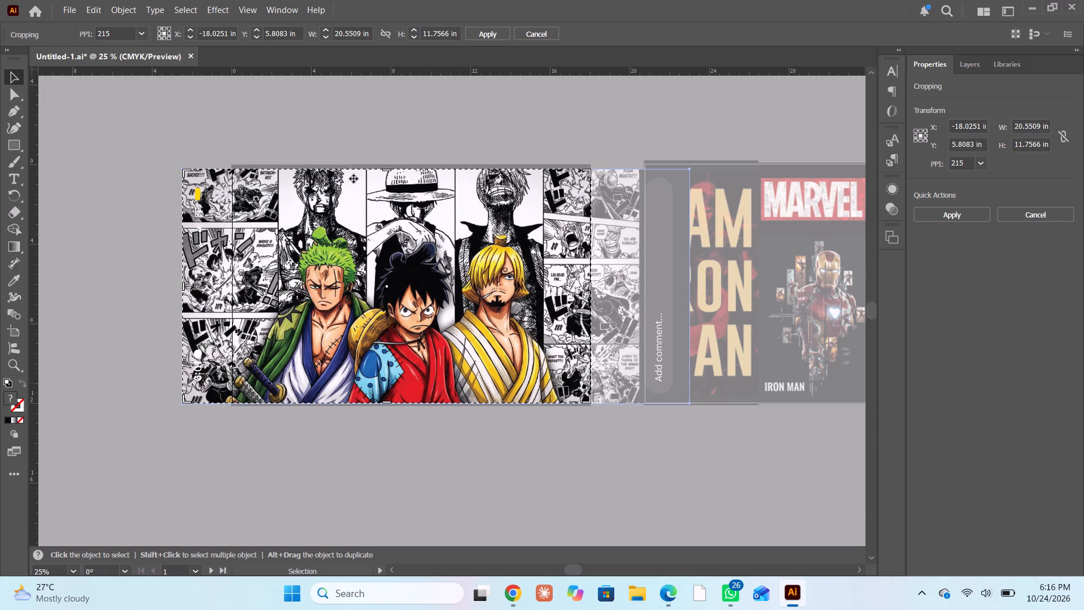
drag(183, 288, 219, 300)
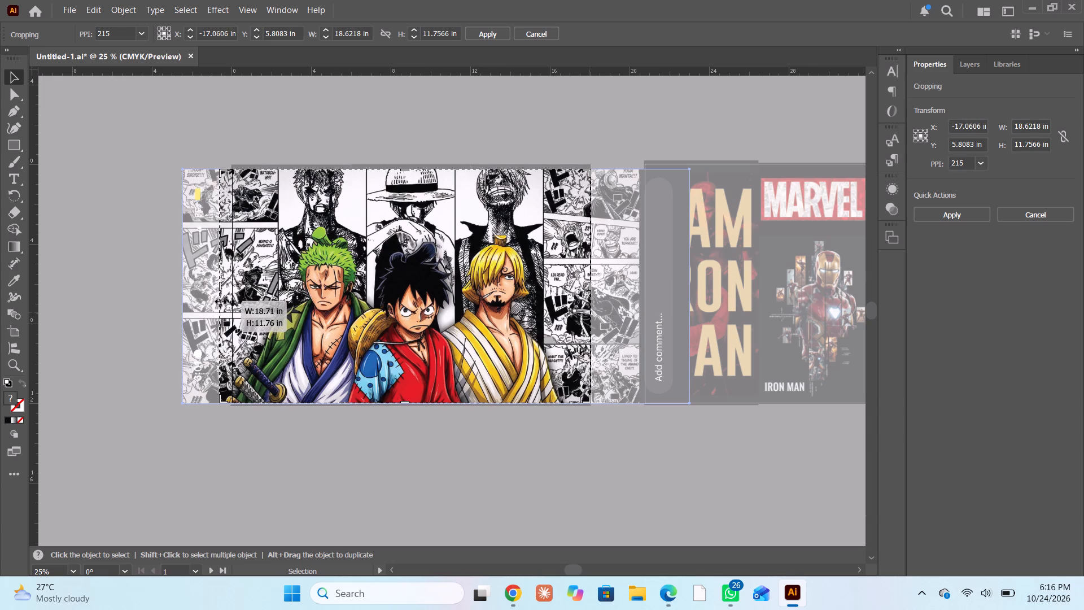
drag(219, 300, 212, 316)
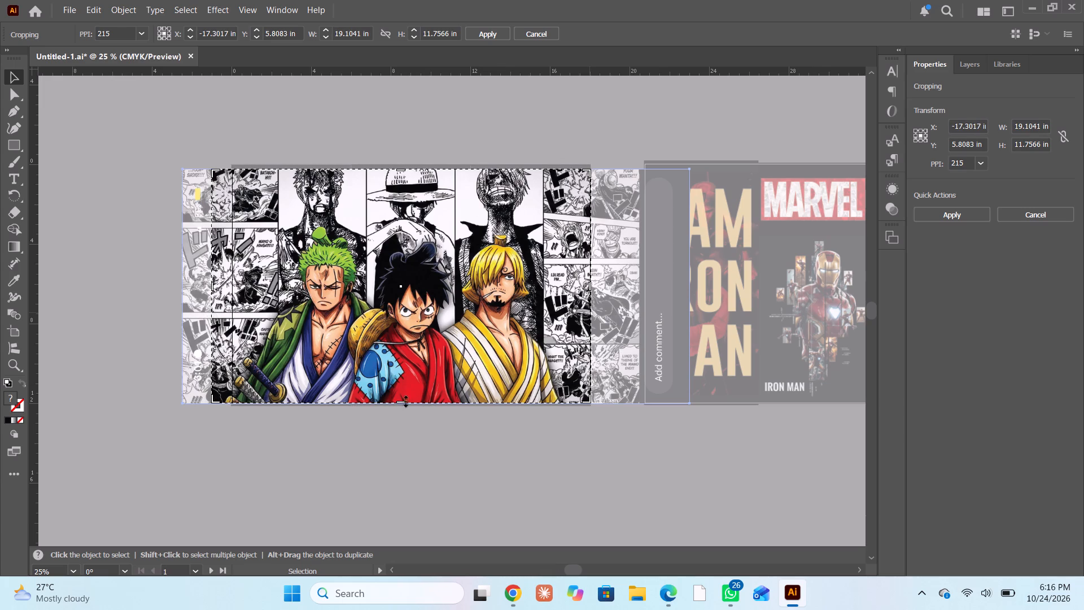
drag(587, 285, 584, 288)
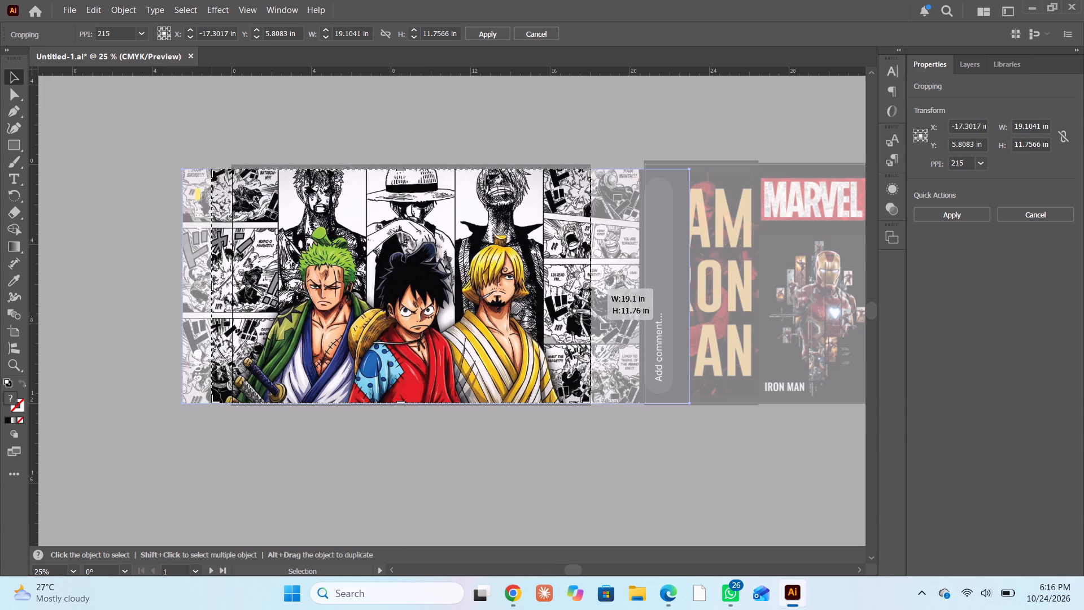
drag(584, 288, 577, 299)
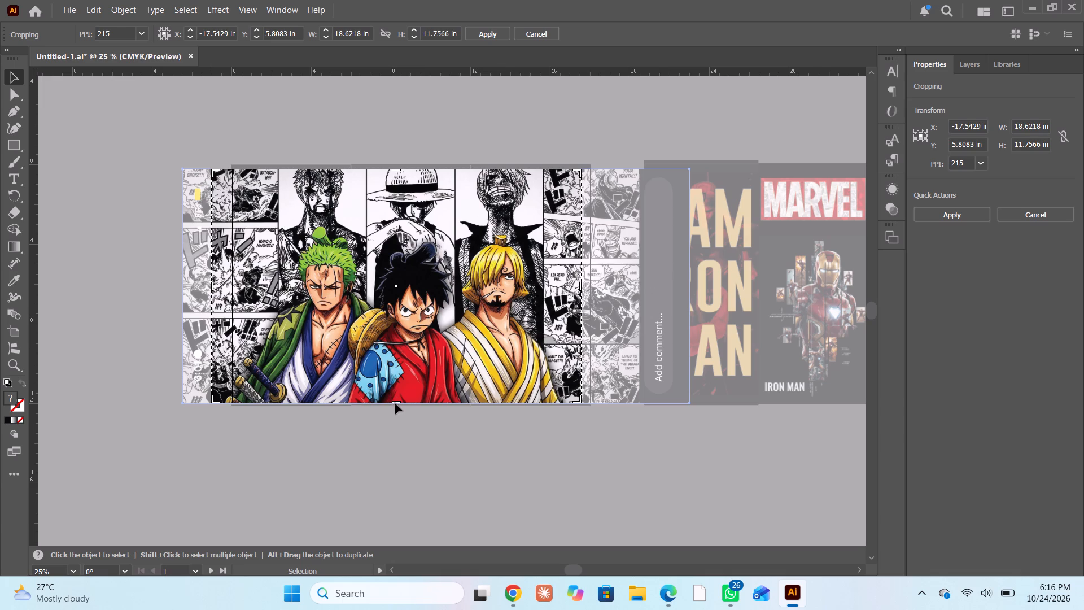
drag(396, 401, 397, 413)
click(937, 212)
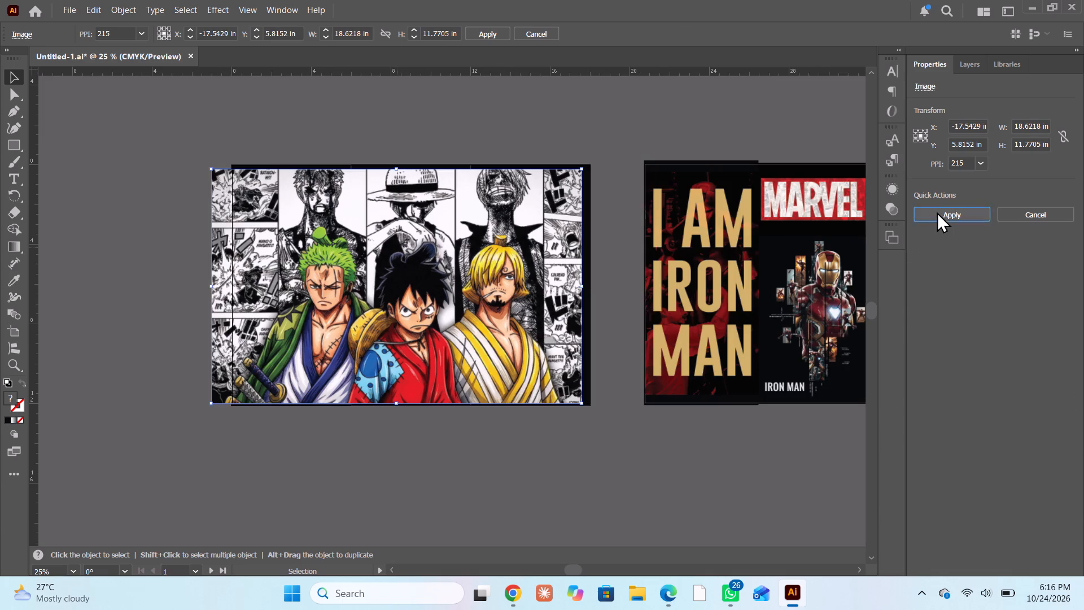
Shift the cropped One Piece image sideways over the first artboard, to about X 9.55 in, Y 6.06 in.
drag(356, 316, 356, 316)
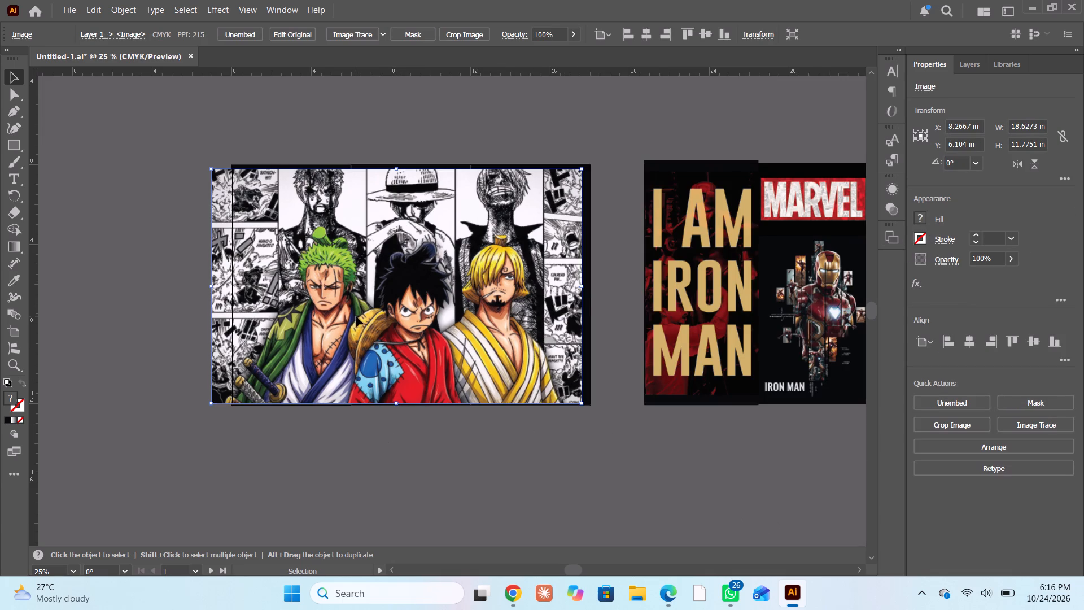
drag(356, 316, 385, 313)
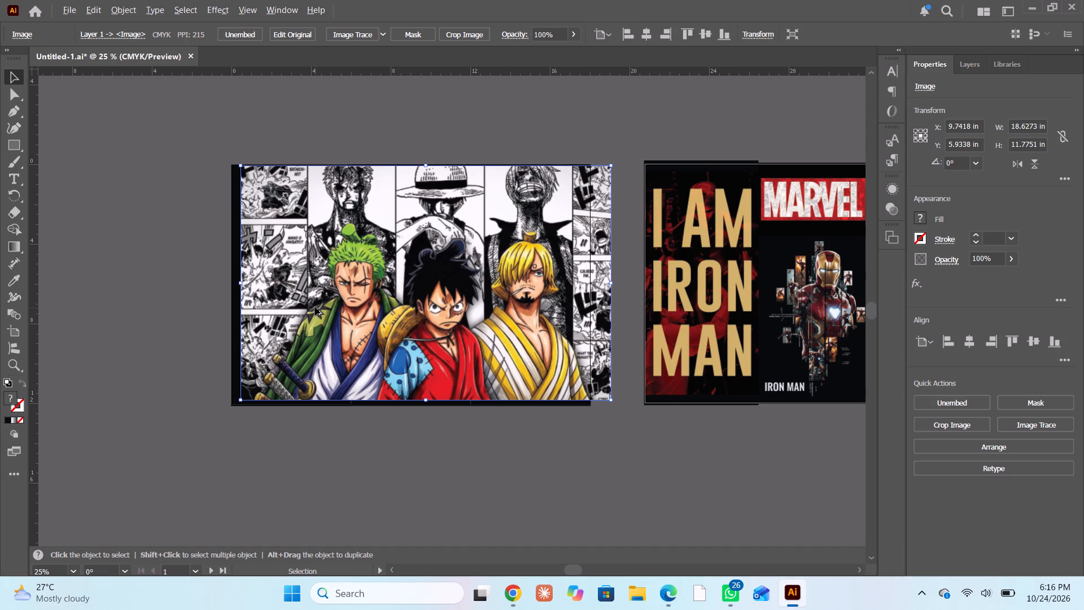
alt+scroll(316, 305, up, 1)
drag(306, 303, 301, 307)
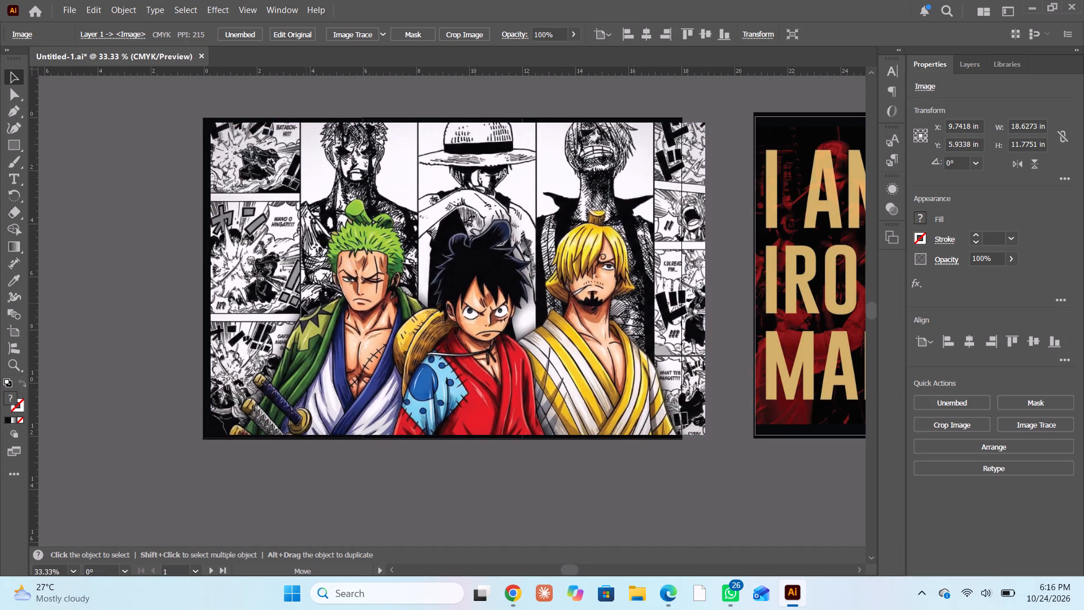
drag(301, 307, 301, 307)
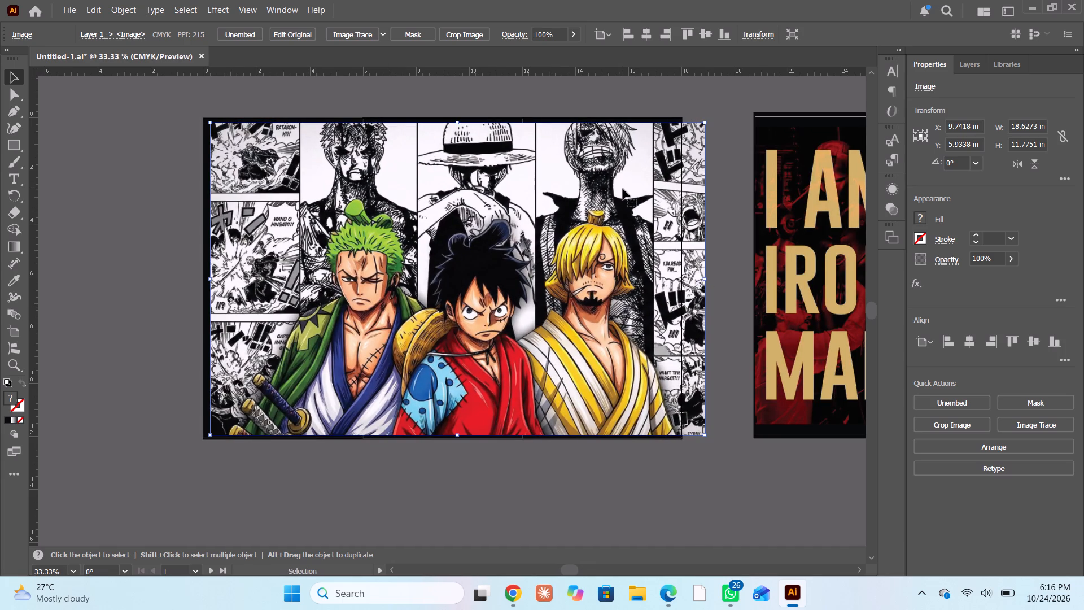
Crop both sides of the One Piece image again, to about 17.61 in wide by 11.77 in high.
click(937, 423)
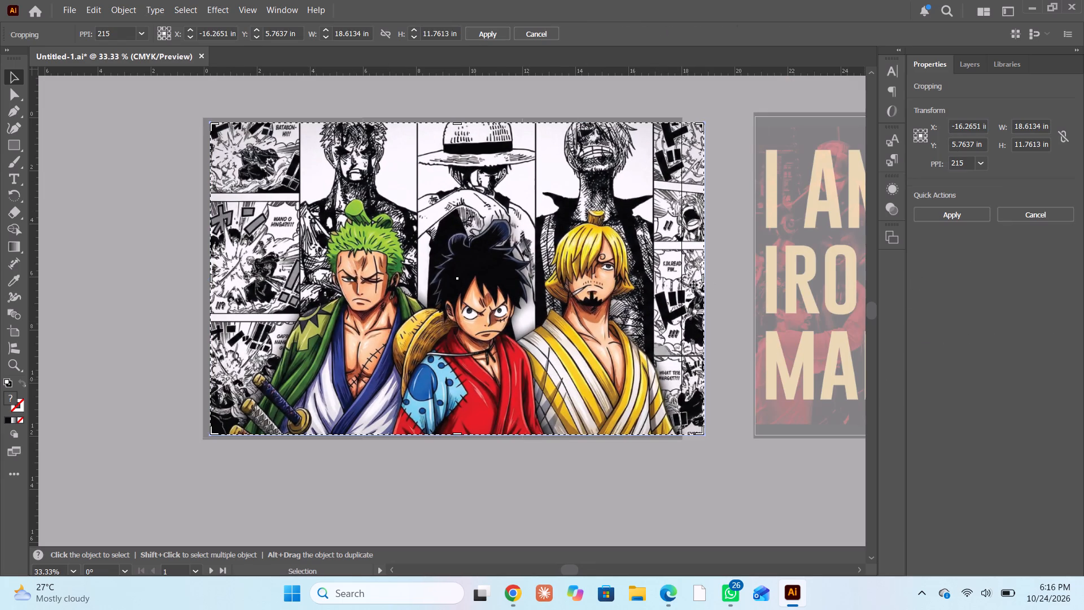
drag(703, 276, 698, 280)
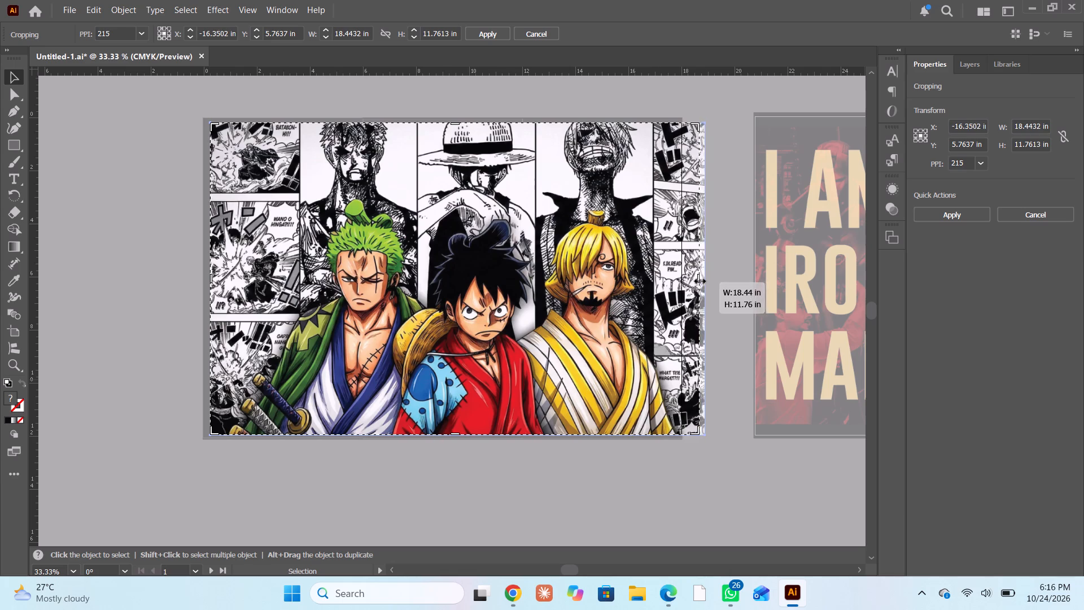
drag(698, 280, 690, 287)
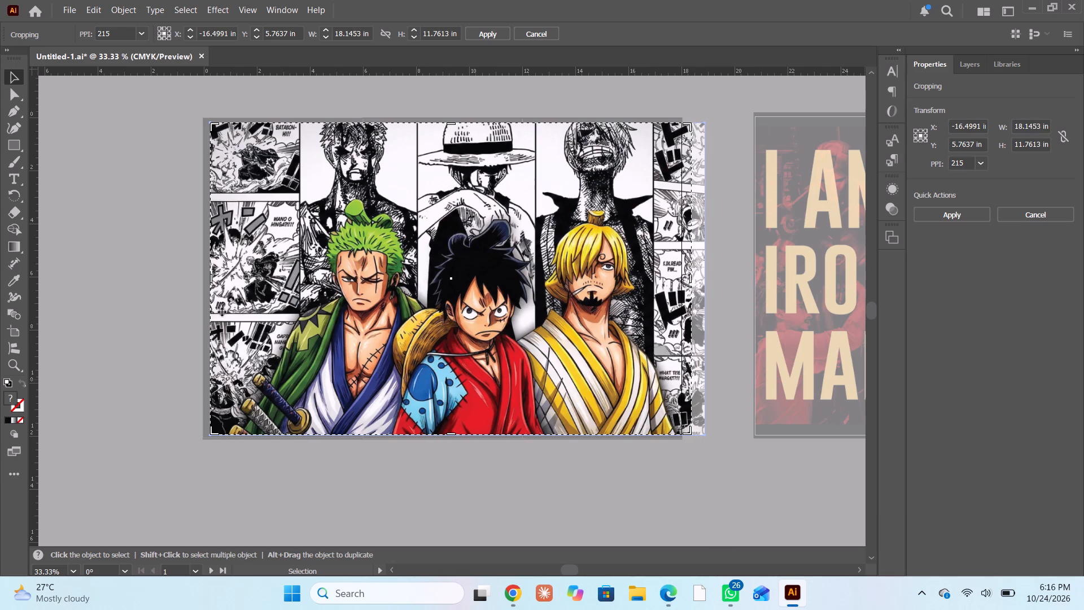
drag(213, 285, 218, 285)
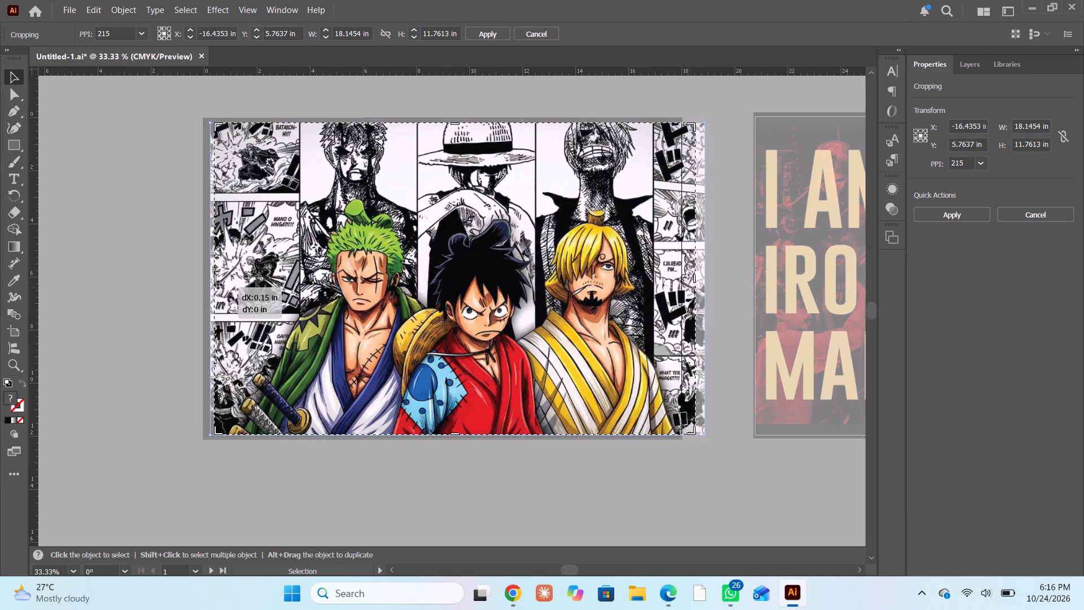
drag(218, 285, 224, 282)
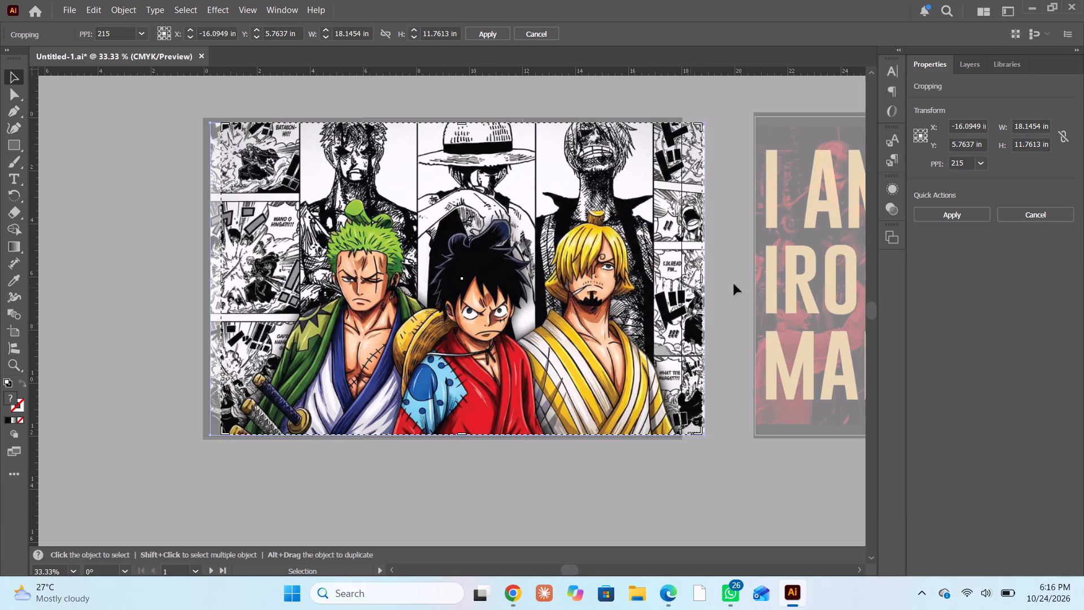
drag(701, 281, 687, 290)
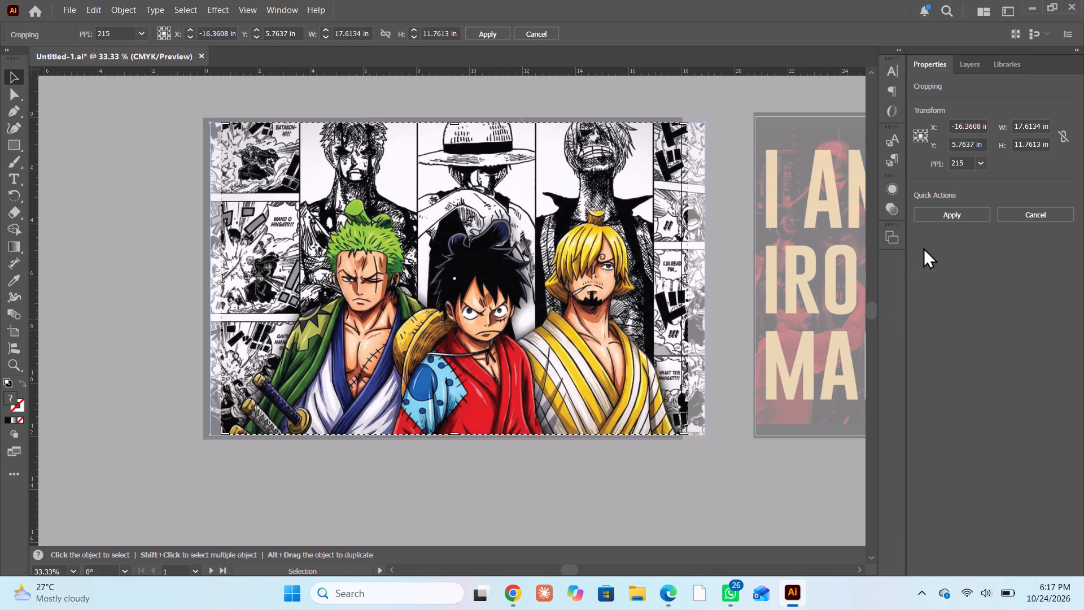
click(948, 215)
Center the cropped One Piece image within the first artboard's black background, at about X 8.97 in, Y 6.03 in.
drag(474, 360, 469, 359)
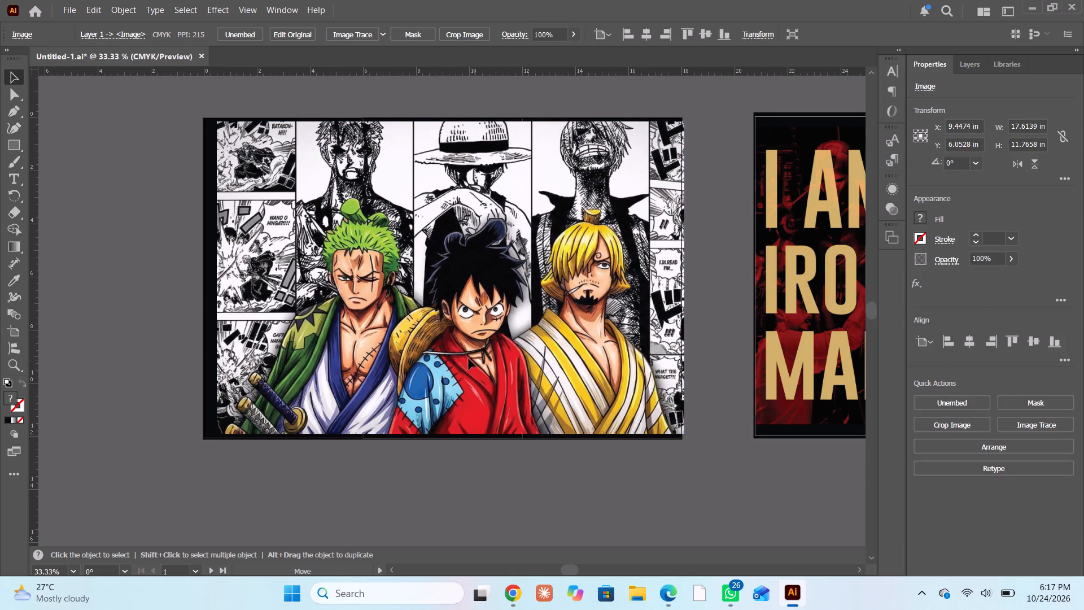
drag(469, 359, 462, 359)
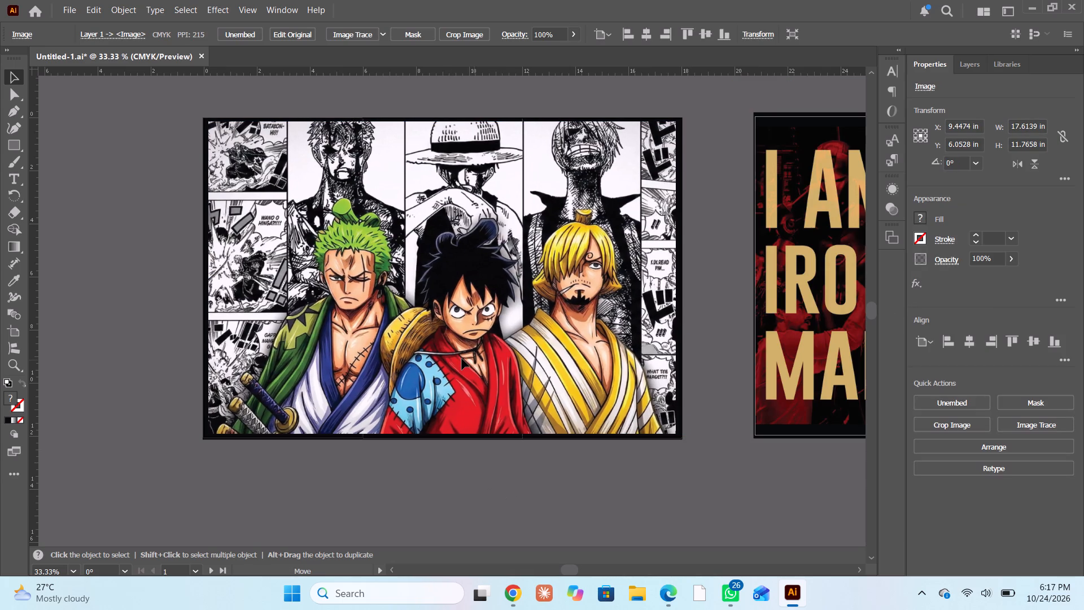
drag(462, 359, 463, 360)
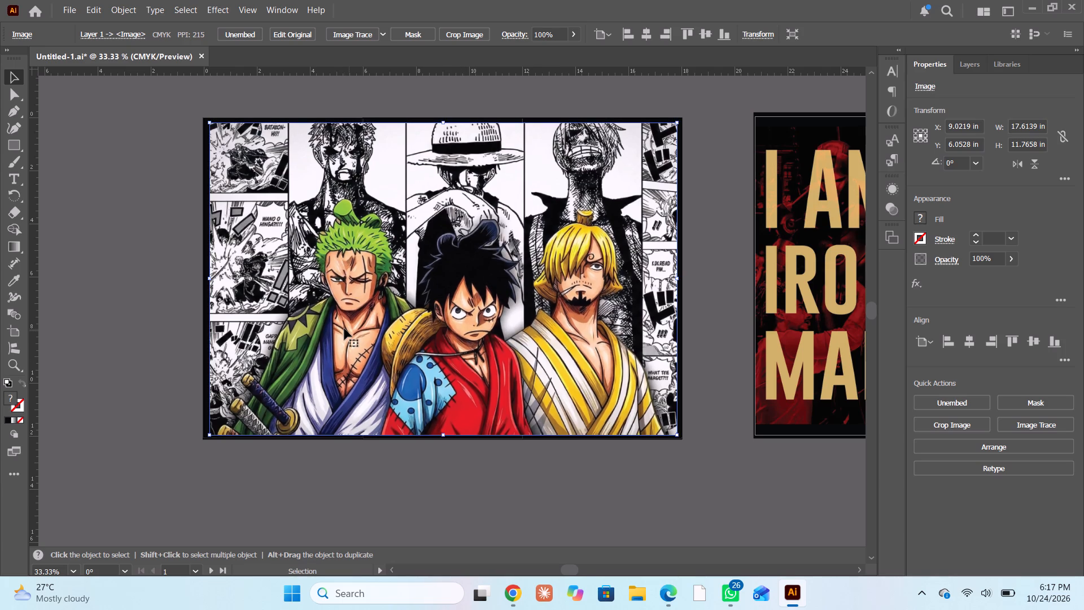
key(Up)
key(Left)
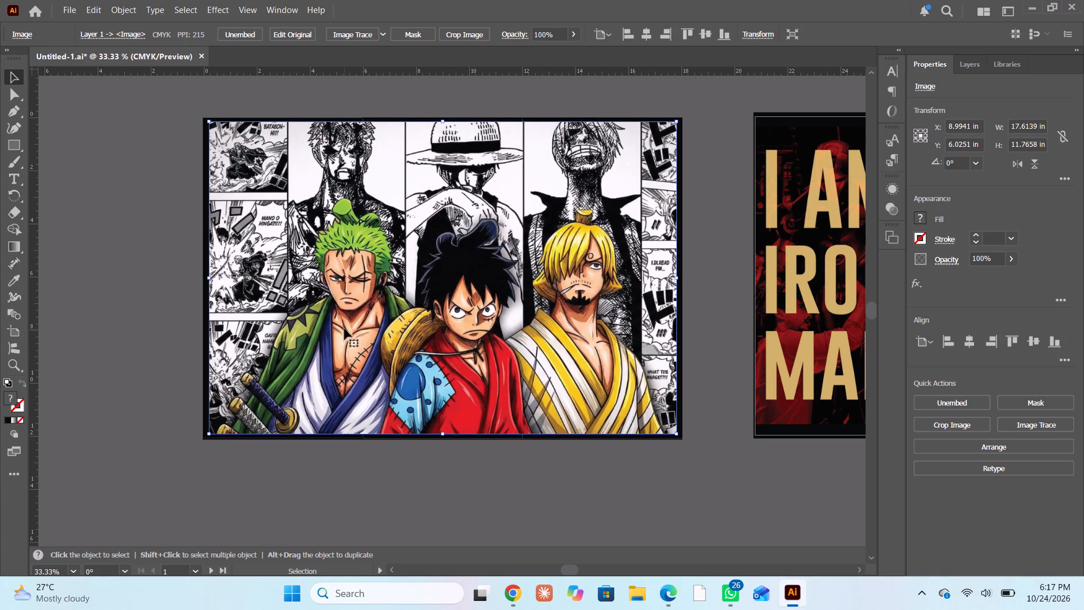
key(Left)
key(Left)
key(Down)
key(Up)
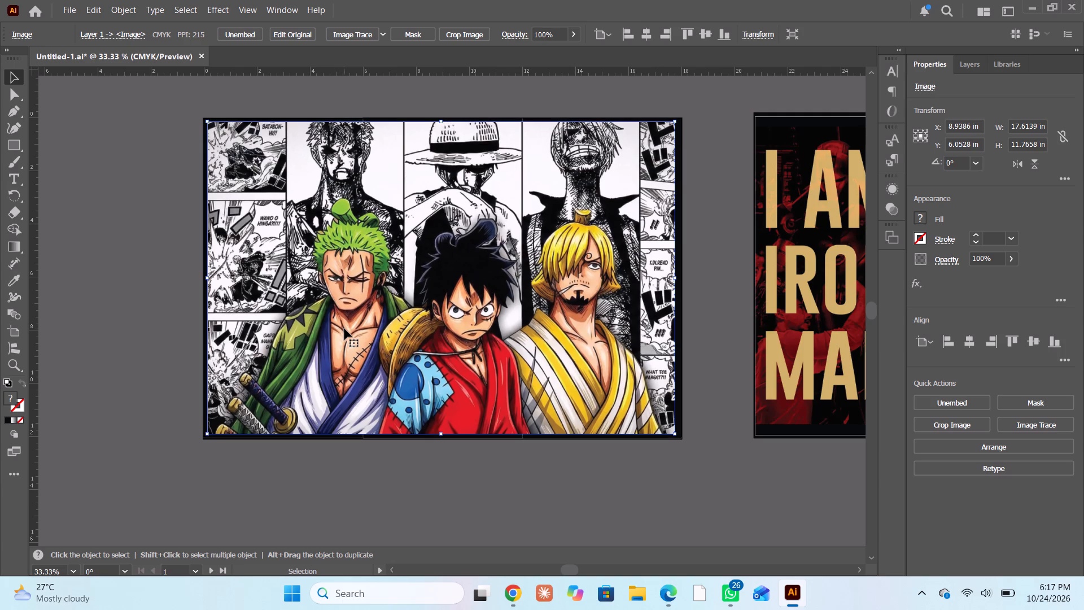
key(Right)
key(Down)
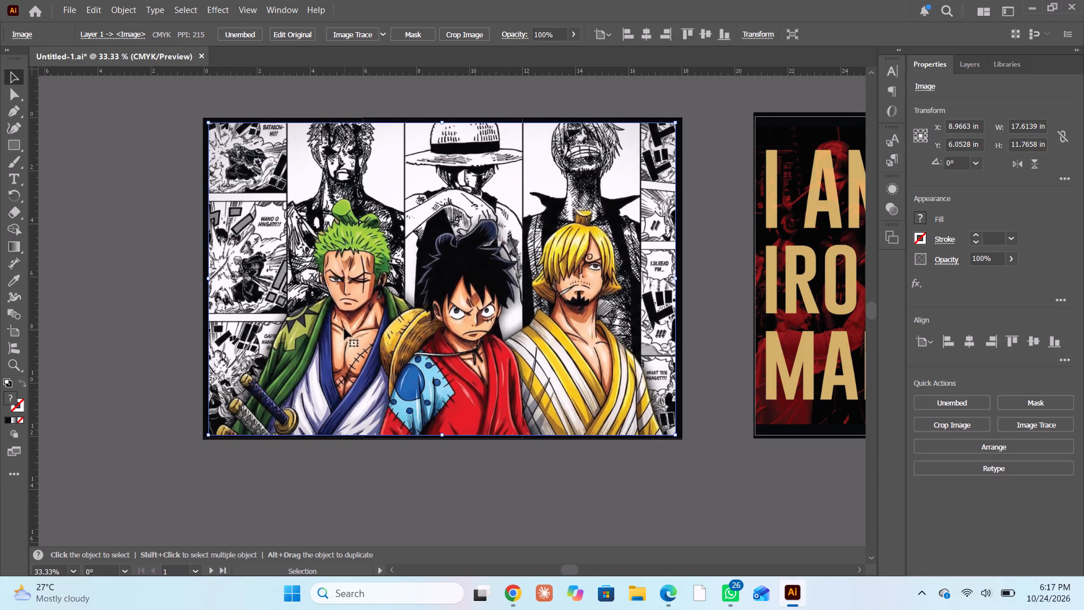
key(Up)
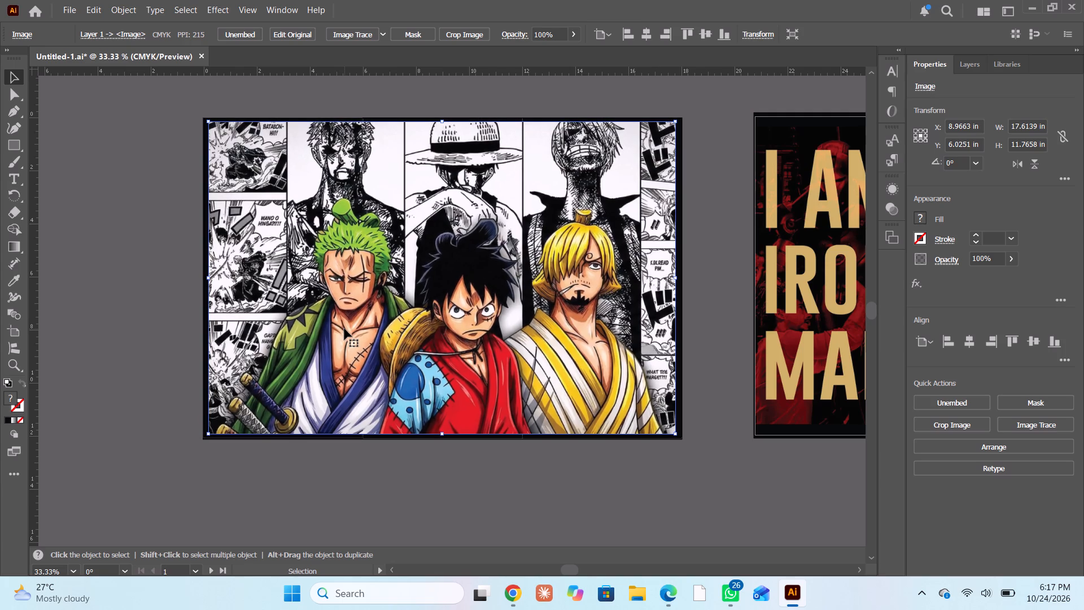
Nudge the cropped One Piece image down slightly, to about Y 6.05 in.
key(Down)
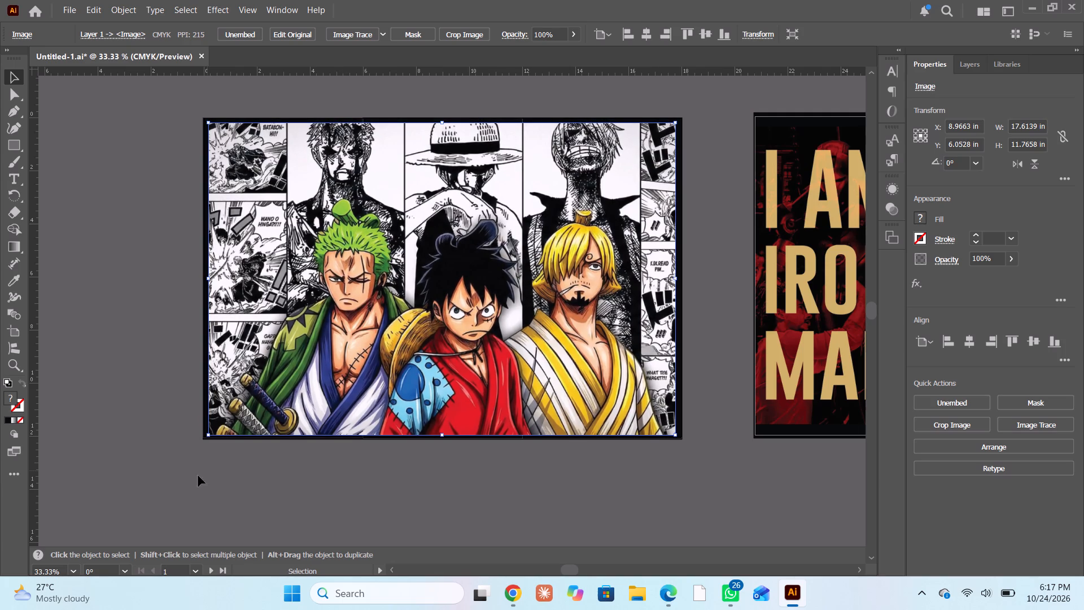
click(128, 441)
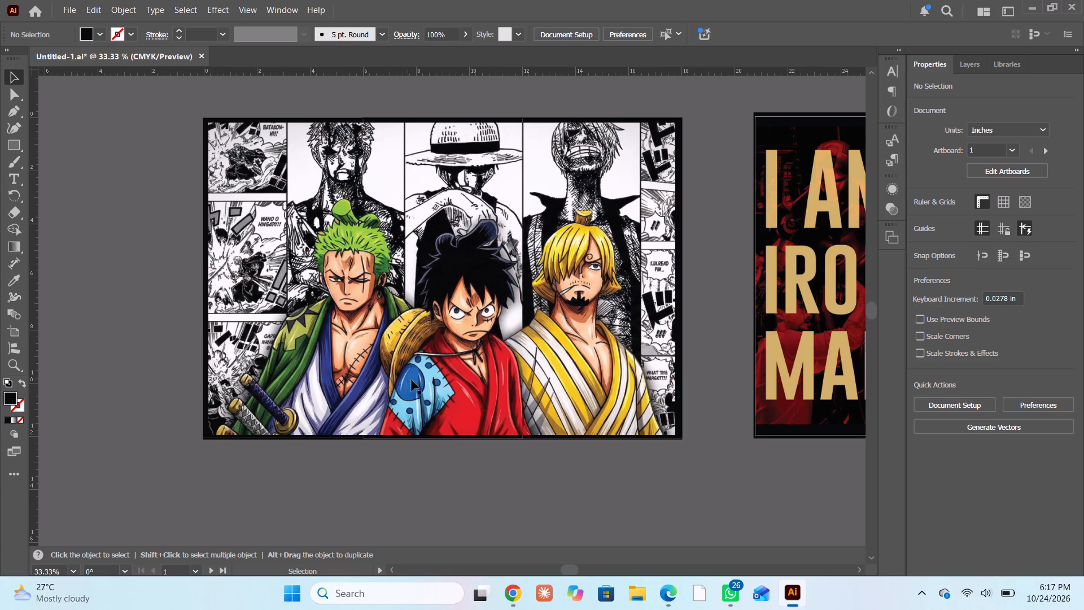
Align the One Piece image to the first artboard's horizontal and vertical center, at X 9 in, Y 6 in.
click(417, 378)
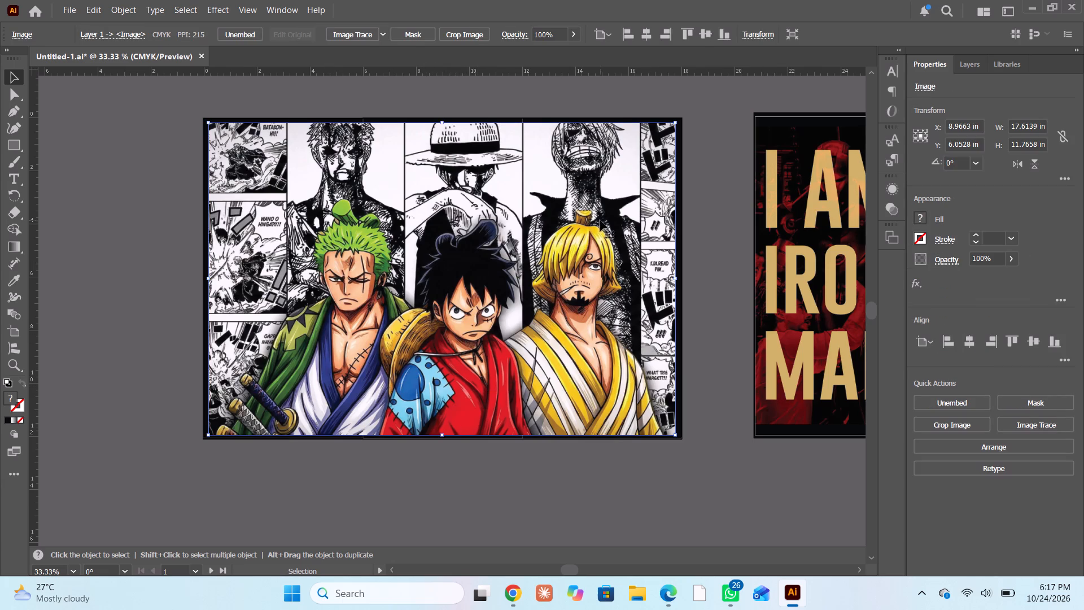
click(967, 342)
click(1033, 341)
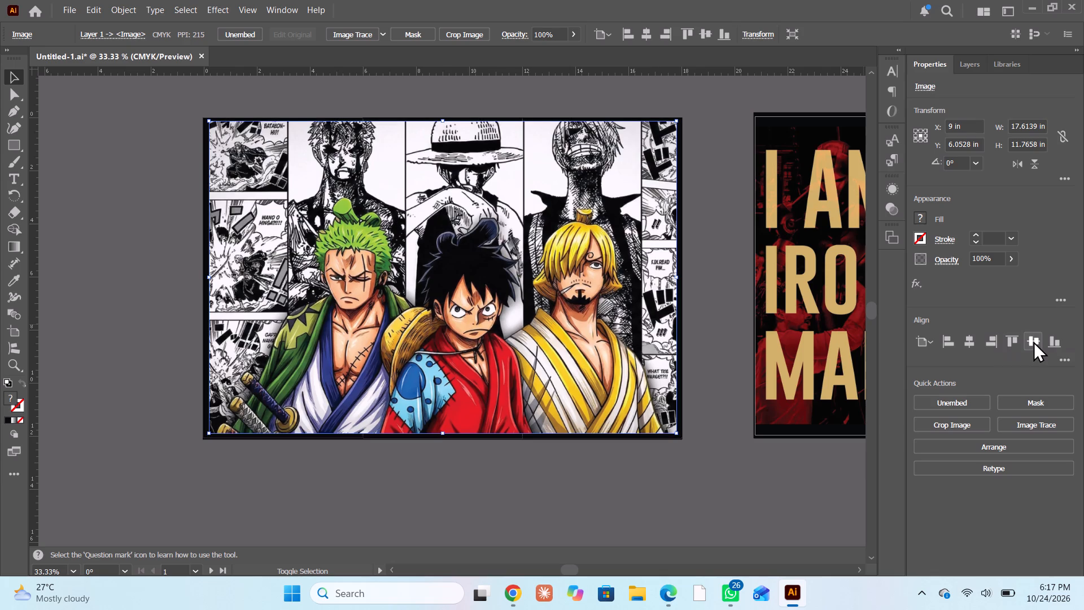
click(298, 477)
Inspect the One Piece image's edges up close and nudge it down one increment, to about Y 6.03 in.
click(334, 381)
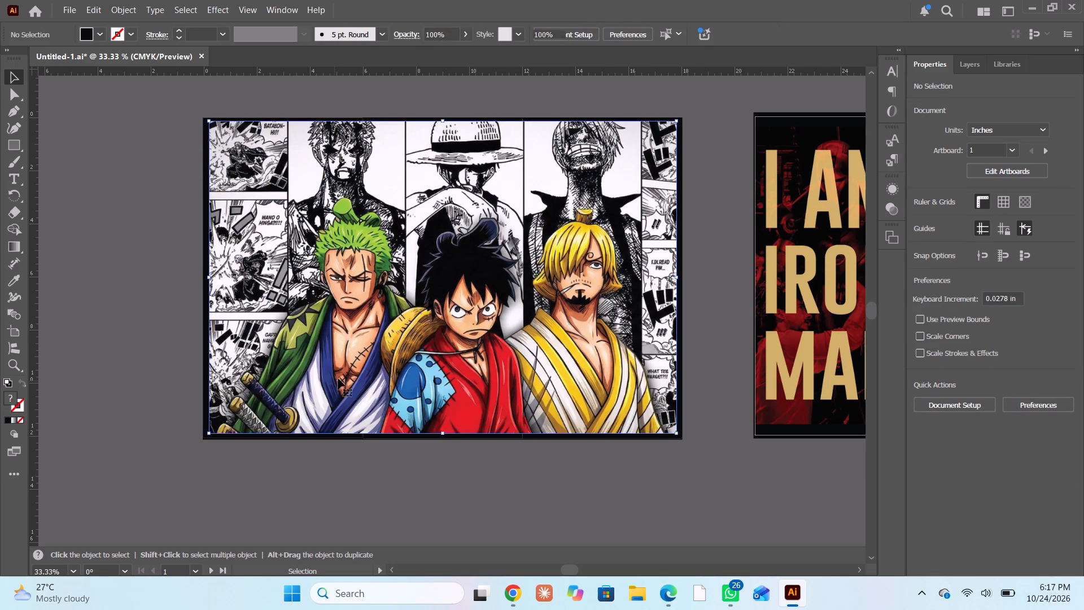
alt+scroll(398, 217, up, 2)
scroll(443, 181, up, 10)
scroll(438, 193, down, 1)
scroll(438, 193, up, 1)
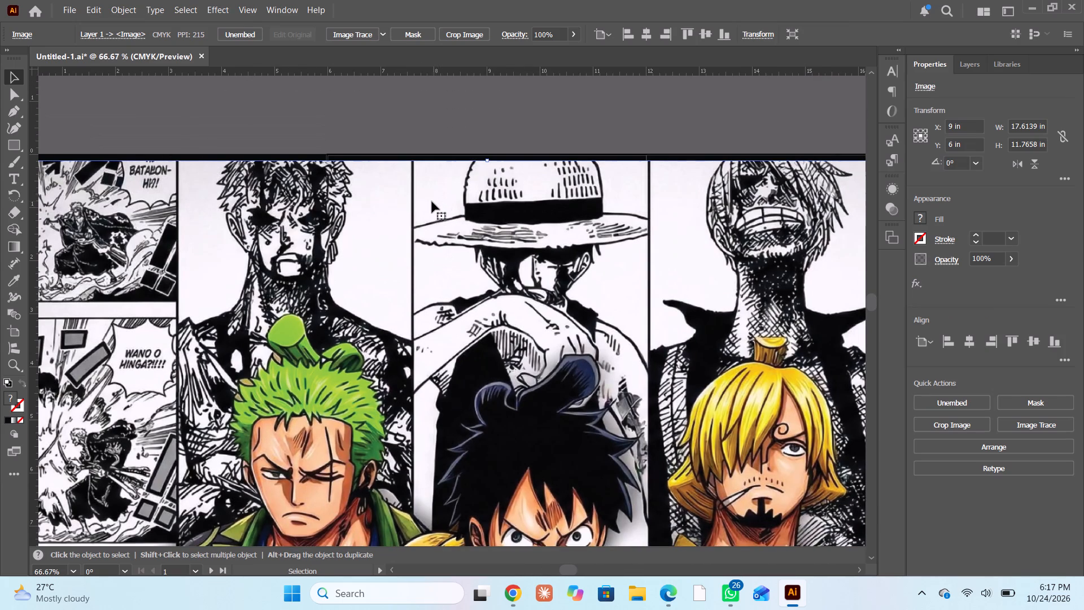
scroll(418, 241, down, 17)
scroll(389, 293, up, 1)
scroll(388, 295, down, 2)
scroll(388, 299, up, 2)
scroll(388, 299, down, 5)
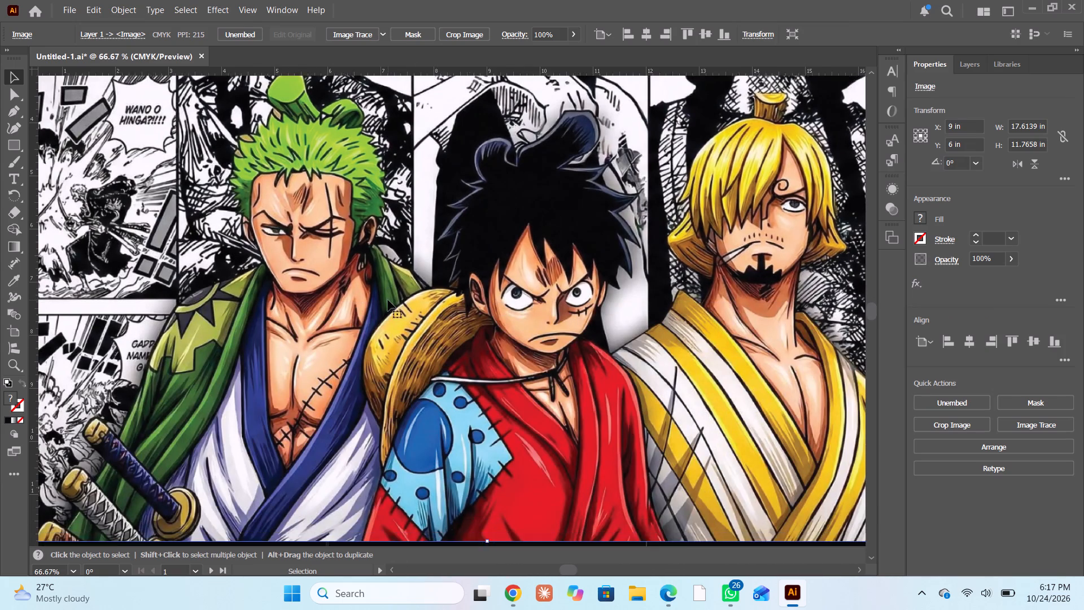
scroll(388, 300, down, 4)
scroll(432, 356, up, 1)
scroll(433, 356, down, 1)
scroll(433, 356, up, 13)
scroll(436, 341, down, 2)
scroll(436, 341, up, 1)
scroll(436, 341, down, 2)
scroll(436, 341, up, 13)
key(Down)
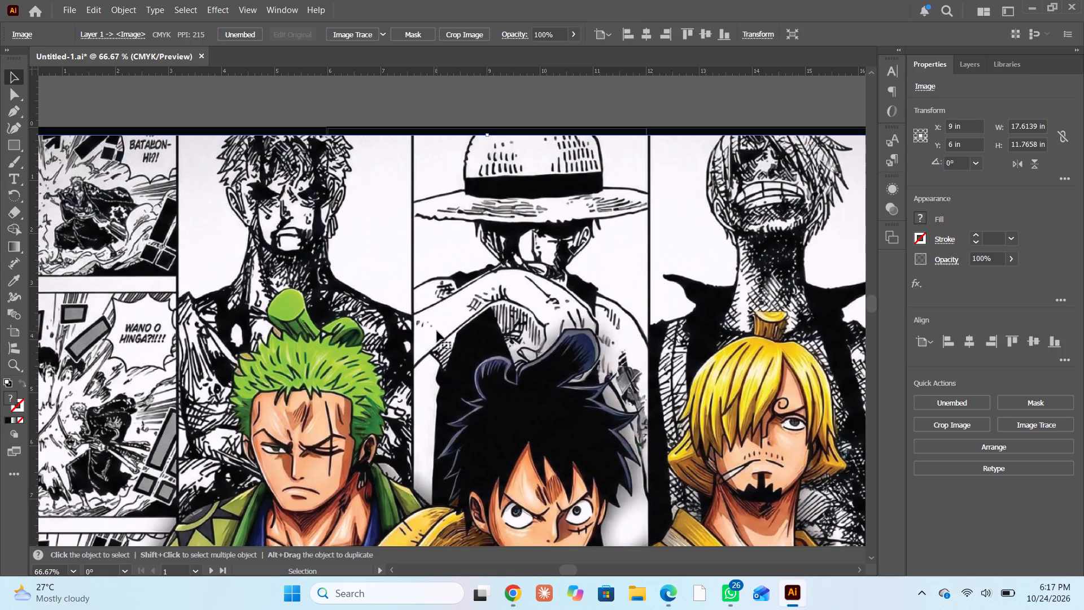
scroll(435, 330, down, 10)
click(413, 556)
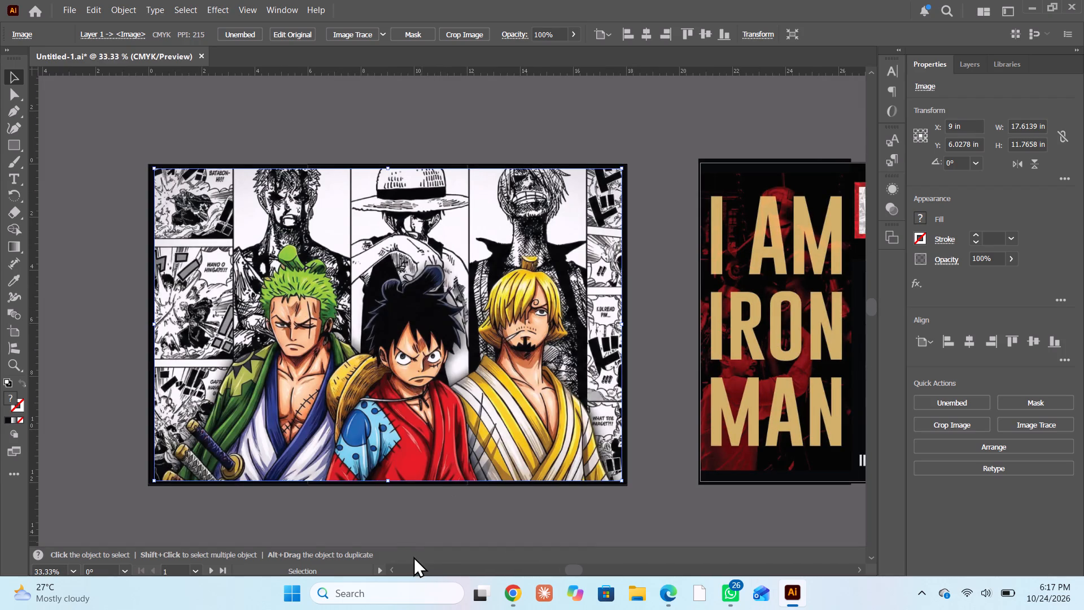
click(404, 524)
Crop a thin strip off the One Piece image's top edge, leaving it about 17.6 in wide by 11.71 in high.
scroll(390, 486, down, 6)
alt+scroll(360, 425, up, 3)
alt+scroll(361, 402, down, 4)
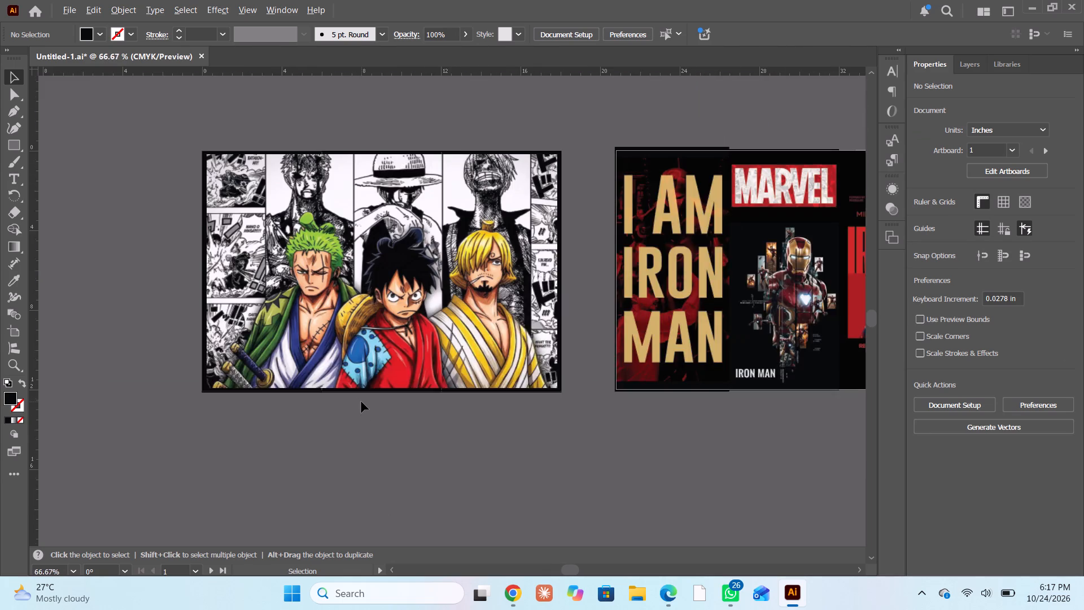
scroll(370, 329, up, 6)
scroll(350, 393, down, 1)
scroll(350, 393, up, 1)
scroll(350, 393, down, 5)
alt+scroll(355, 346, up, 1)
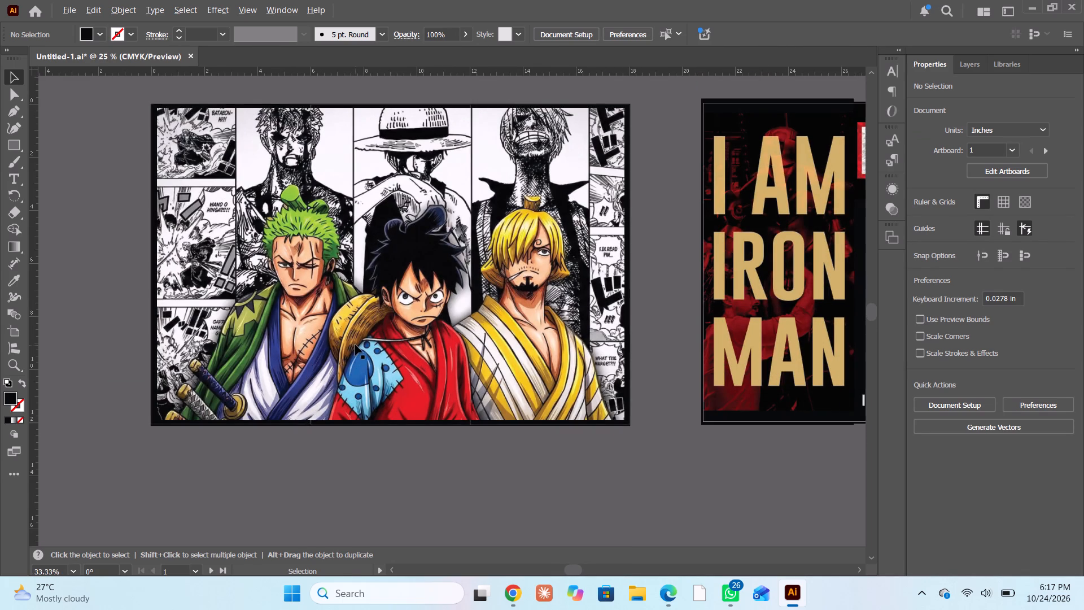
scroll(356, 342, right, 1)
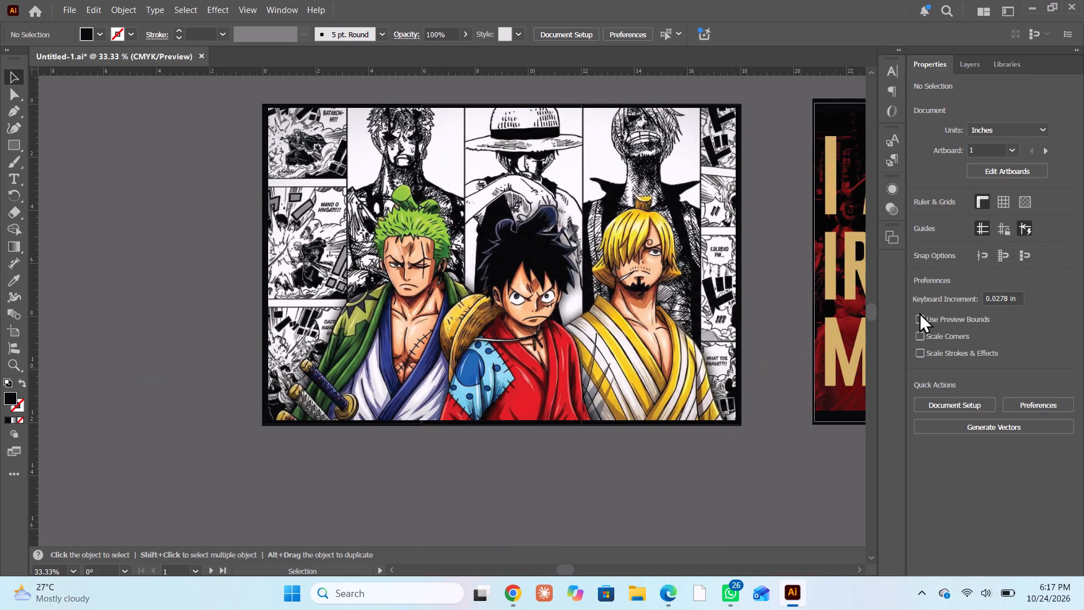
click(611, 365)
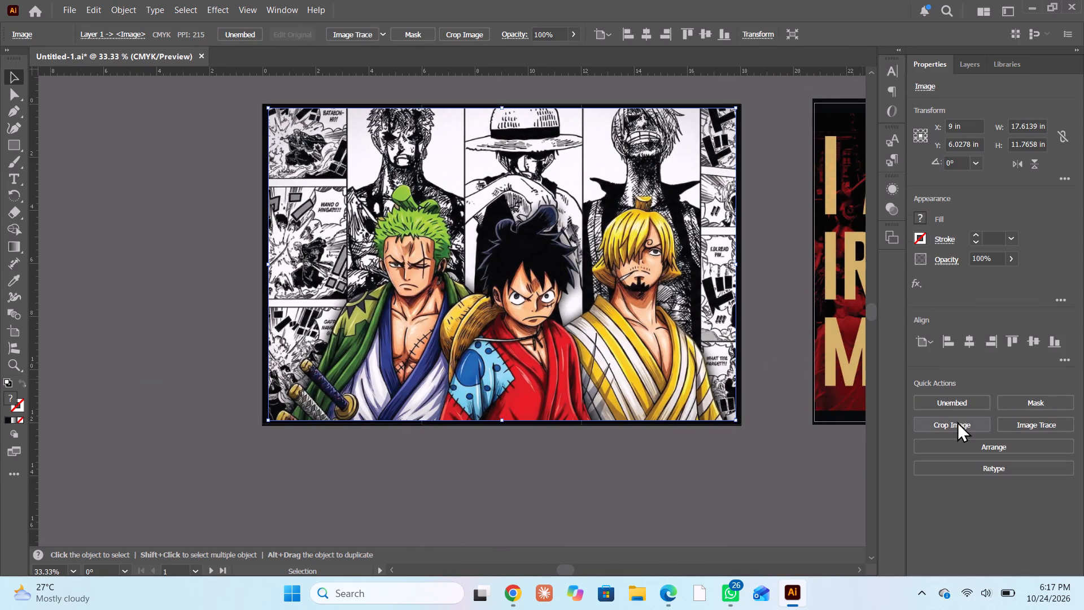
click(952, 422)
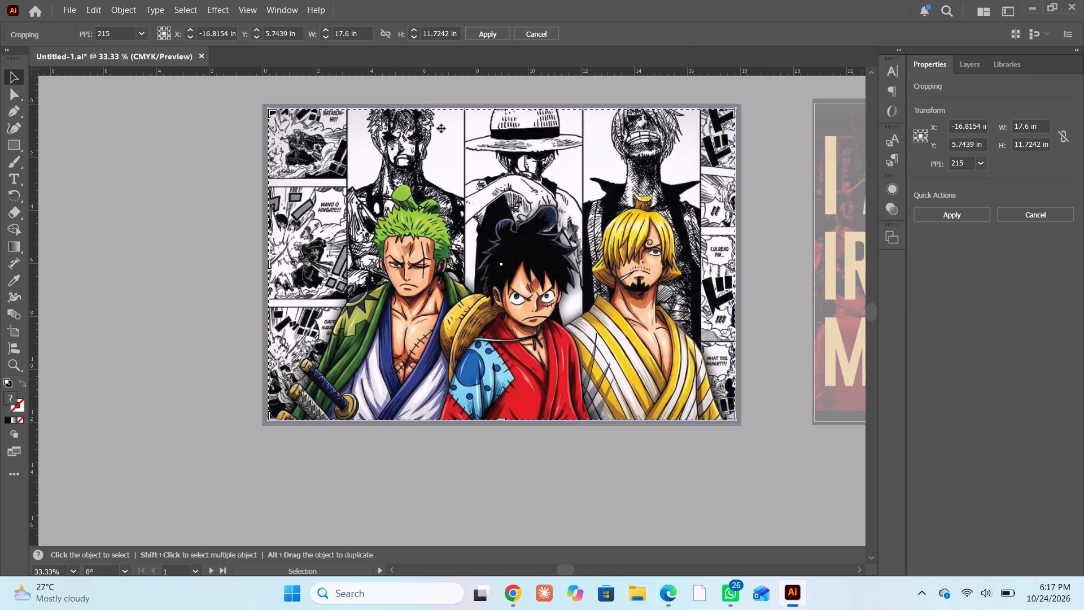
click(501, 110)
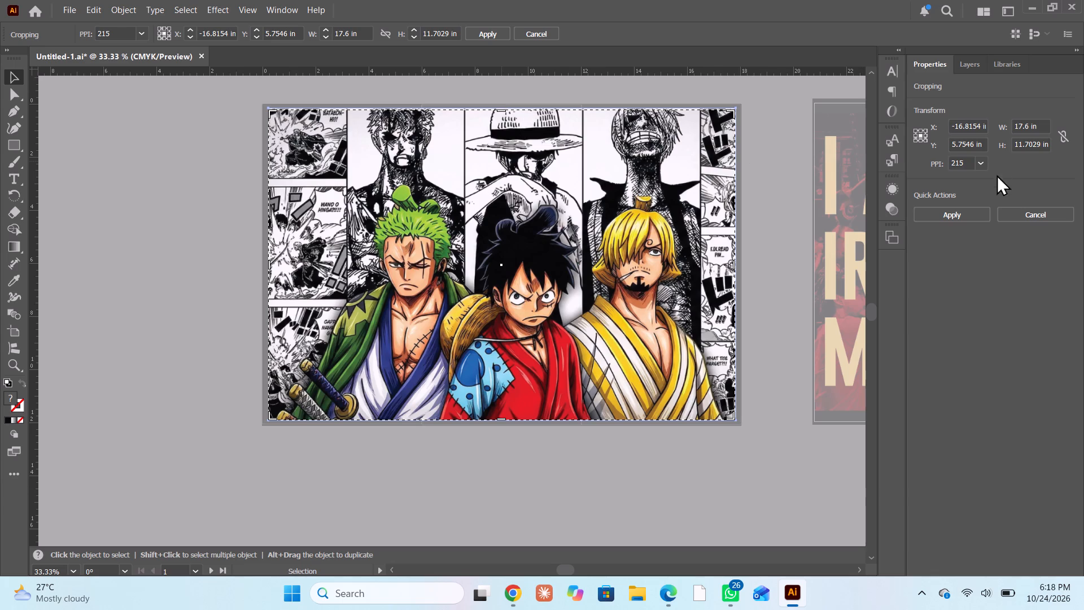
click(951, 211)
click(183, 191)
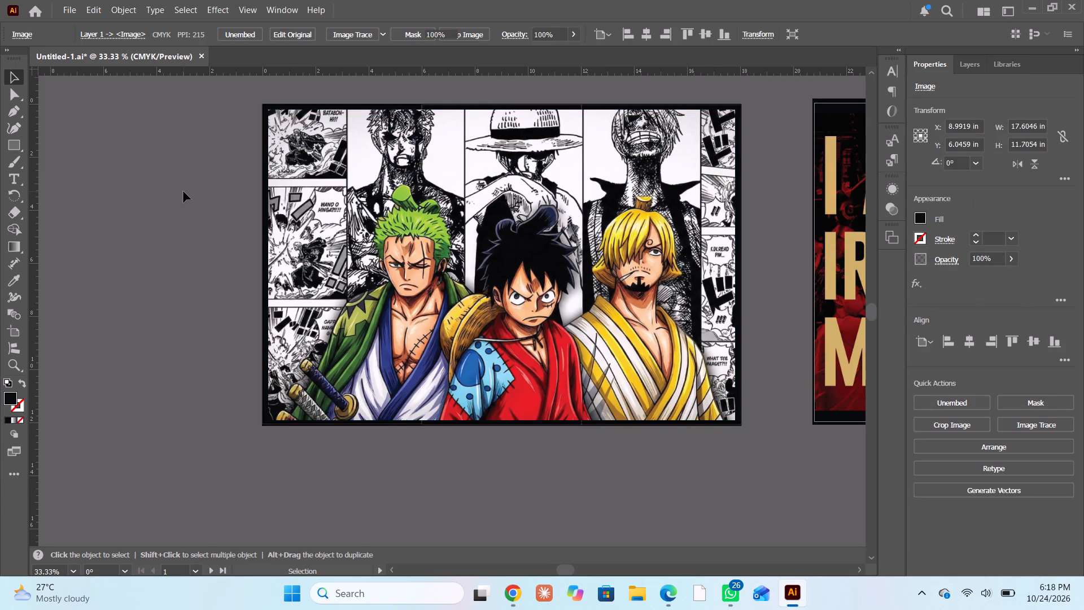
Nudge the trimmed One Piece image up one increment on the first artboard, to about Y 6.02 in.
click(488, 251)
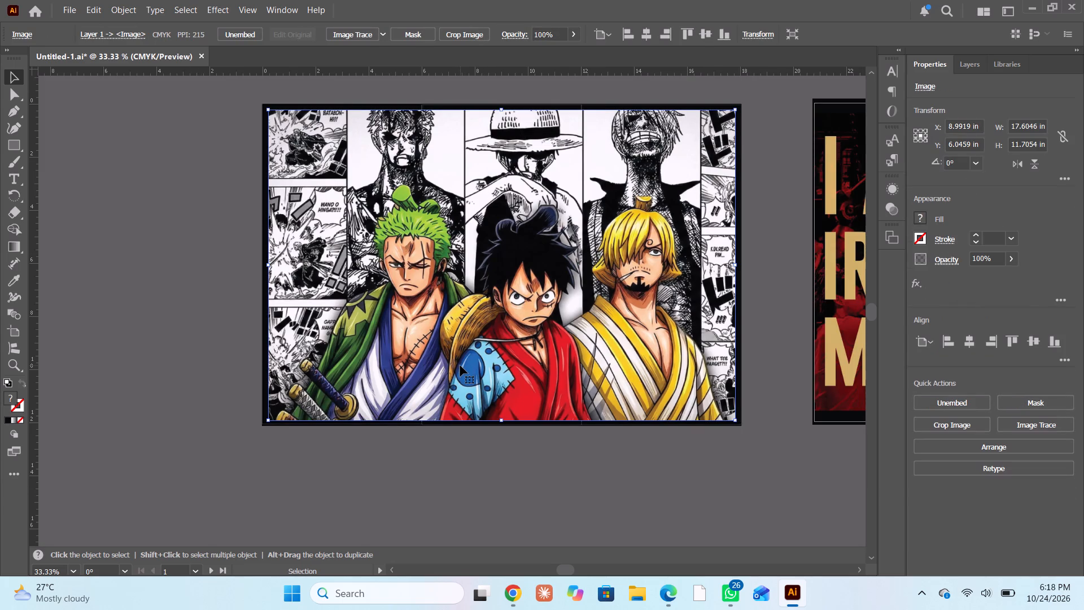
key(Up)
click(451, 439)
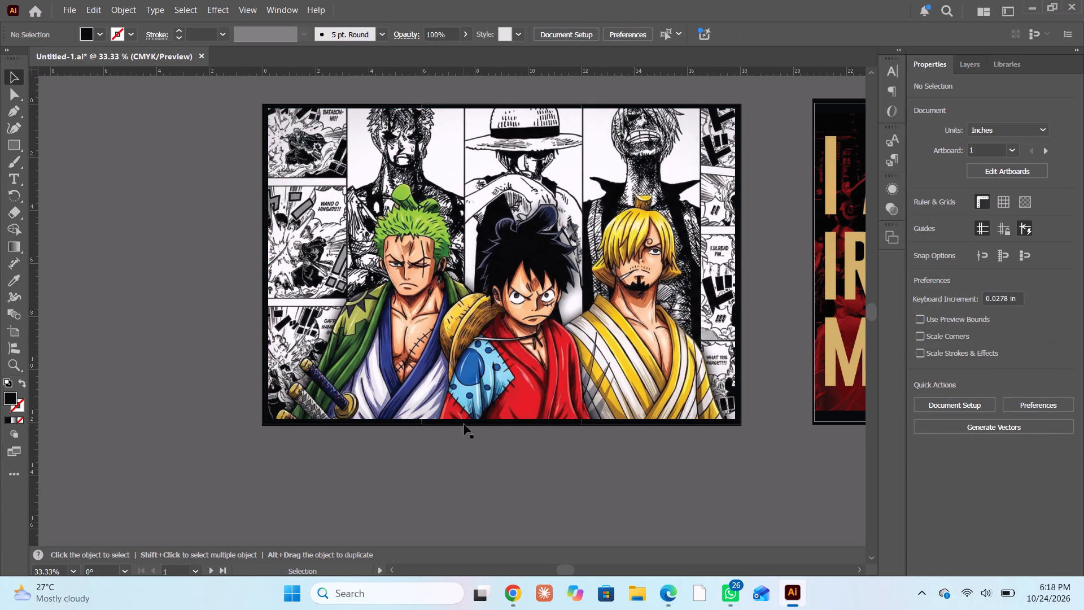
click(329, 481)
Send the One Piece image one level backward in the first artboard's stacking order.
scroll(370, 476, down, 1)
alt+scroll(273, 404, down, 2)
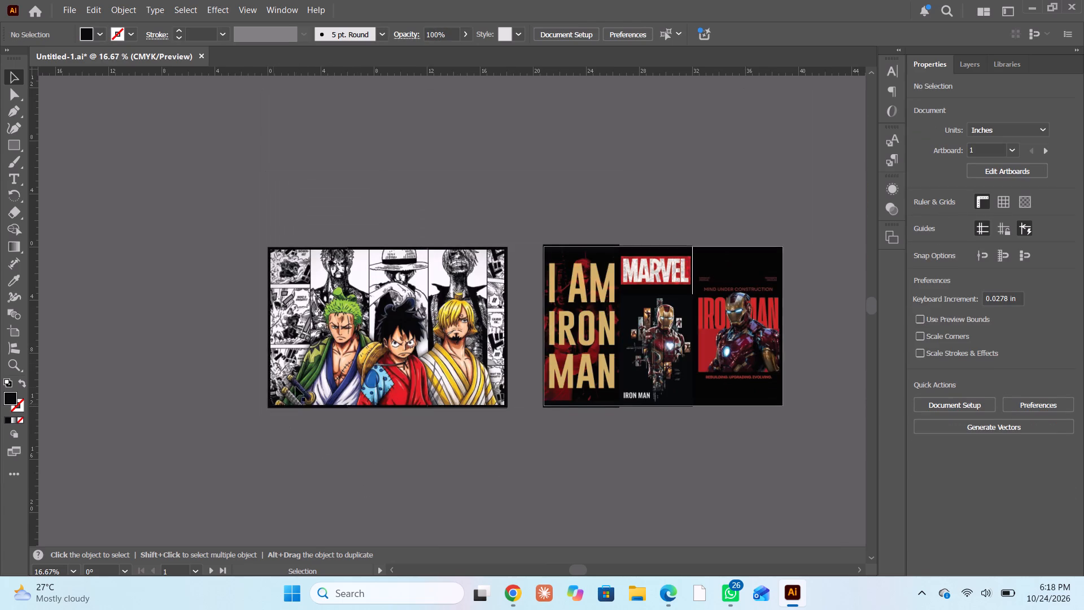
alt+scroll(368, 355, up, 2)
click(333, 321)
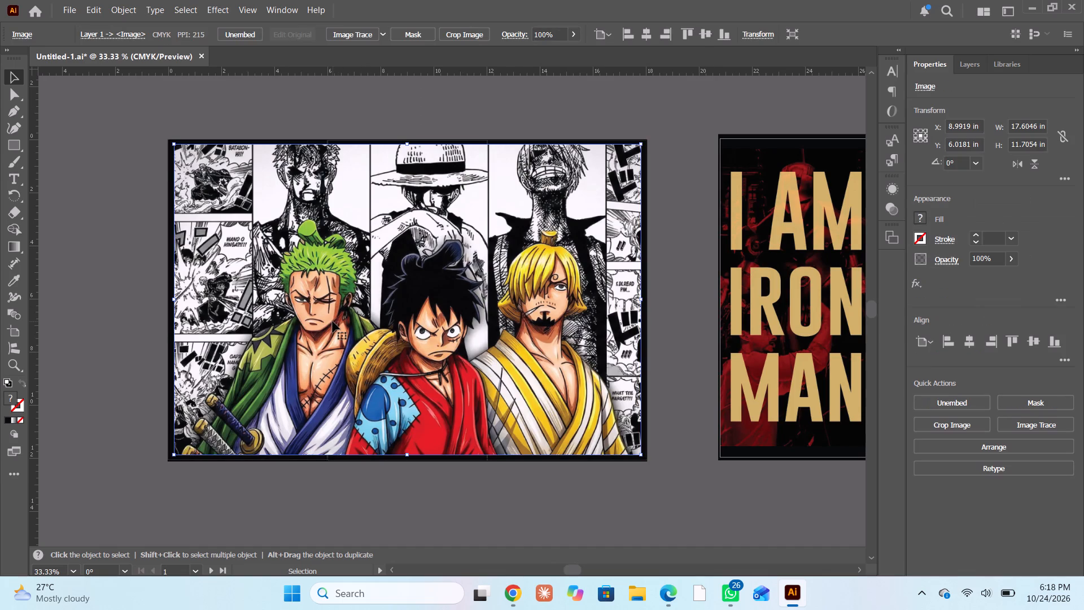
right_click(333, 321)
click(370, 255)
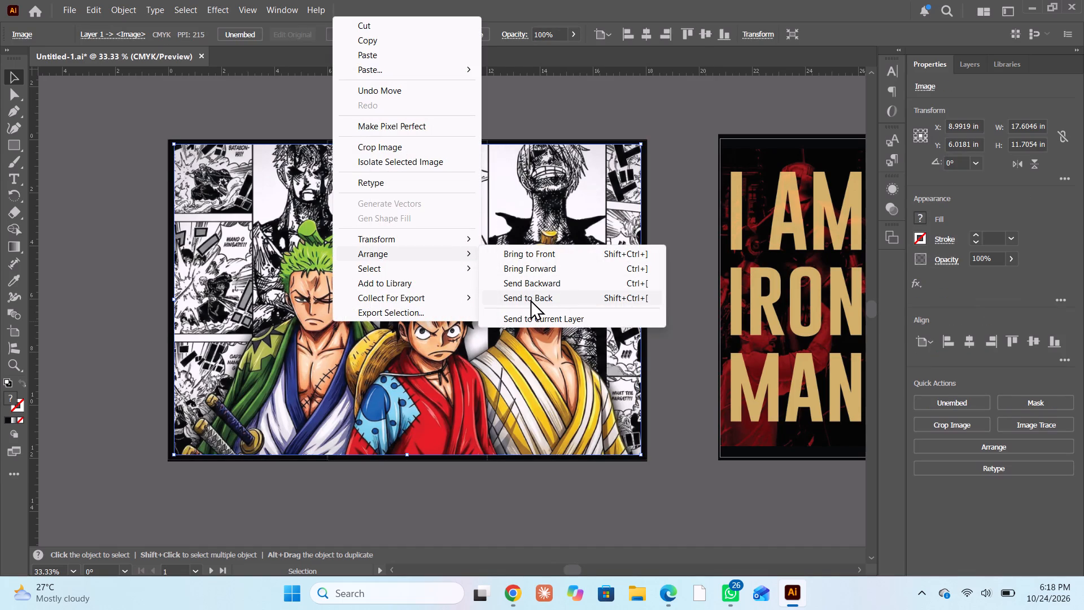
click(529, 280)
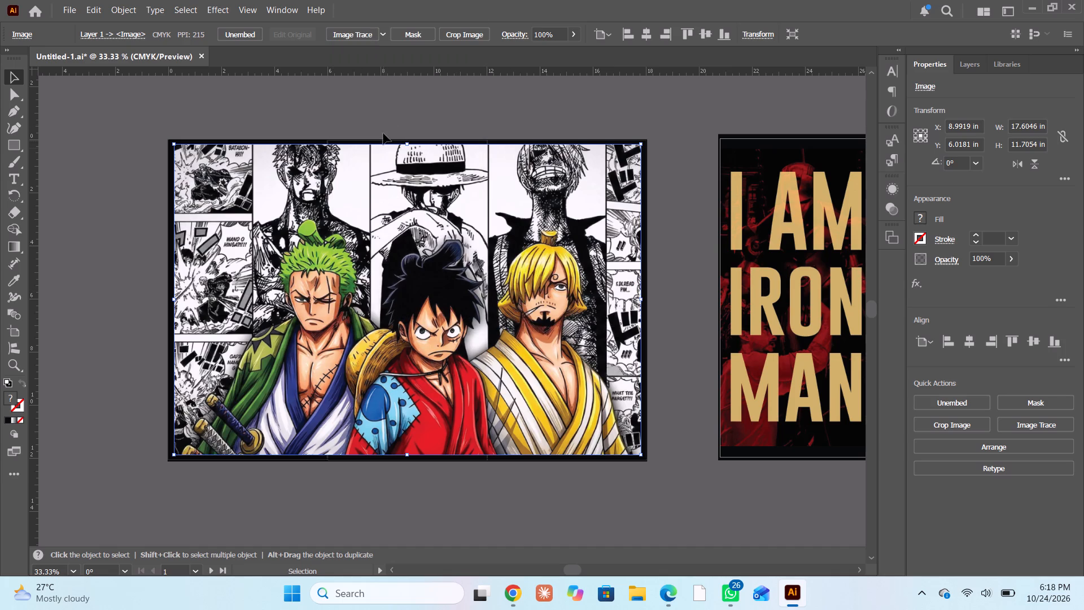
click(390, 109)
Send the black background rectangle behind the One Piece image to the back of the stacking order.
alt+scroll(325, 369, up, 3)
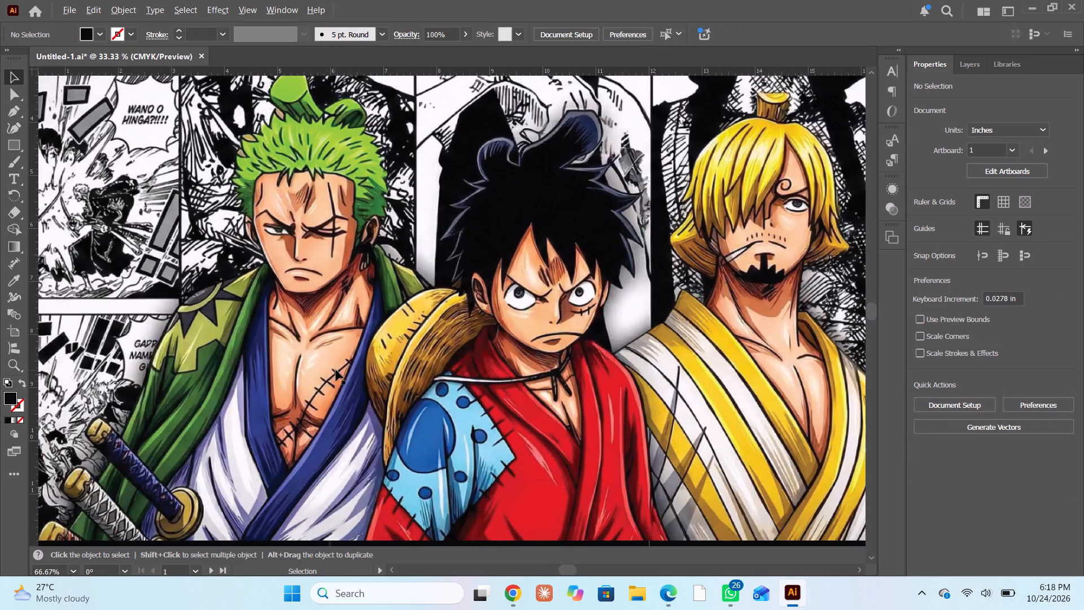
alt+scroll(411, 317, up, 3)
alt+scroll(413, 317, down, 2)
alt+scroll(413, 317, up, 5)
alt+scroll(413, 317, down, 5)
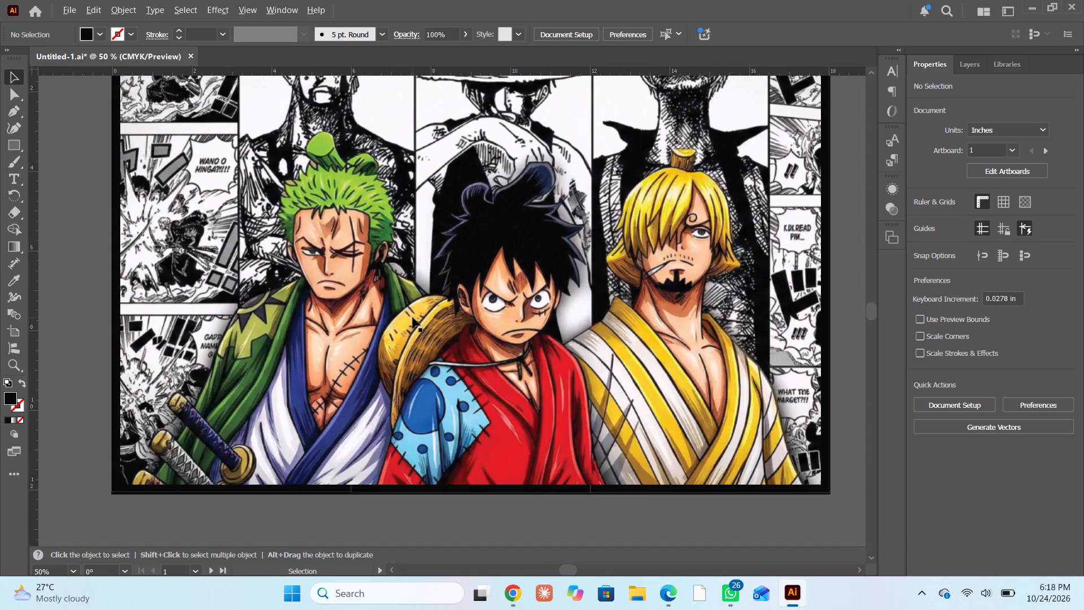
alt+scroll(413, 317, down, 1)
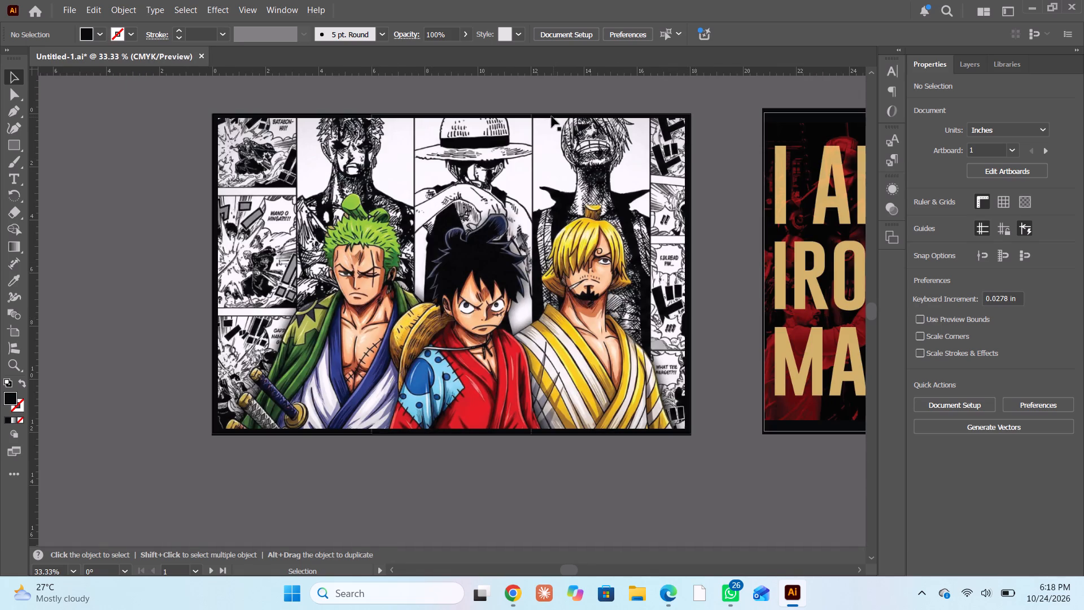
click(552, 116)
right_click(552, 116)
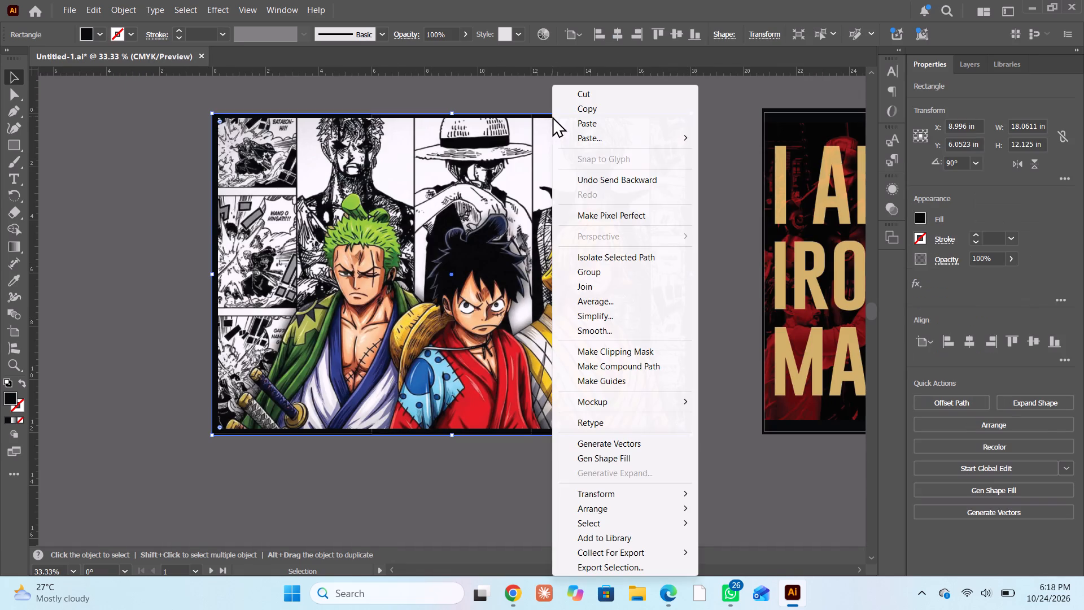
click(613, 512)
click(742, 551)
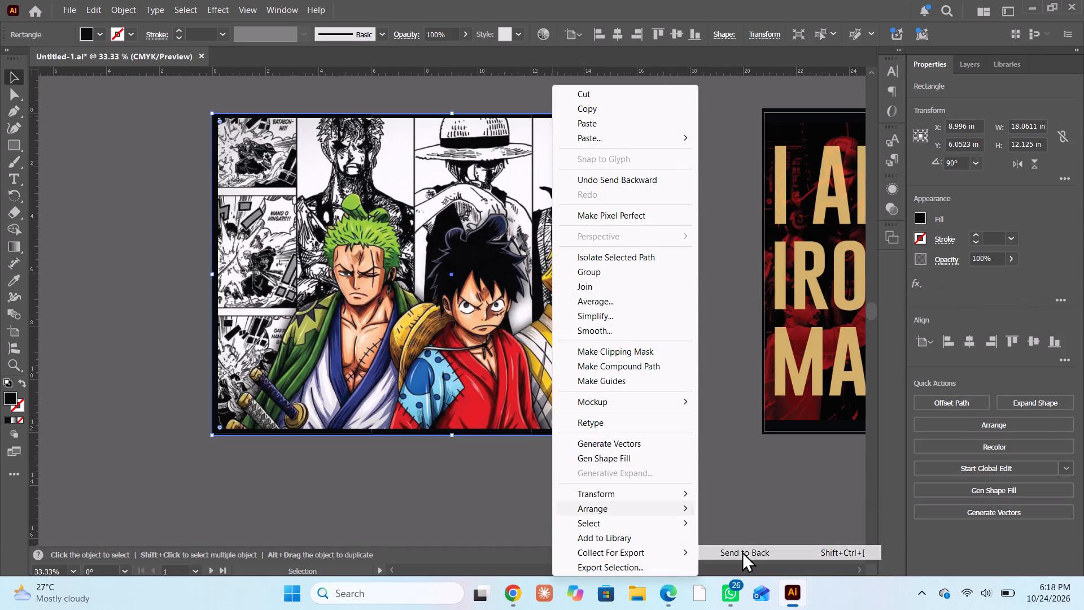
click(517, 478)
Bring the three outlined panel rectangles over the One Piece image to the front, leaving the image and black background out of the selection.
drag(145, 103, 711, 242)
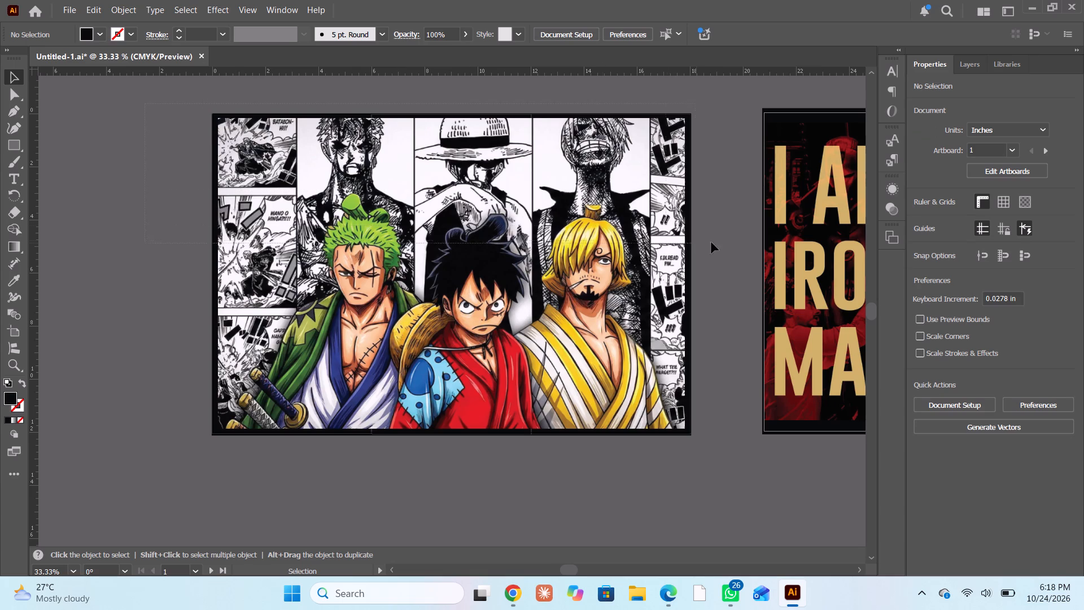
drag(711, 242, 733, 233)
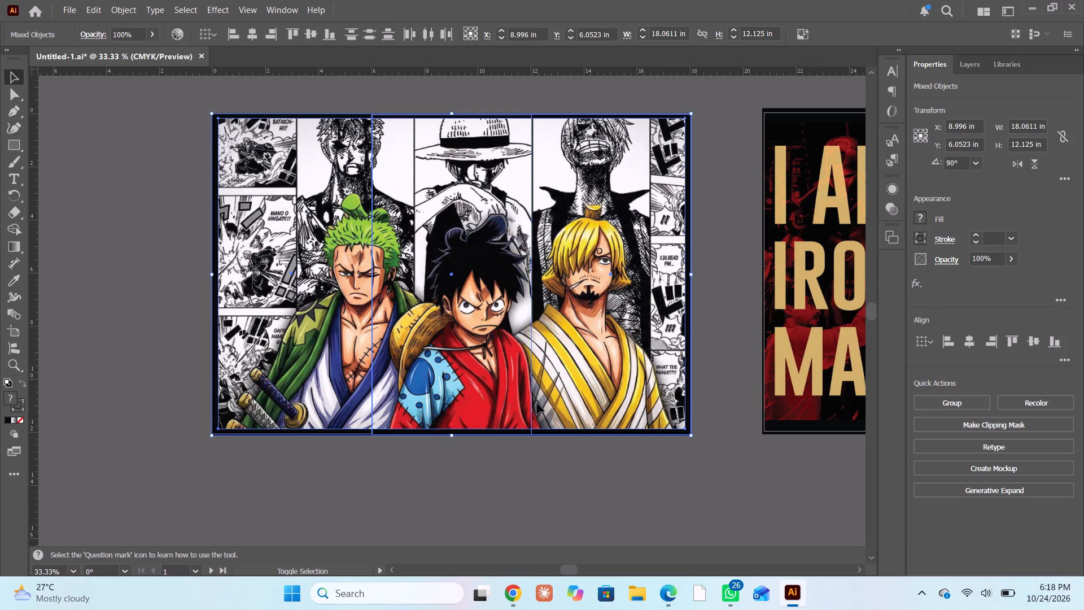
shift+click(584, 396)
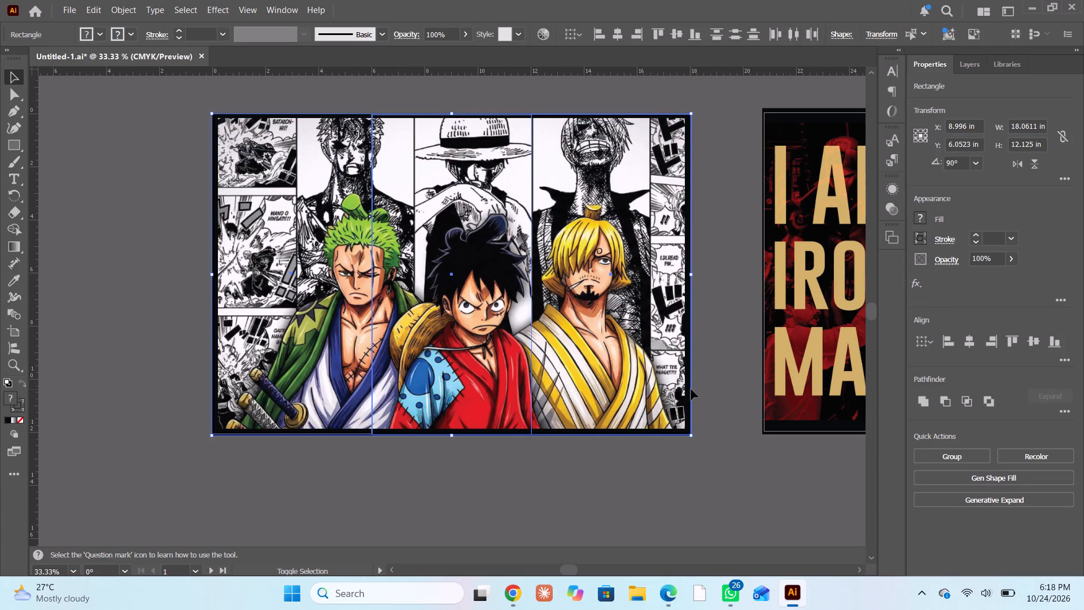
shift+click(690, 399)
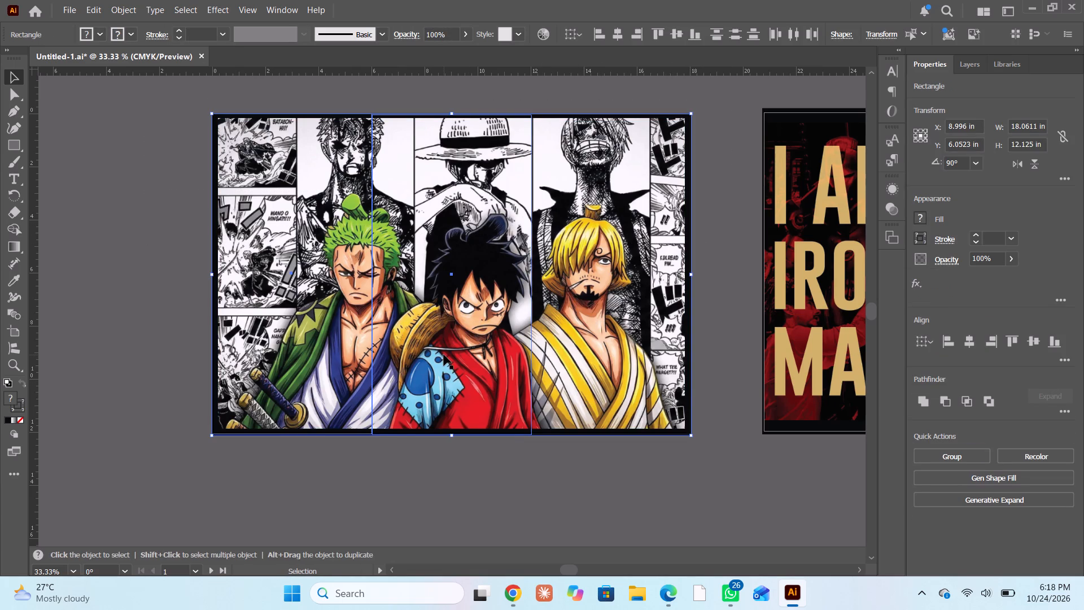
shift+click(544, 117)
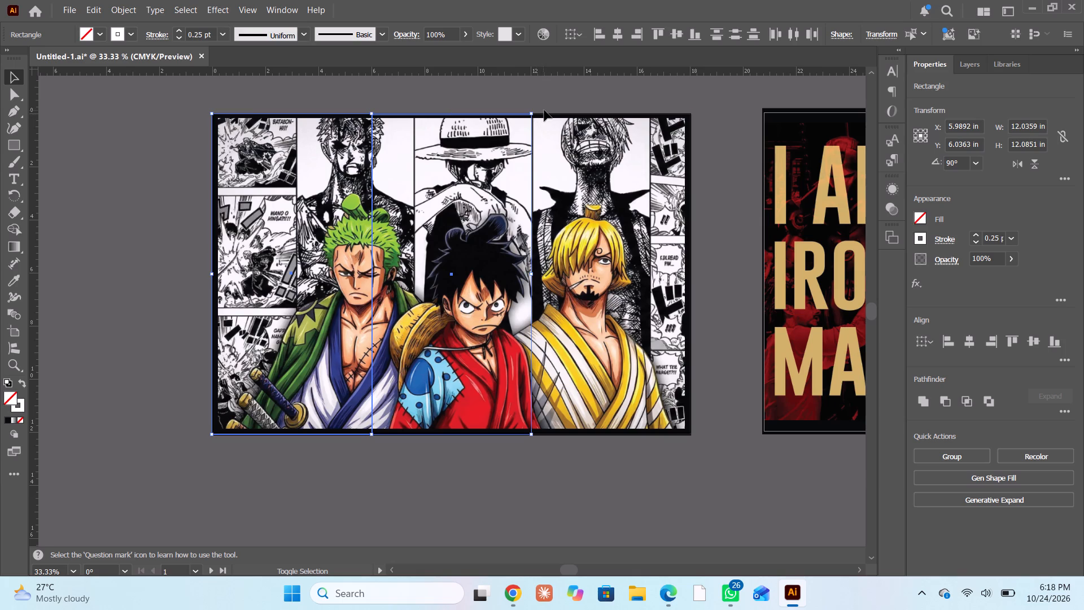
shift+click(541, 115)
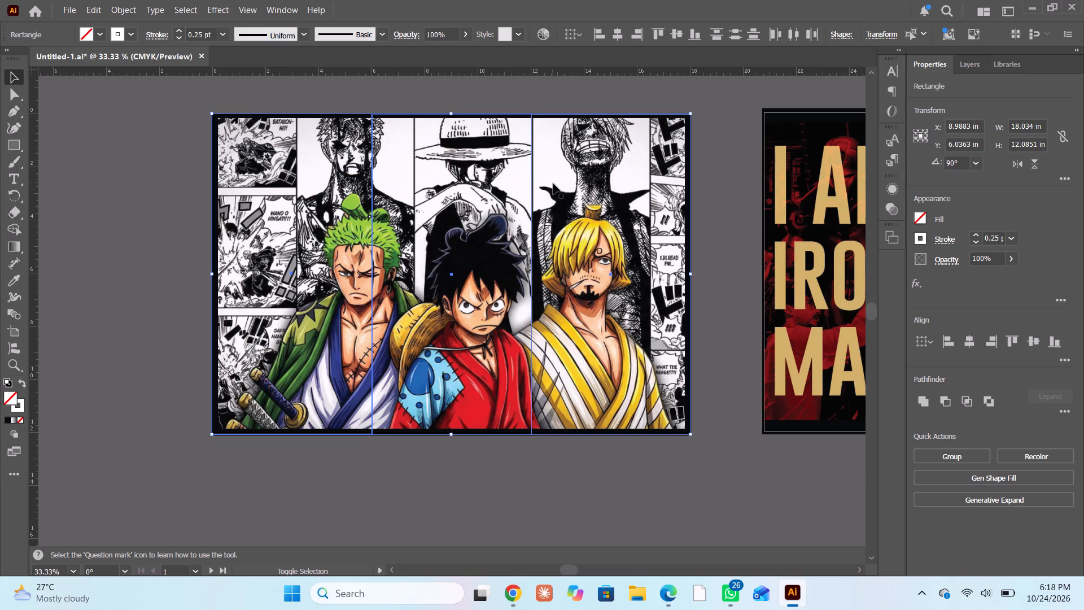
right_click(553, 184)
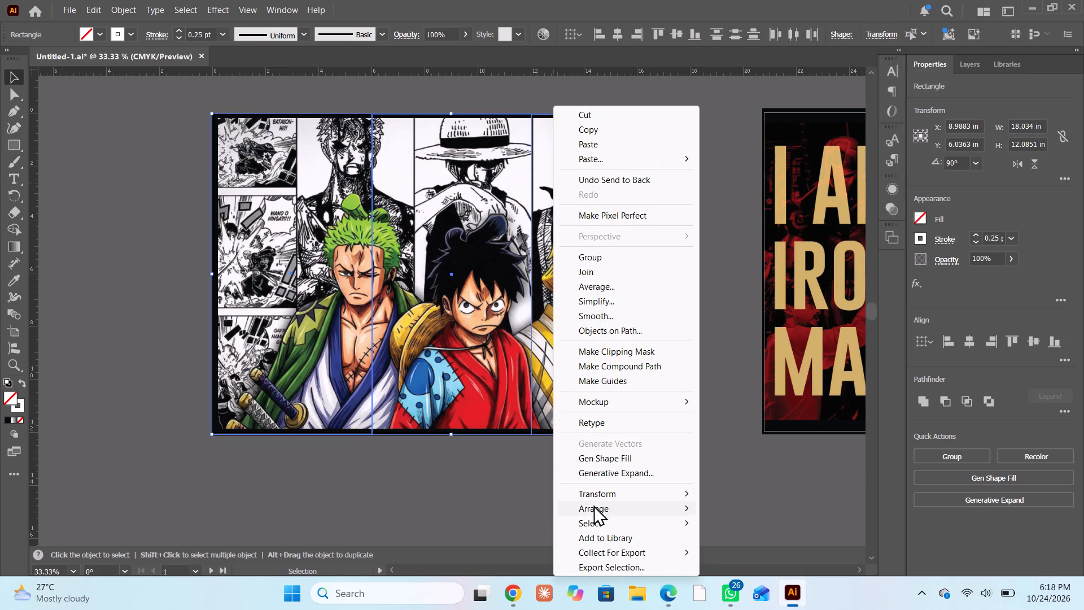
click(593, 505)
click(757, 510)
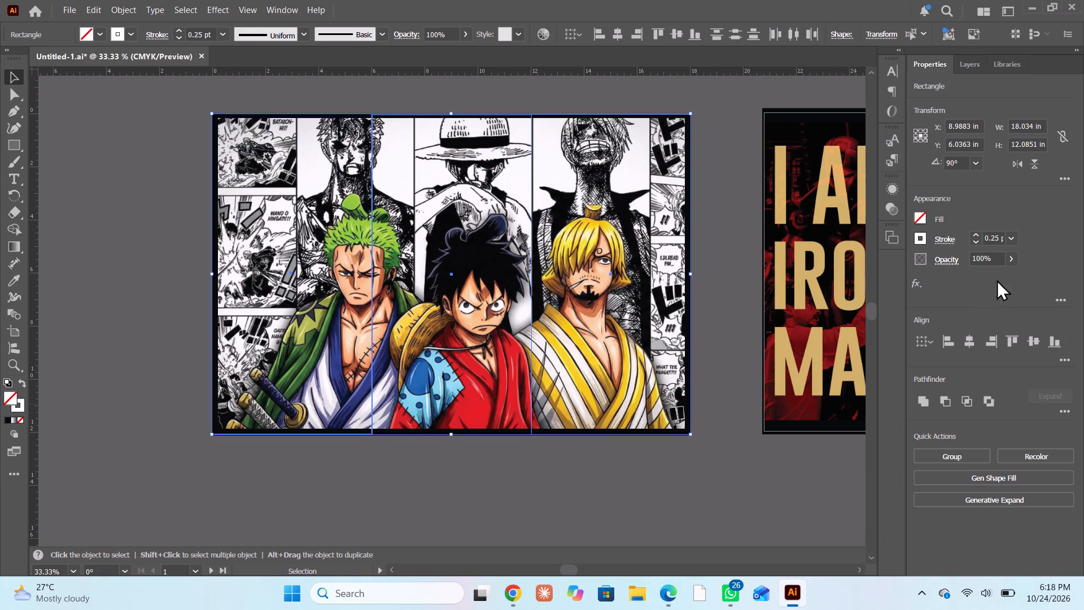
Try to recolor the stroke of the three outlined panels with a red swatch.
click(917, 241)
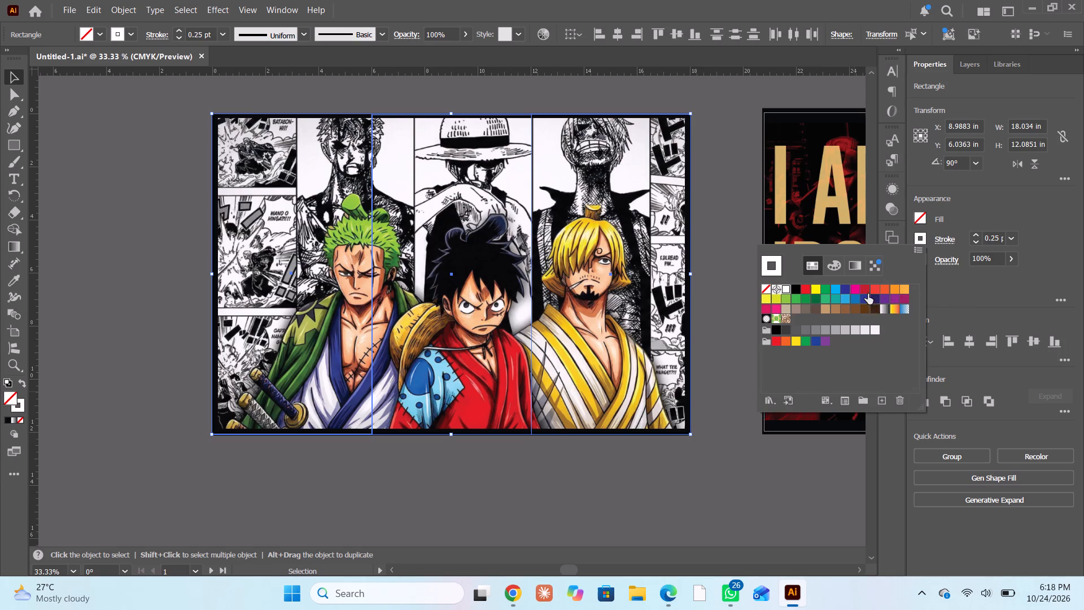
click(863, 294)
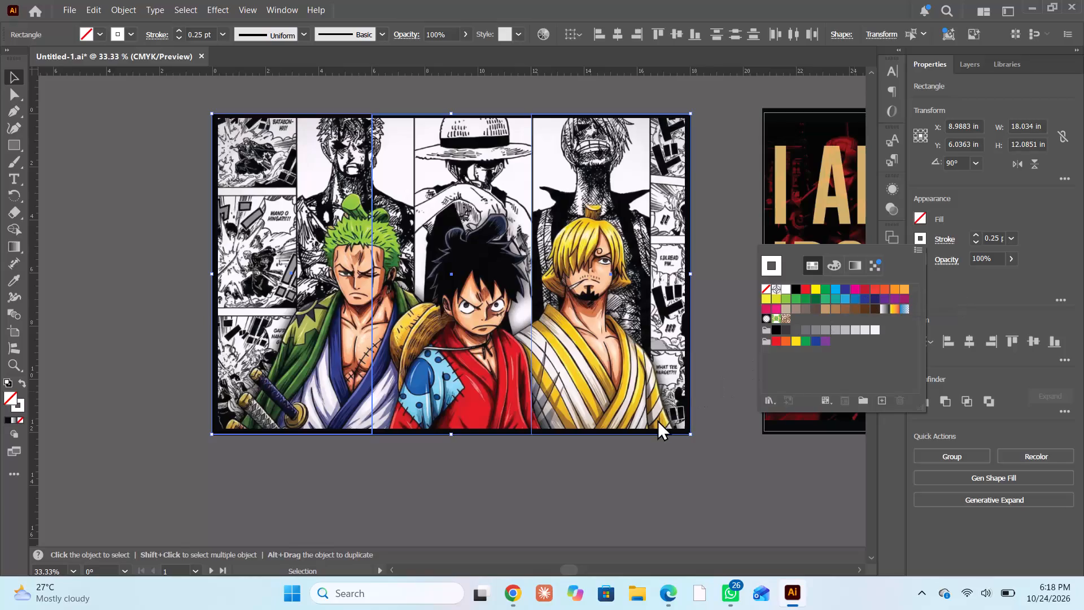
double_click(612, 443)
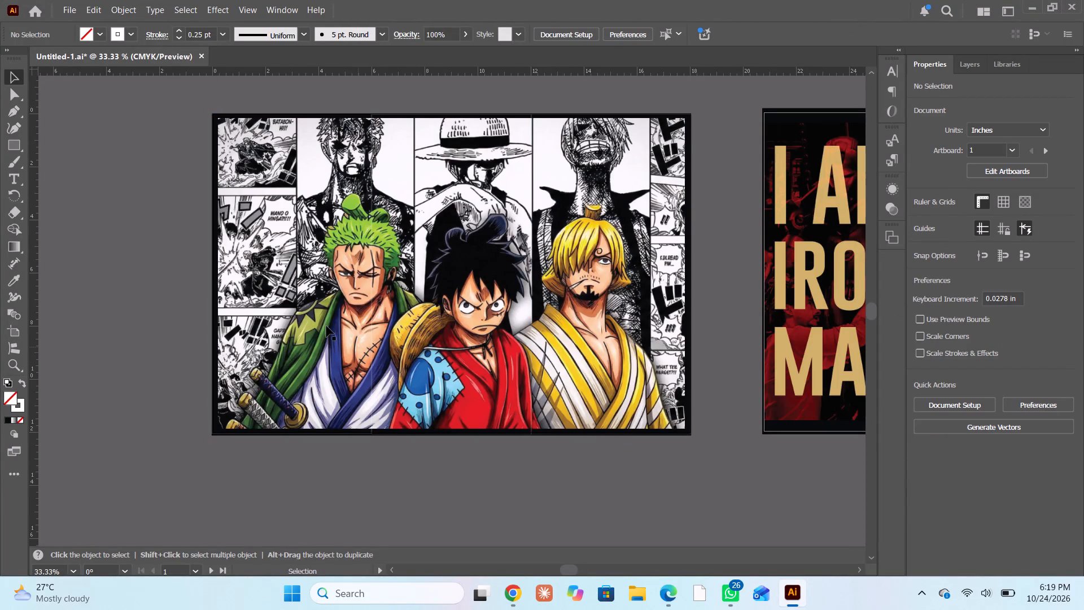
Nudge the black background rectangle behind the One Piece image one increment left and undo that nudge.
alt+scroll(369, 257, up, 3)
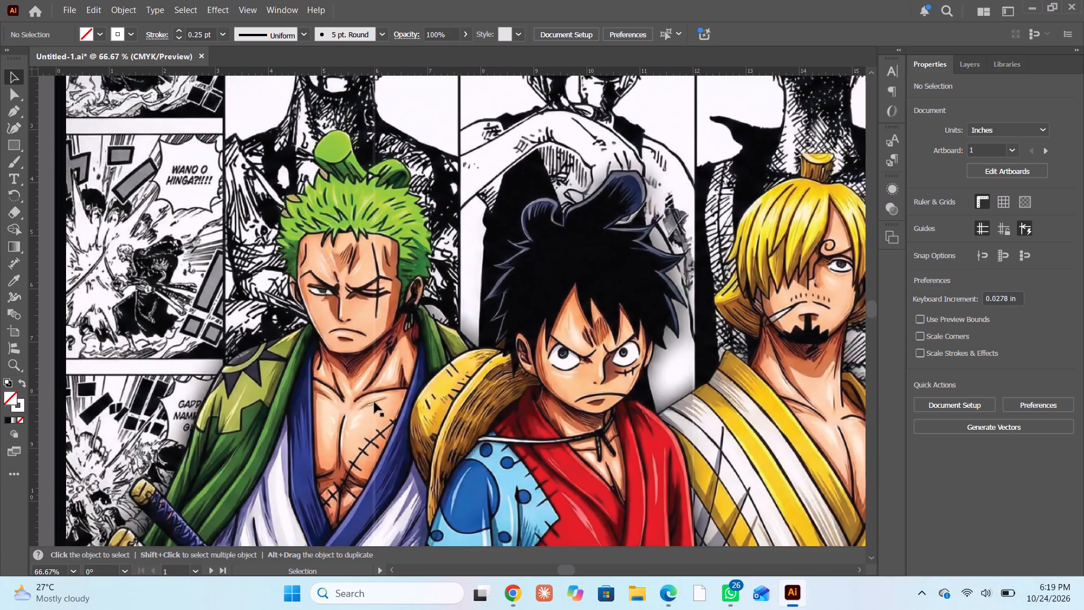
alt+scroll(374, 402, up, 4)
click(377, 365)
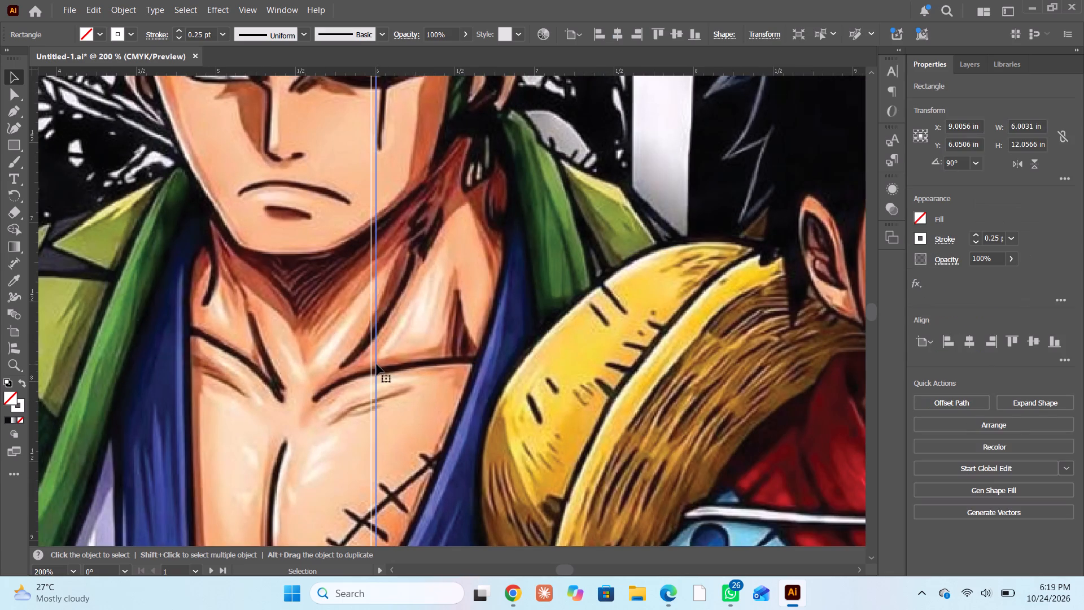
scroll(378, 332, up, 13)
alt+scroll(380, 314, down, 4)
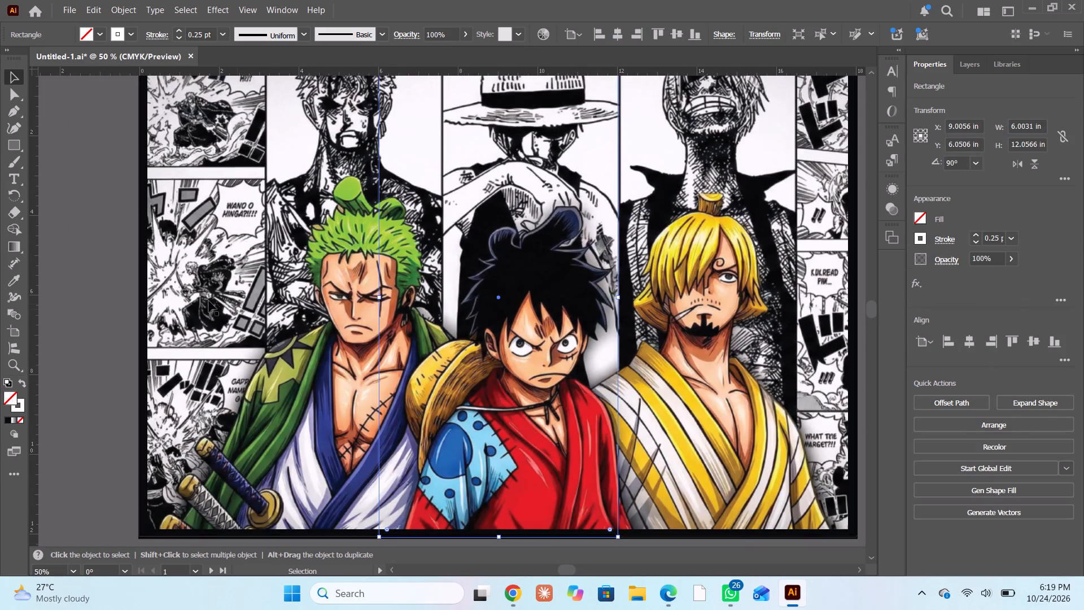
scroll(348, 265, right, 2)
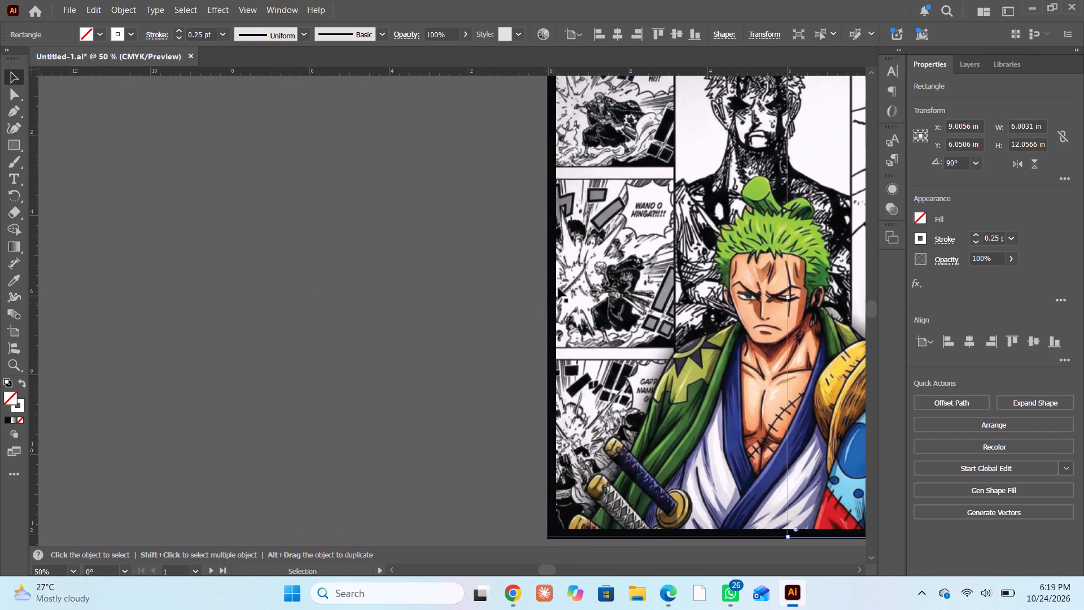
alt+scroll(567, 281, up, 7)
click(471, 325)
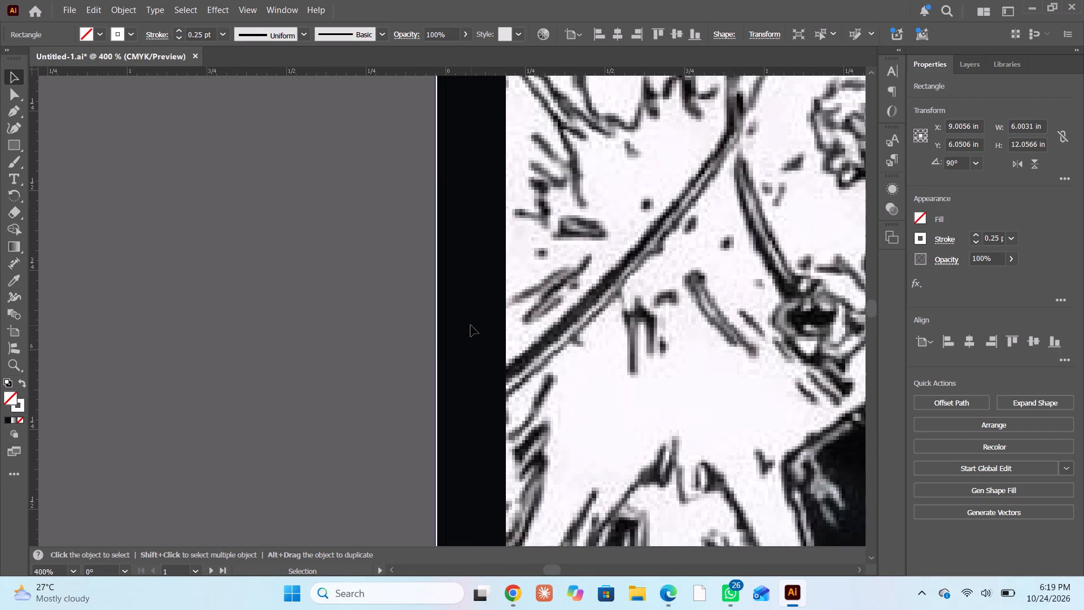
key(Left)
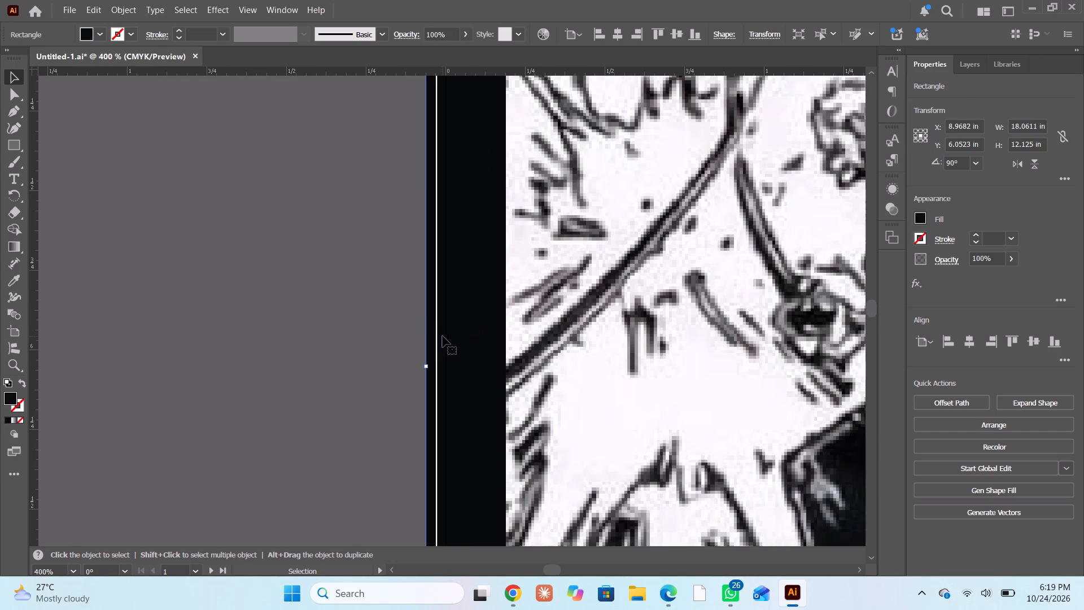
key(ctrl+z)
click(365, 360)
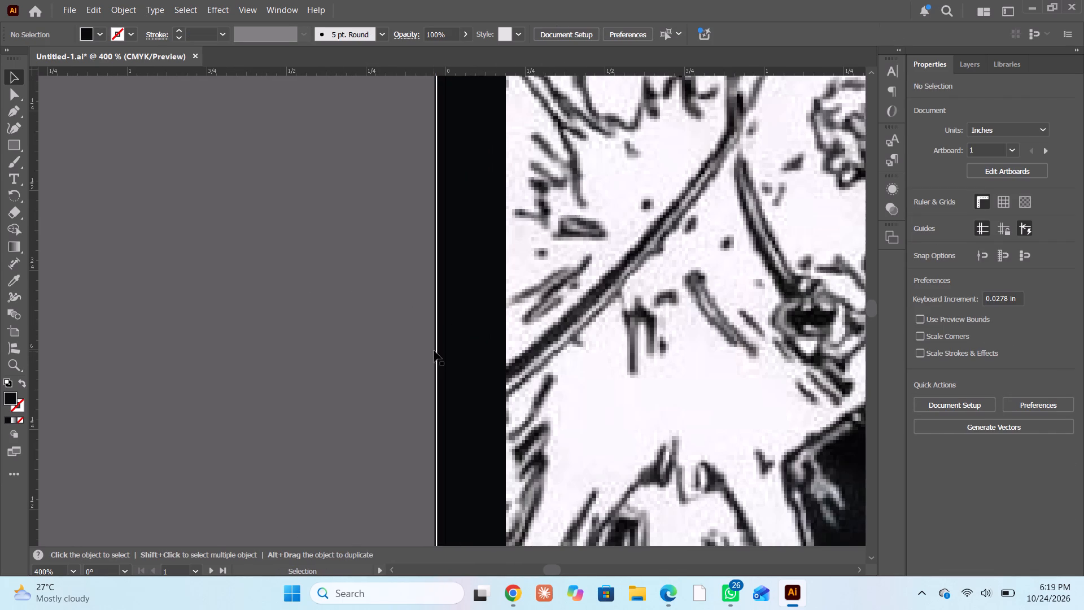
Change the stroke color of the first outlined panel, at the One Piece artwork's left edge, to red.
click(438, 343)
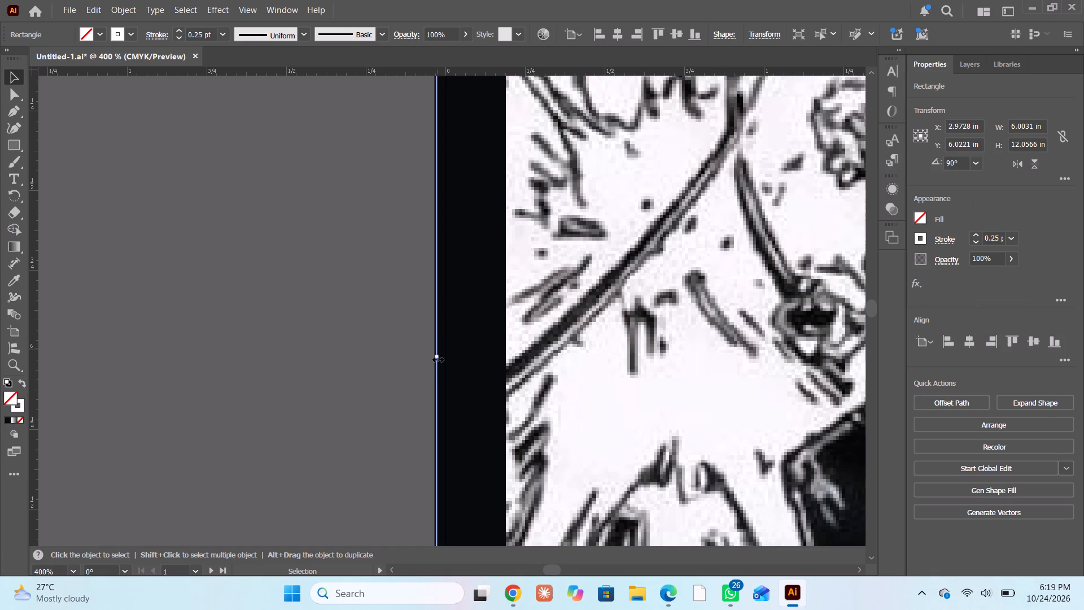
drag(436, 358, 436, 364)
scroll(458, 354, left, 5)
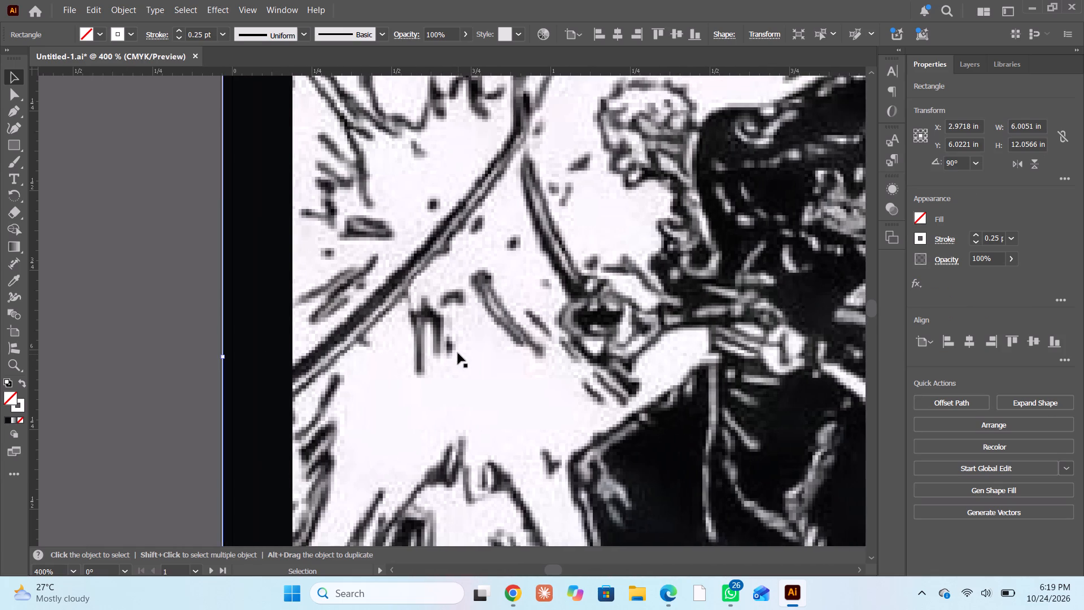
scroll(458, 350, left, 1)
click(921, 242)
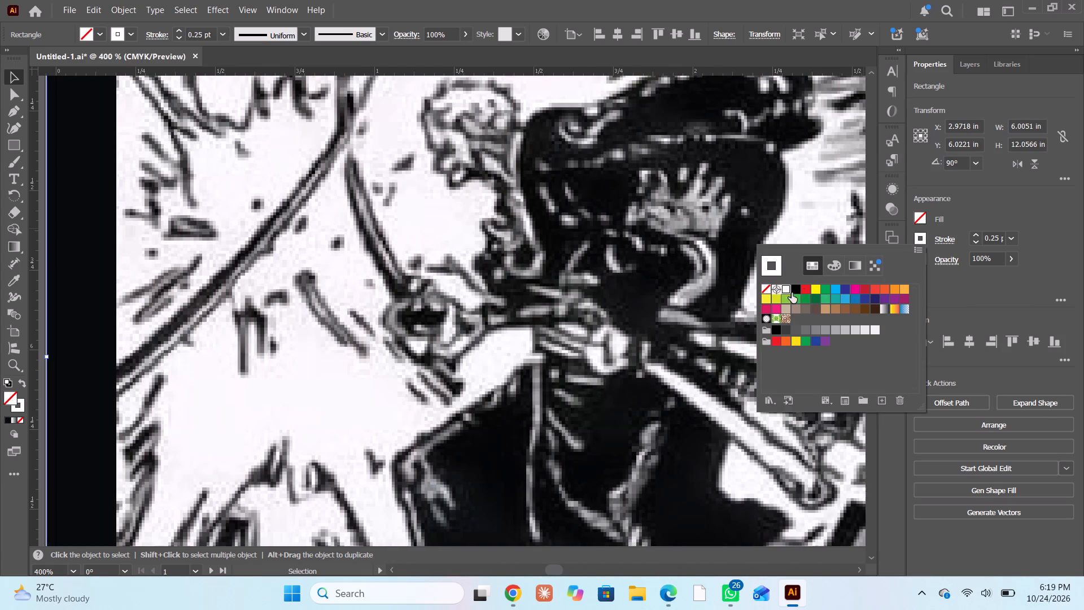
click(814, 289)
scroll(306, 310, right, 3)
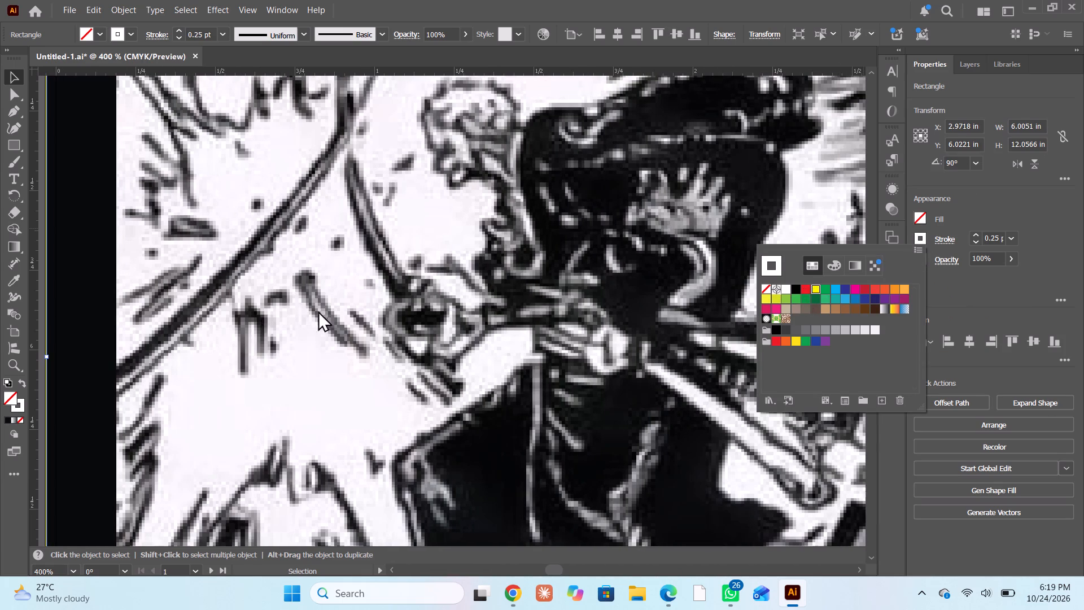
click(805, 287)
scroll(543, 289, right, 4)
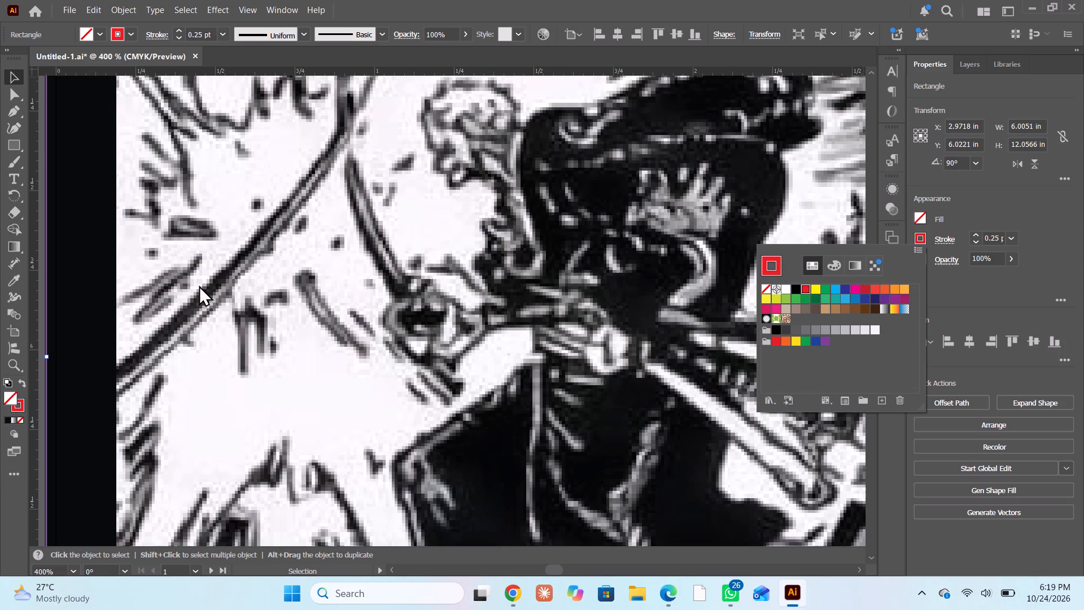
click(199, 285)
Set the width of the black background rectangle behind the One Piece image to 18 in.
click(95, 312)
alt+scroll(163, 305, down, 2)
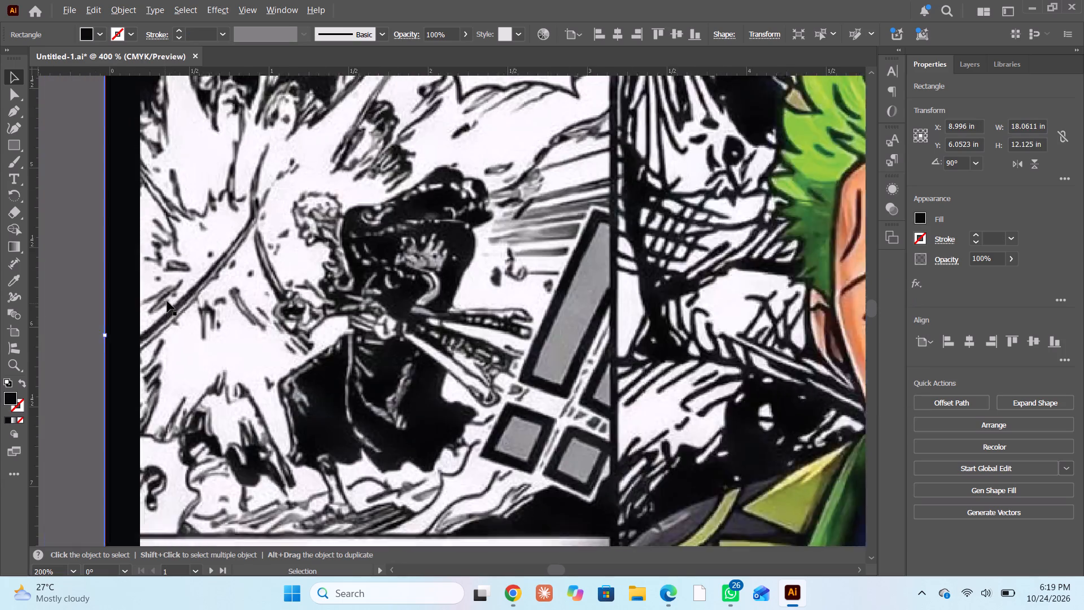
alt+scroll(167, 301, down, 4)
alt+scroll(476, 289, up, 3)
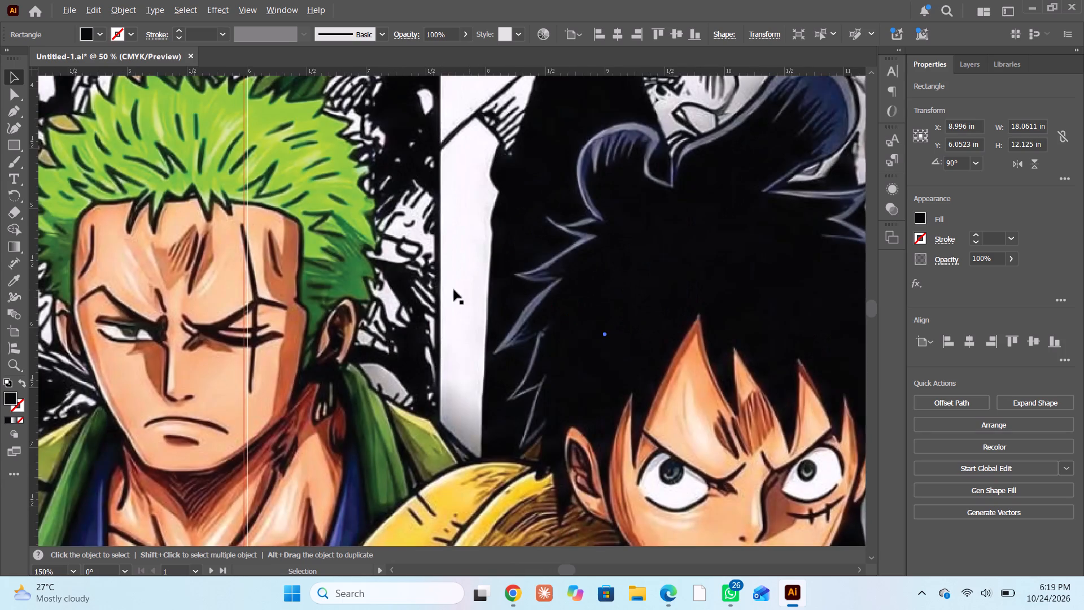
alt+scroll(256, 392, up, 3)
alt+scroll(236, 392, down, 7)
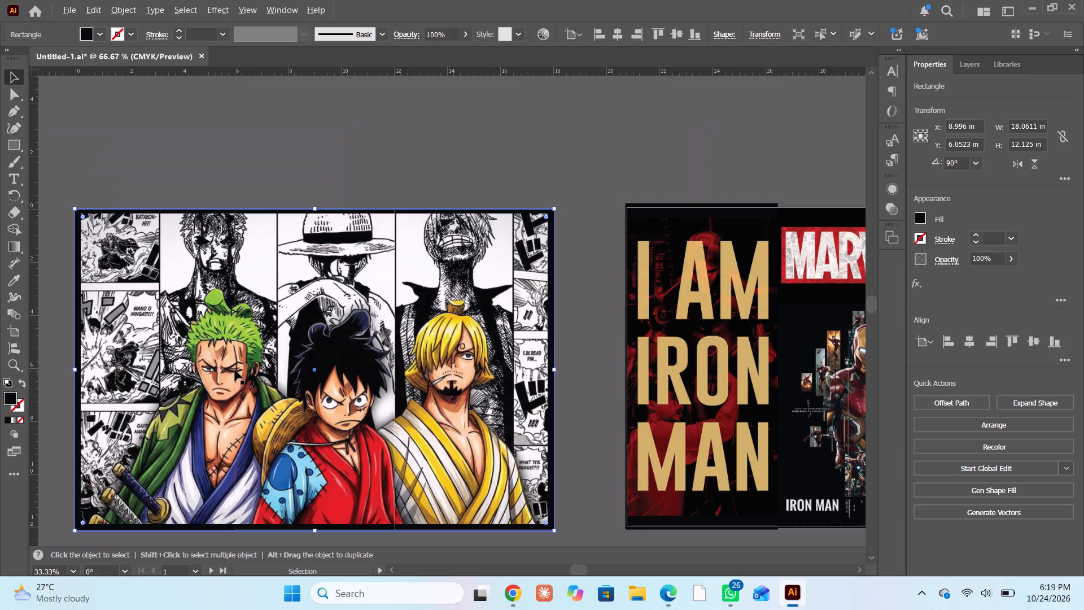
scroll(394, 338, down, 7)
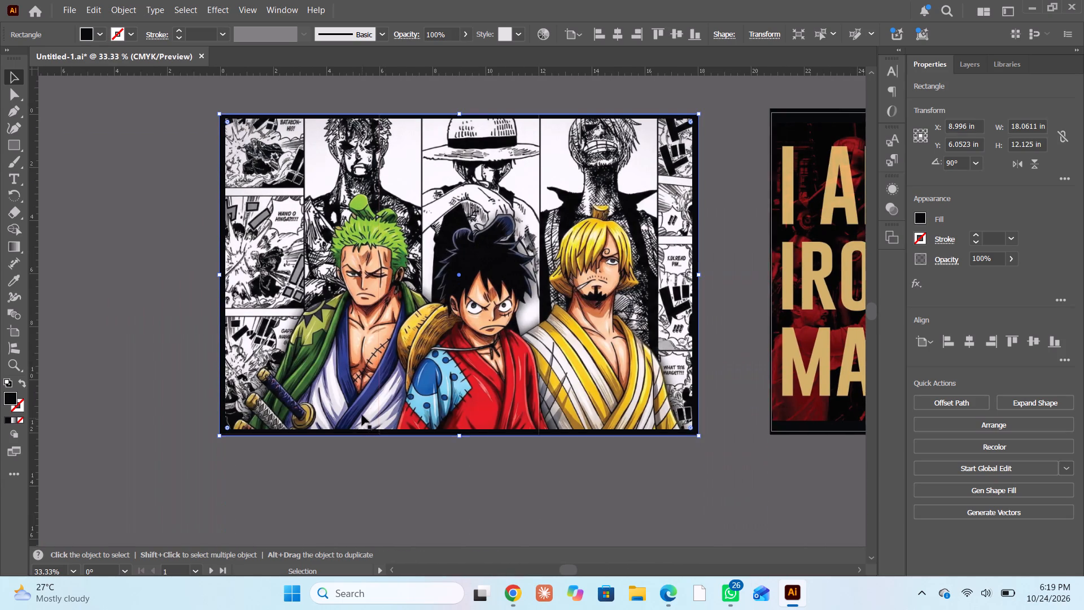
scroll(362, 415, down, 2)
scroll(342, 363, up, 1)
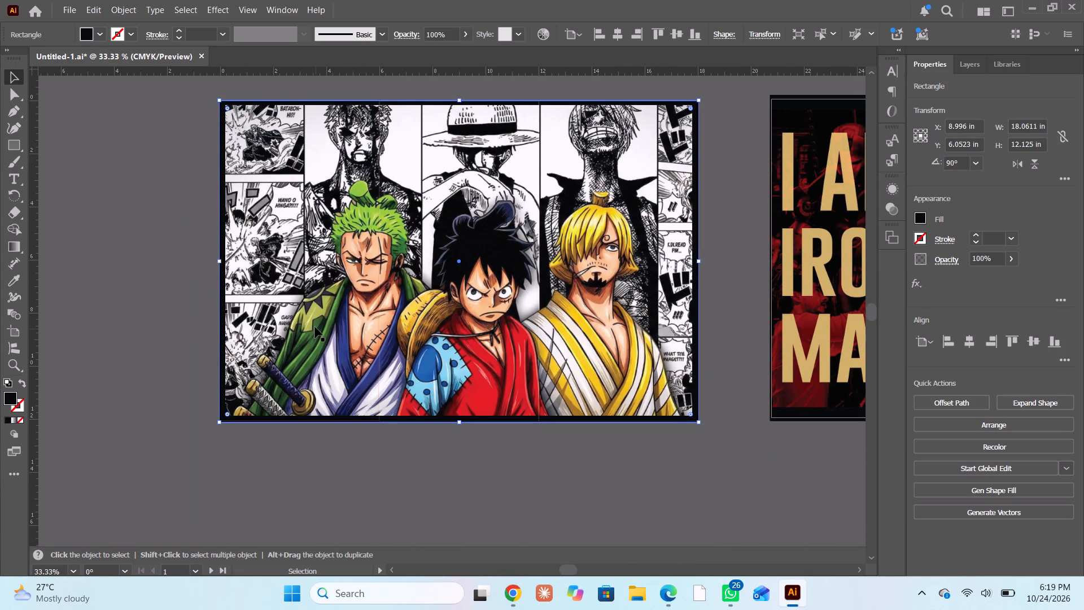
double_click(1022, 127)
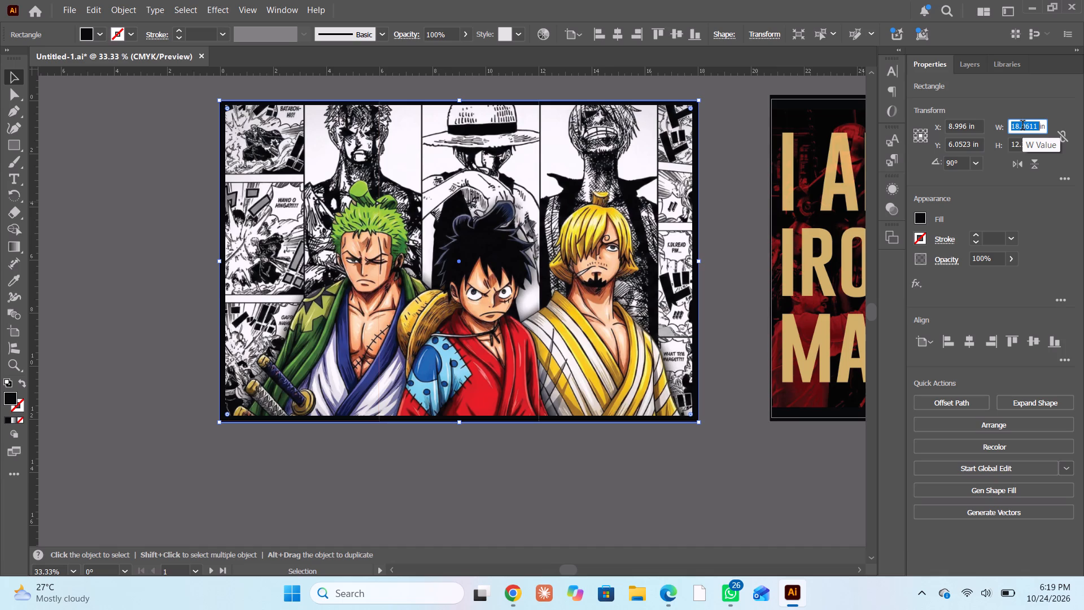
key(1)
key(8)
click(175, 199)
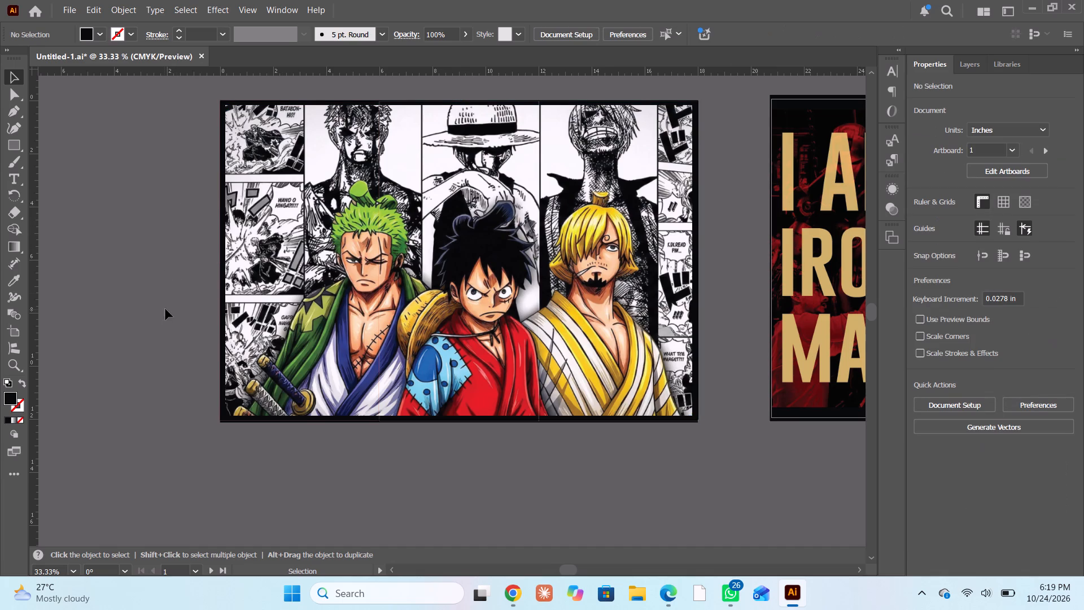
Set the red first outlined panel at the One Piece artwork's left edge to 12 in high and 6 in wide.
alt+scroll(194, 250, up, 4)
alt+scroll(274, 282, down, 1)
alt+scroll(274, 282, up, 2)
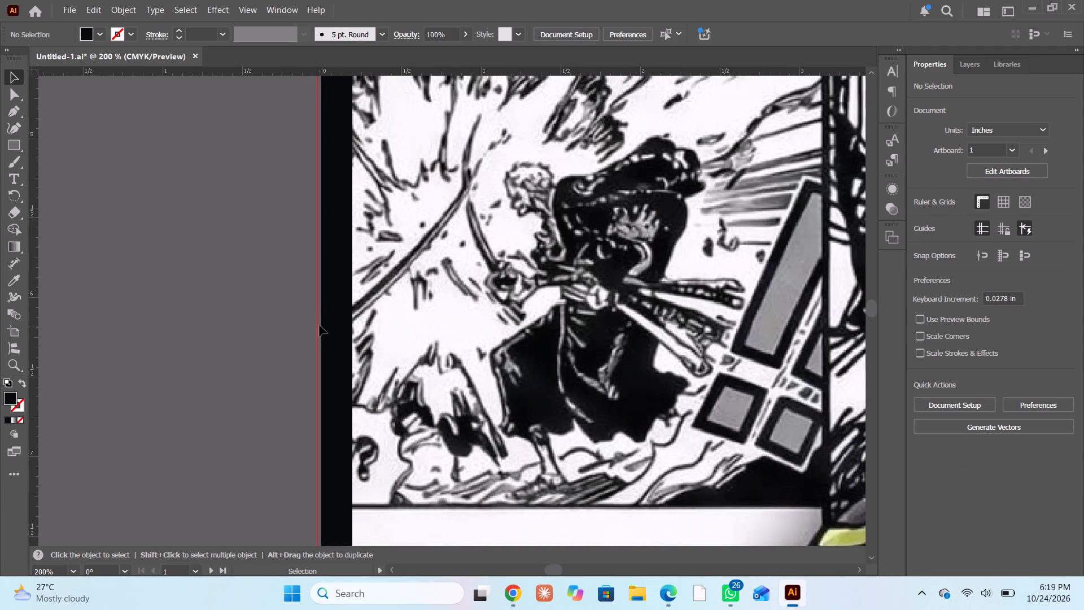
click(318, 330)
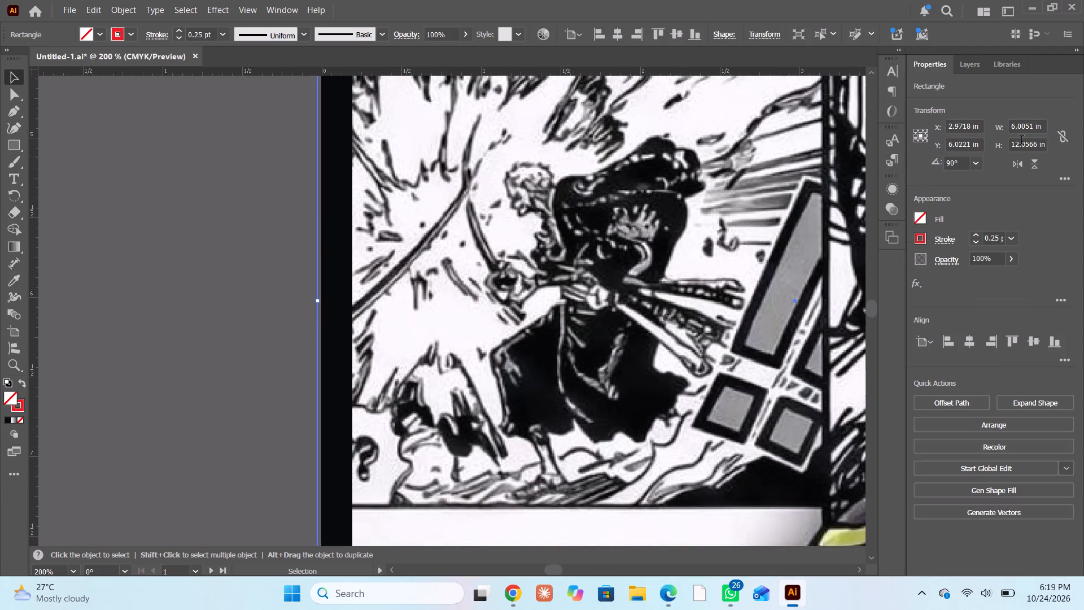
double_click(1021, 148)
text(12)
key(Return)
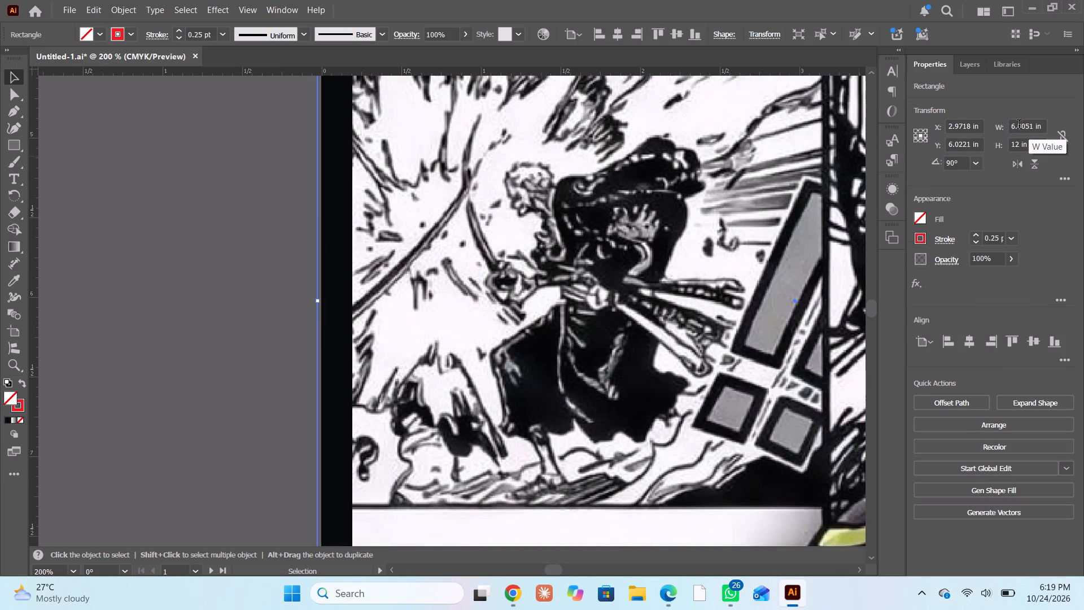
double_click(1019, 125)
key(6)
key(Return)
click(259, 254)
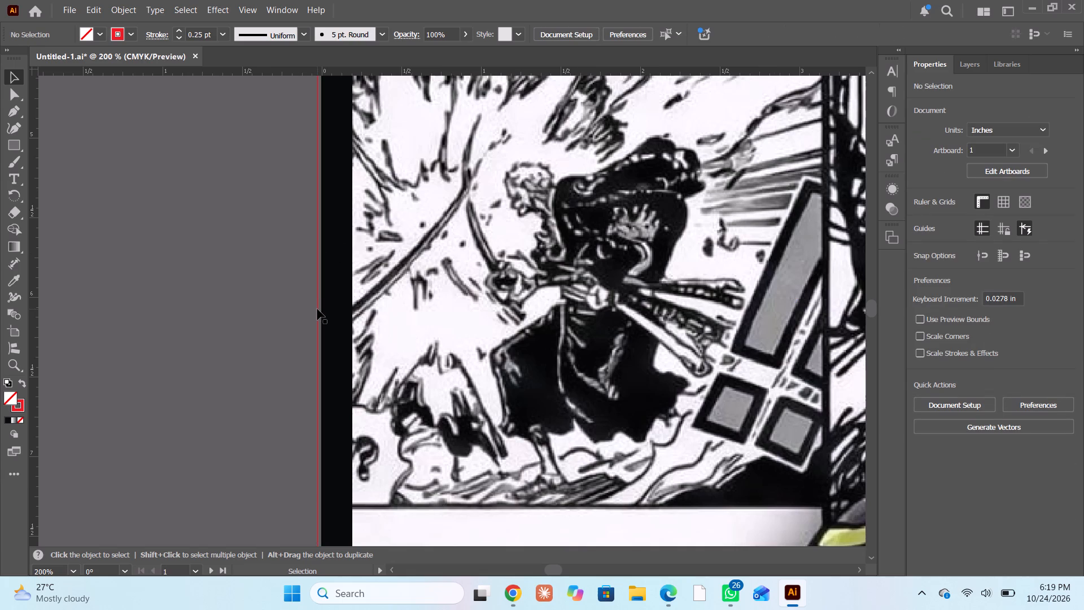
Nudge the red first outlined panel one increment right to align it with the artboard's left edge.
key(Right)
key(Right)
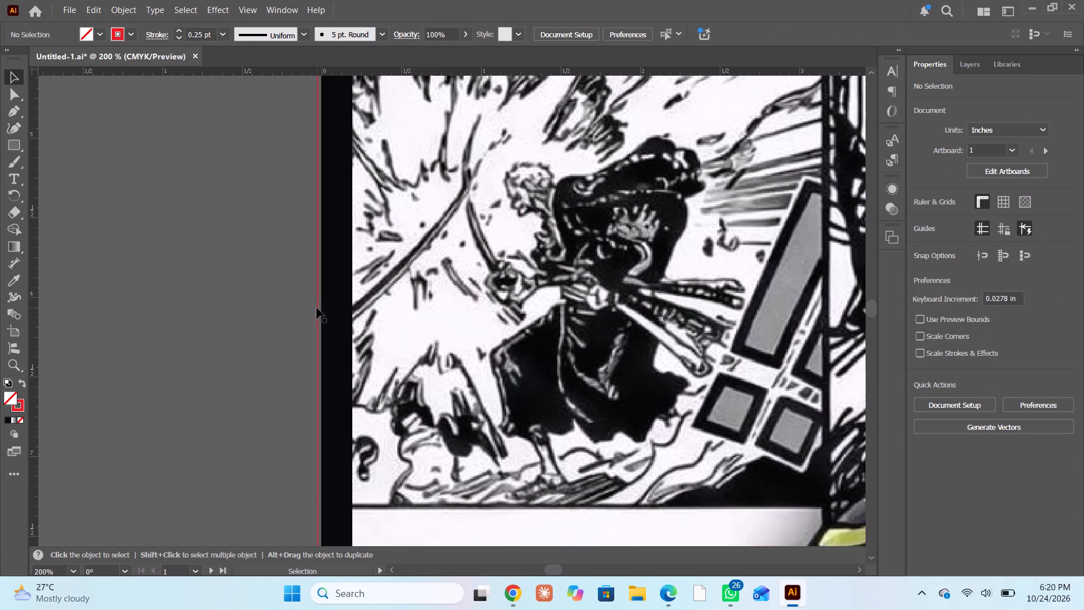
click(317, 310)
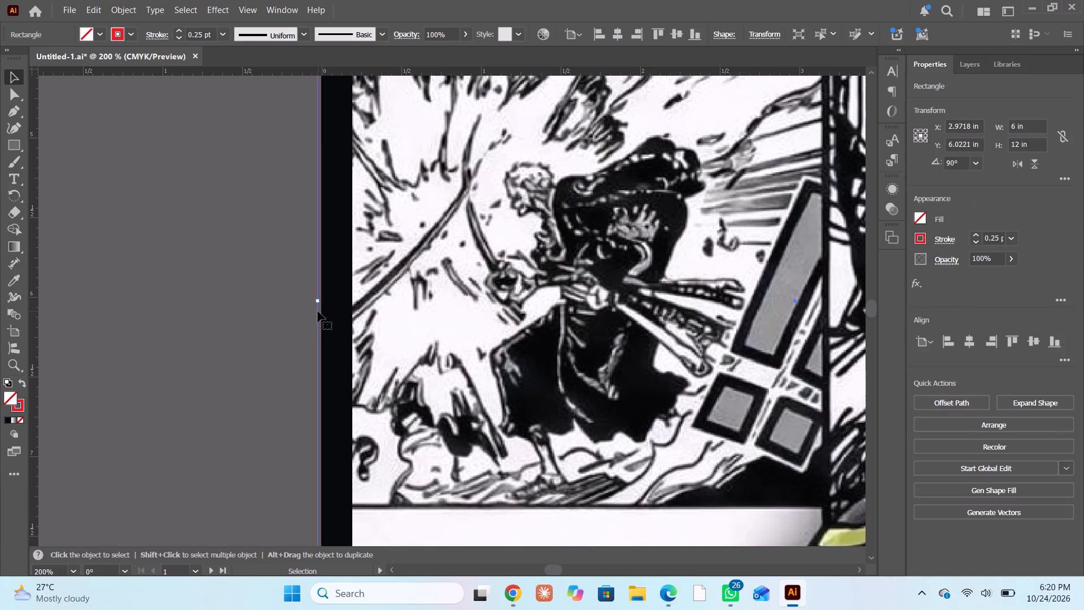
key(Right)
Delete the white-outlined middle panel over the One Piece artwork.
scroll(317, 311, left, 6)
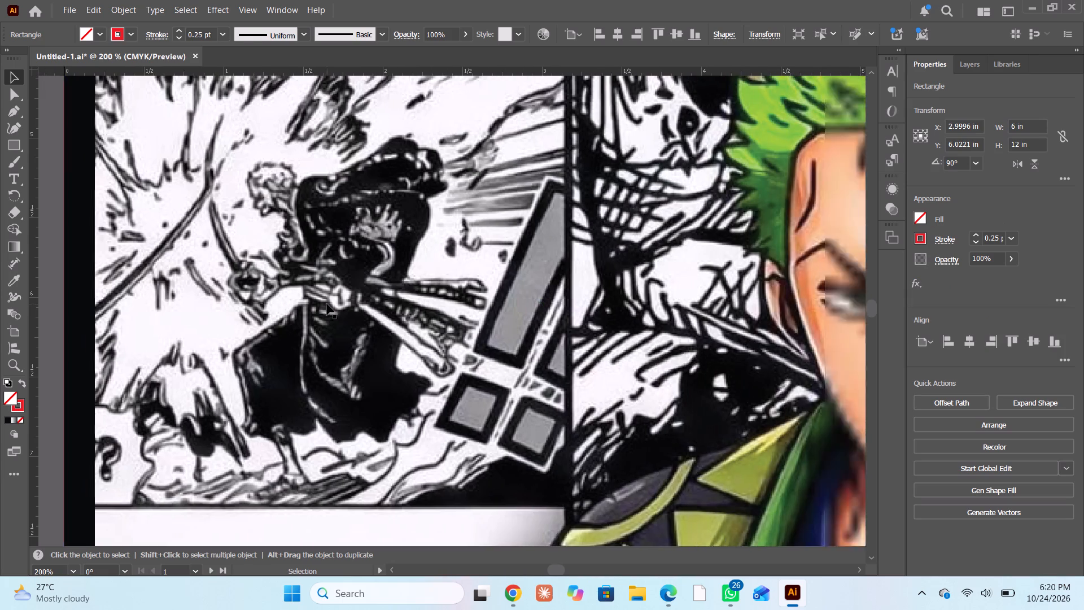
scroll(327, 304, left, 5)
scroll(209, 337, right, 2)
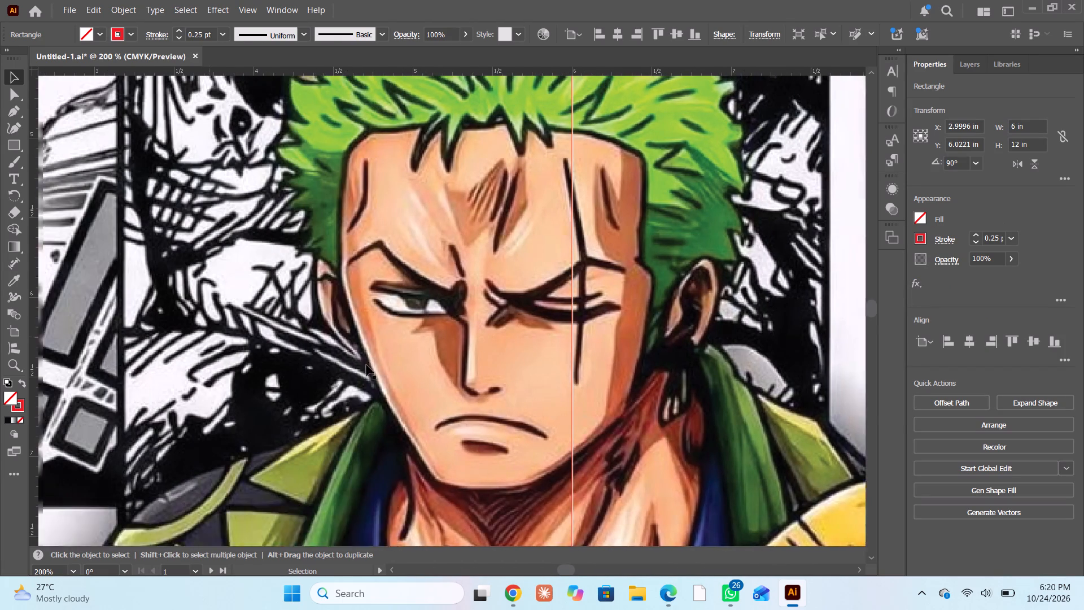
scroll(366, 365, right, 1)
click(716, 350)
click(668, 367)
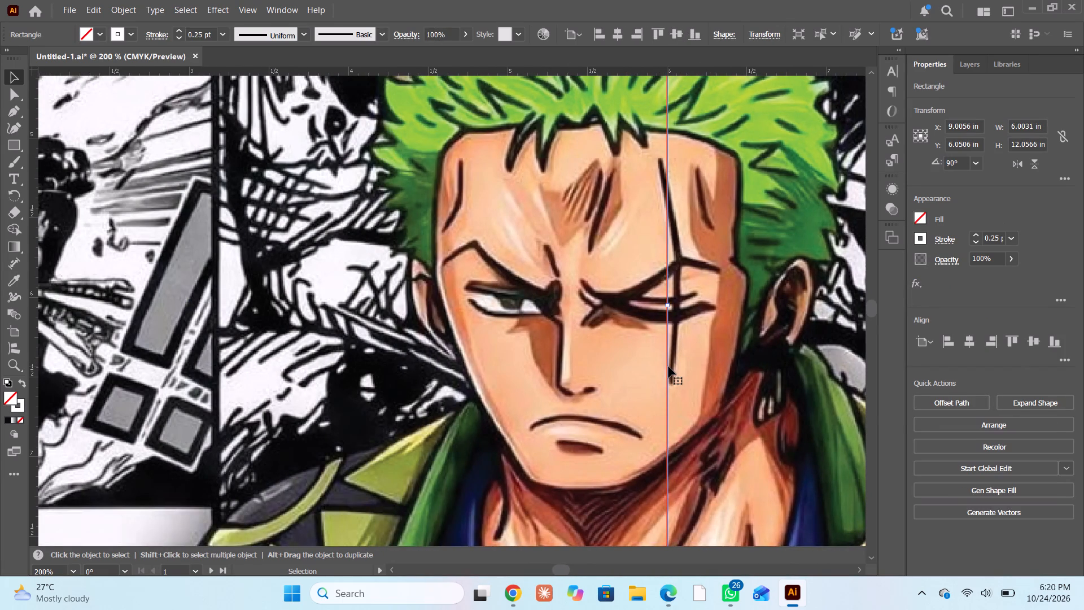
key(Delete)
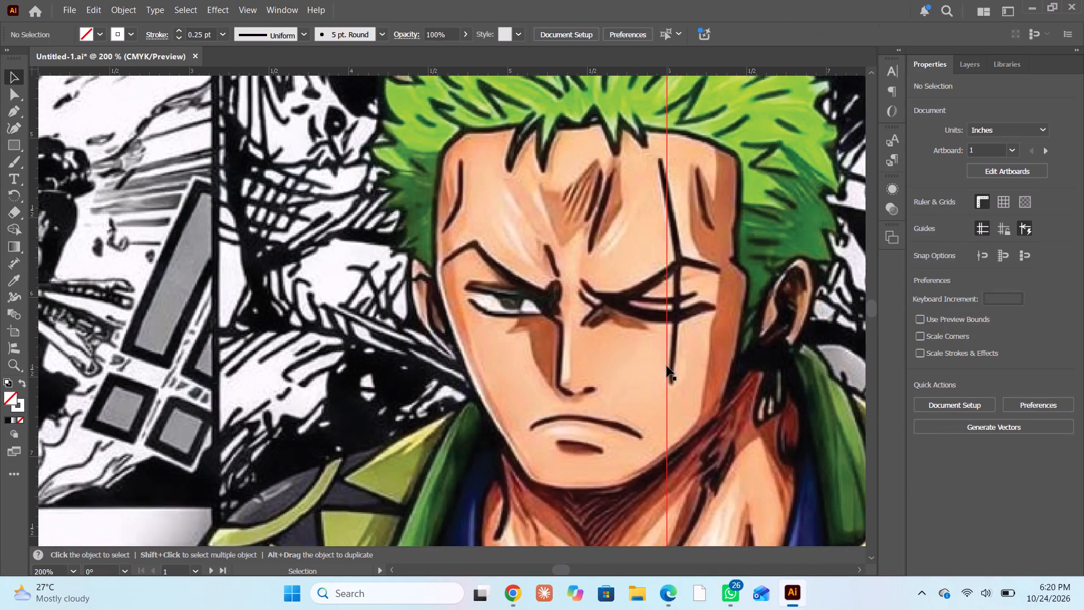
Duplicate the red 6 × 12 in first panel by copying and pasting it over the One Piece artwork.
click(668, 334)
scroll(529, 355, down, 2)
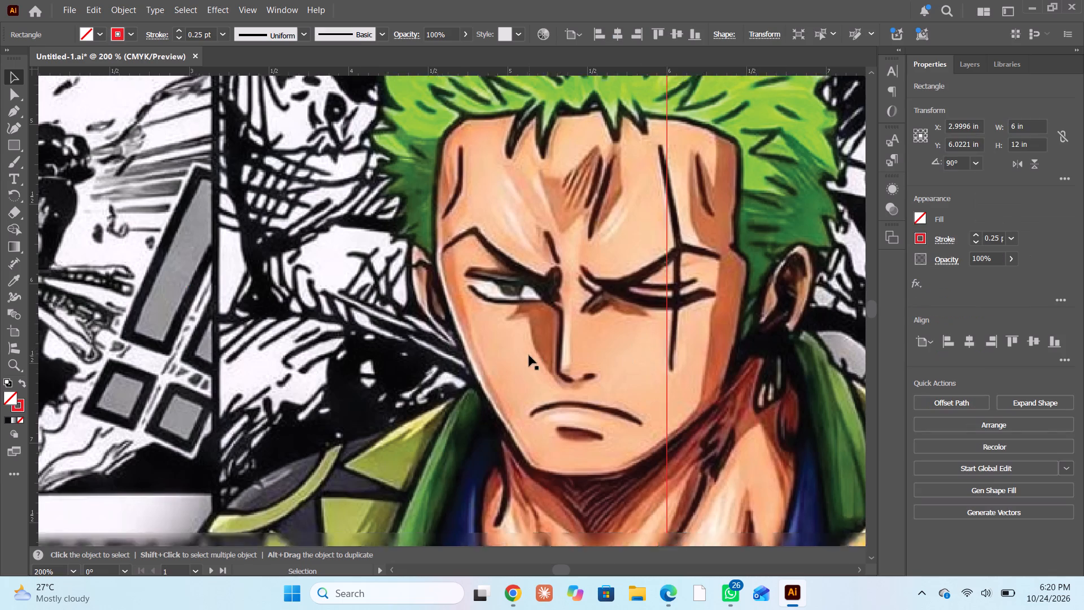
scroll(529, 355, down, 3)
alt+scroll(526, 349, down, 7)
scroll(617, 354, up, 2)
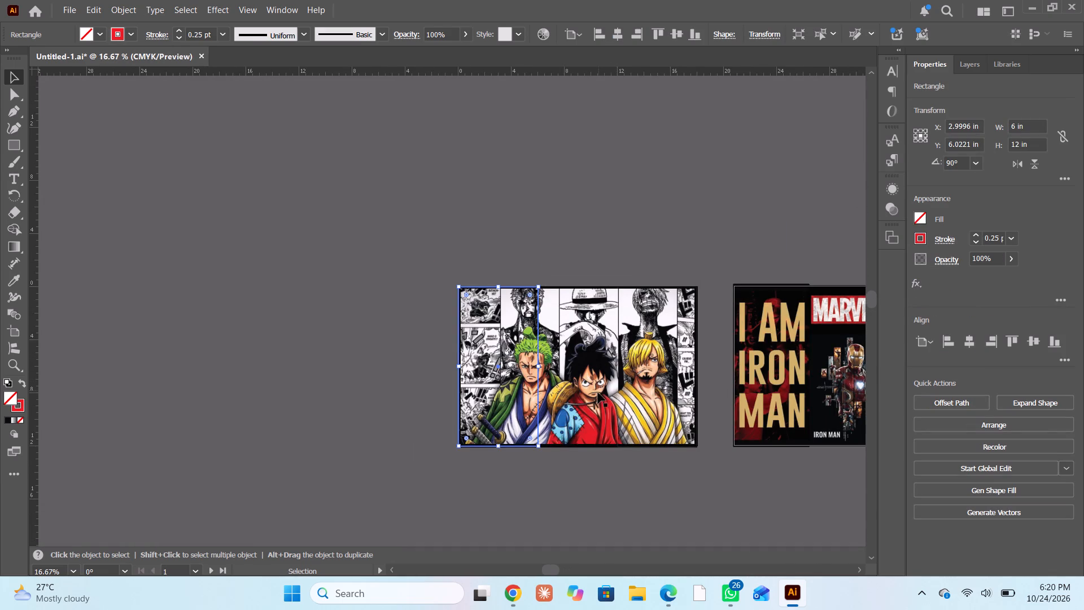
scroll(598, 392, down, 2)
alt+scroll(635, 364, up, 3)
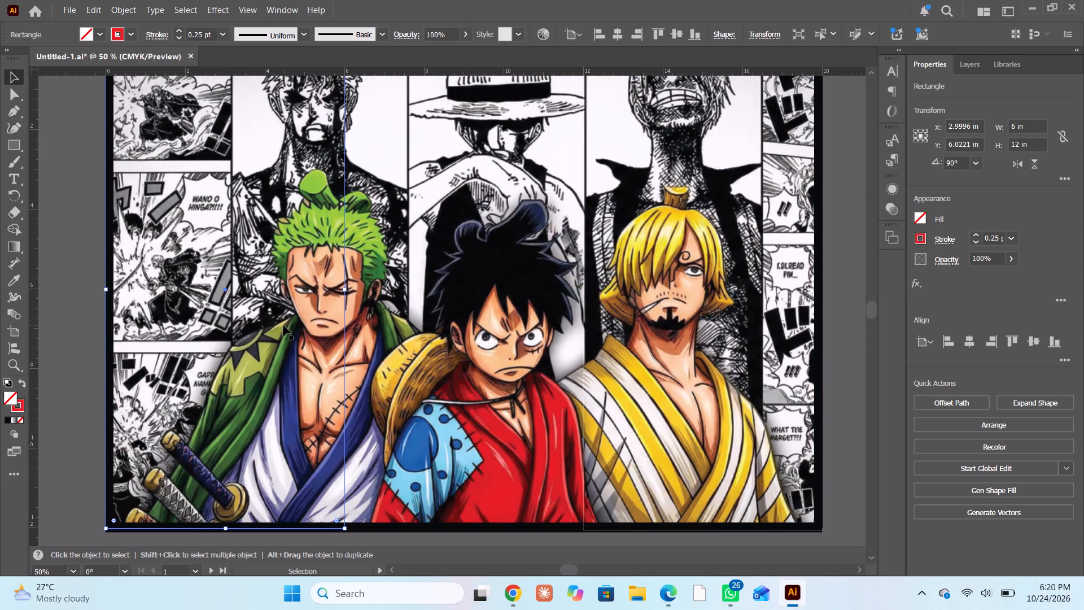
key(ctrl+c)
click(392, 338)
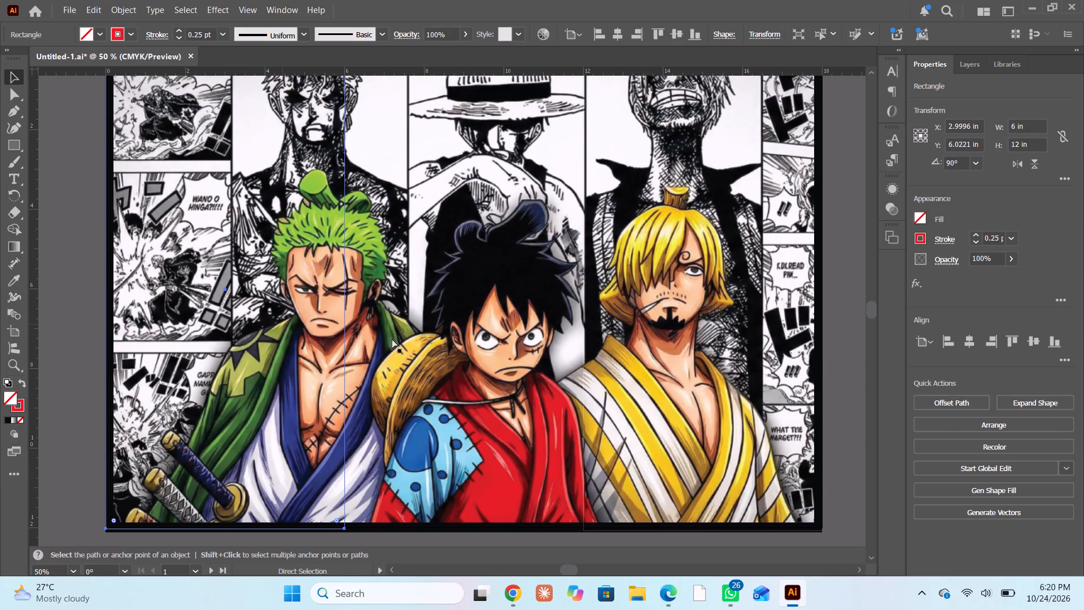
key(ctrl+v)
Shorten the black background behind the One Piece image from its bottom edge to about 12.01 in high.
scroll(597, 460, down, 3)
scroll(597, 460, up, 1)
scroll(597, 460, down, 5)
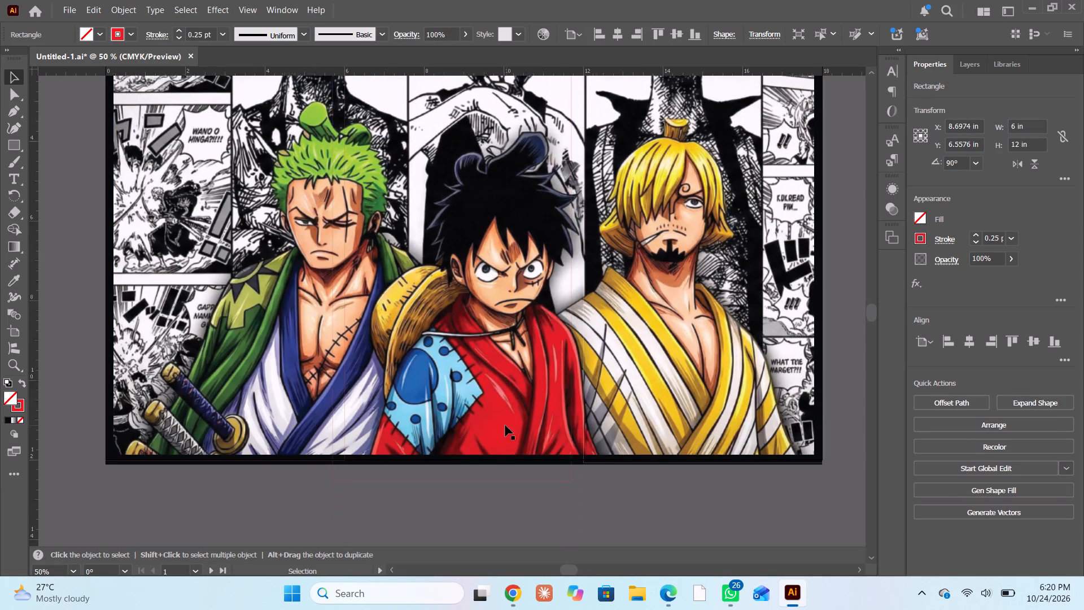
scroll(505, 425, down, 2)
alt+scroll(134, 454, up, 4)
click(335, 321)
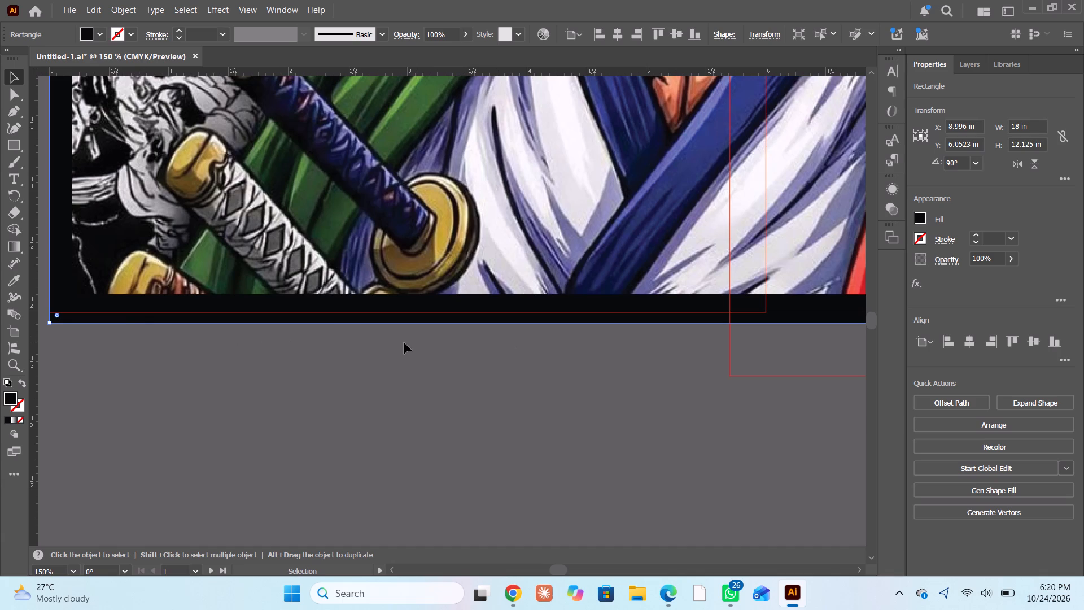
alt+scroll(403, 343, down, 2)
scroll(409, 342, left, 2)
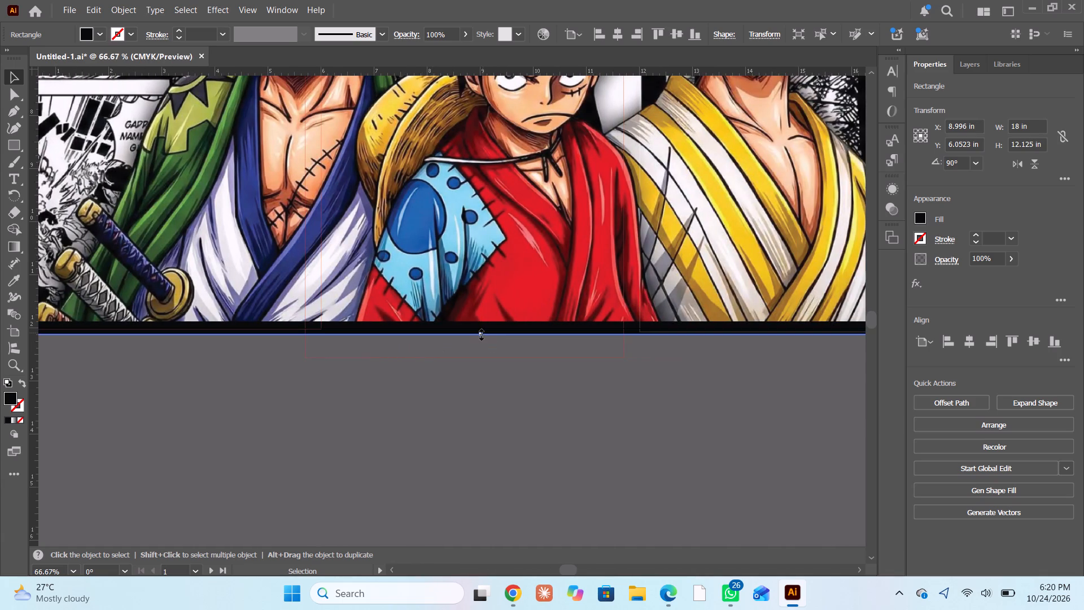
drag(480, 333, 481, 329)
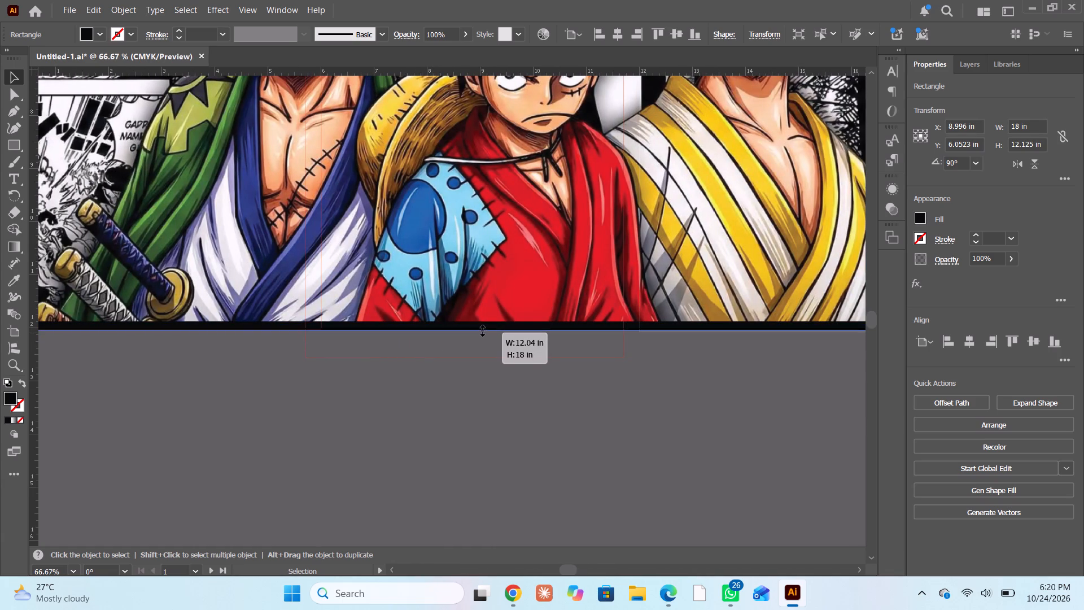
drag(481, 329, 481, 328)
alt+scroll(438, 388, down, 3)
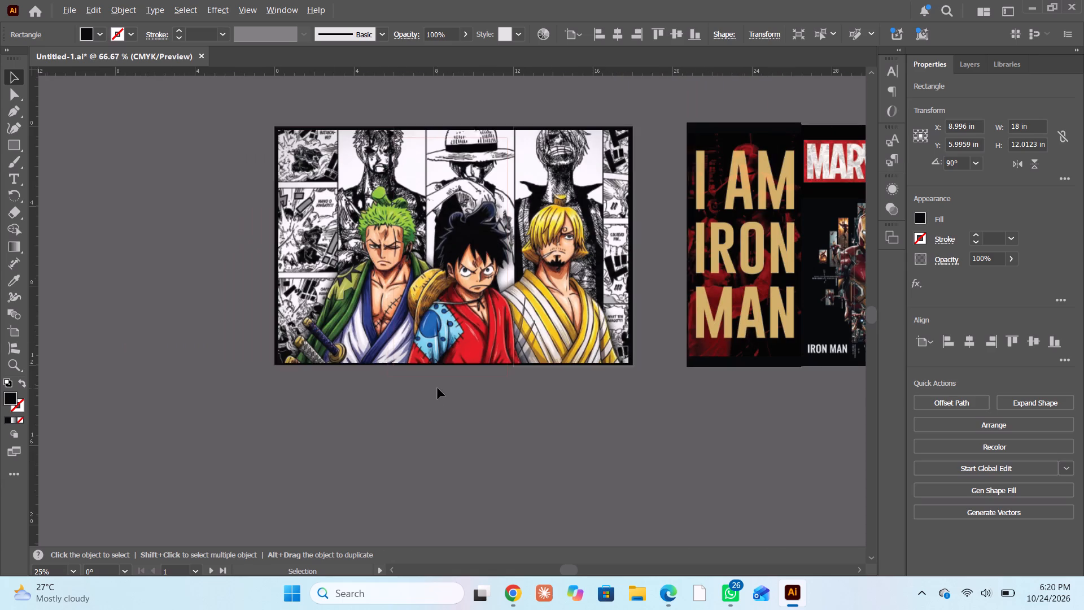
Adjust the top edge of the black background behind the One Piece image to make it about 12 in high.
click(399, 440)
alt+scroll(487, 129, up, 4)
alt+scroll(386, 116, up, 3)
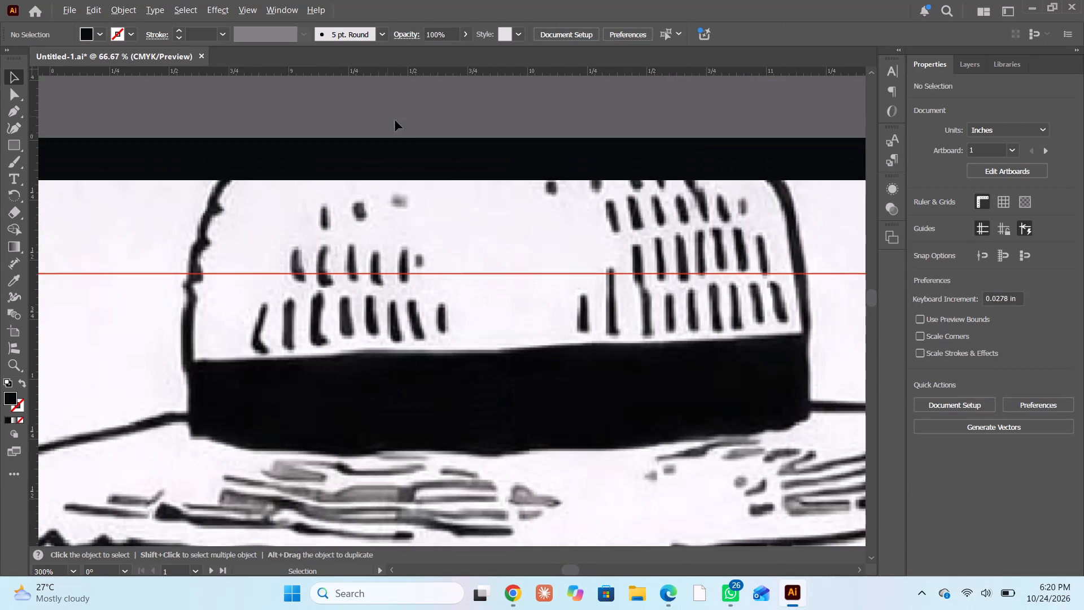
click(438, 159)
click(288, 138)
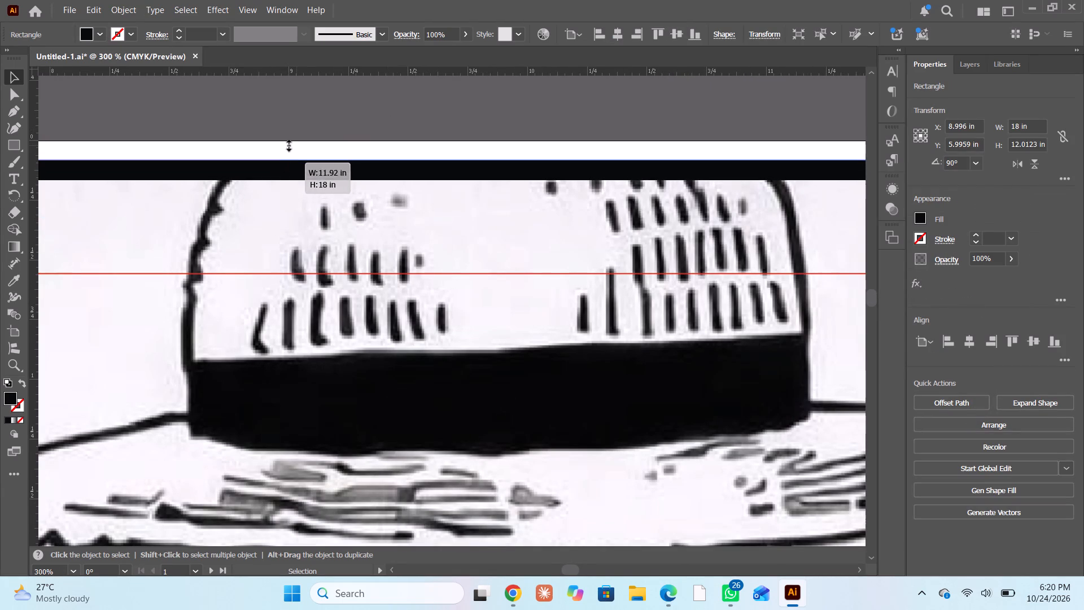
alt+scroll(269, 199, down, 6)
scroll(323, 313, down, 9)
alt+scroll(234, 300, up, 3)
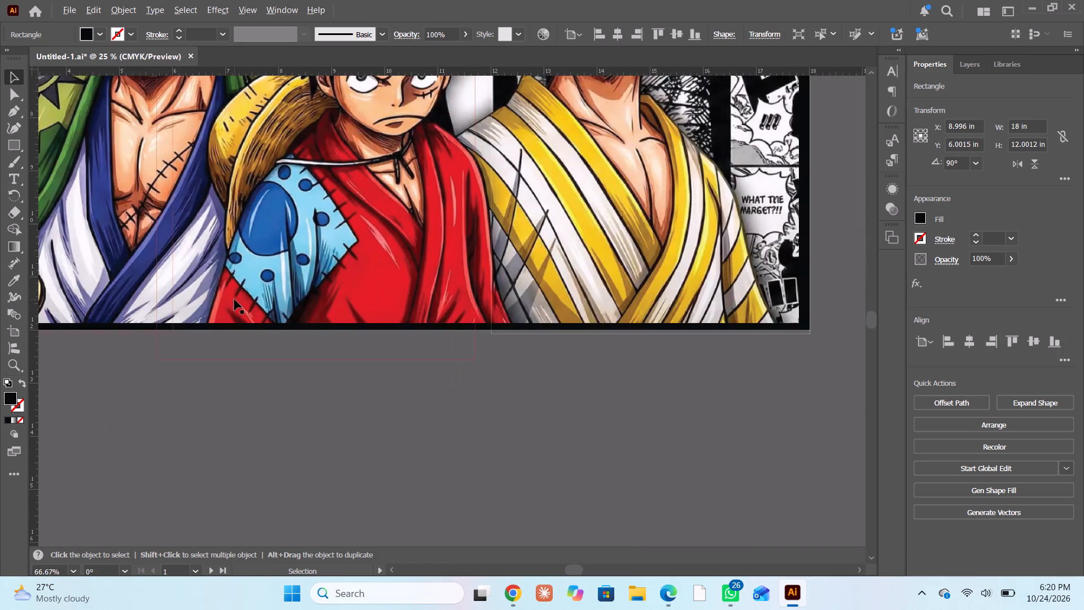
Nudge the One Piece image up one increment on its black background.
click(279, 272)
key(Up)
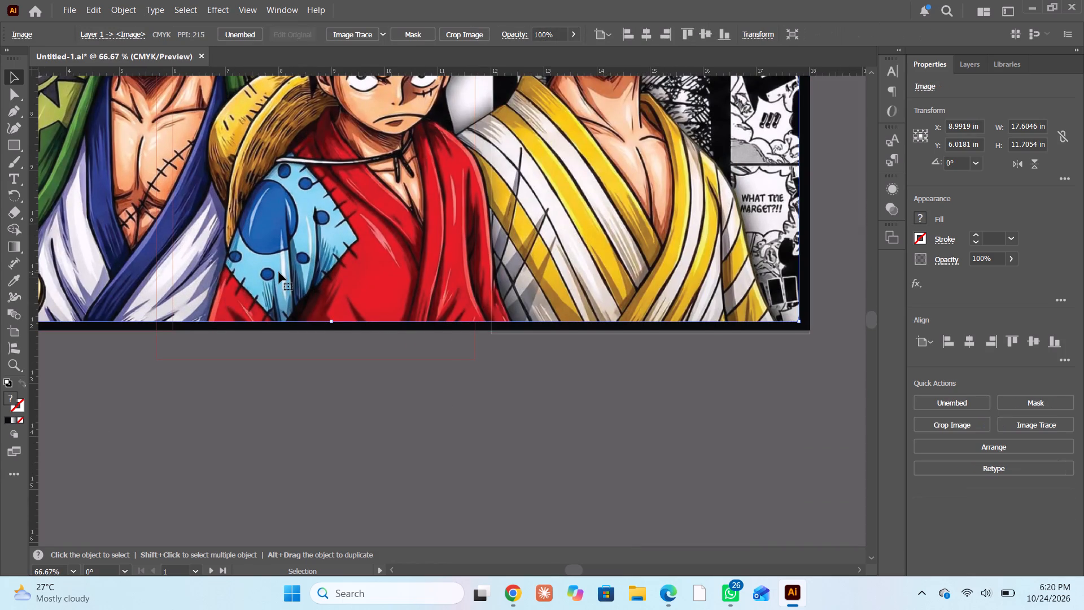
Examine how the white-outlined third panel lines up with the black background at the One Piece artwork's right edge.
alt+scroll(281, 224, down, 3)
scroll(281, 224, up, 1)
scroll(281, 224, down, 1)
scroll(281, 224, up, 6)
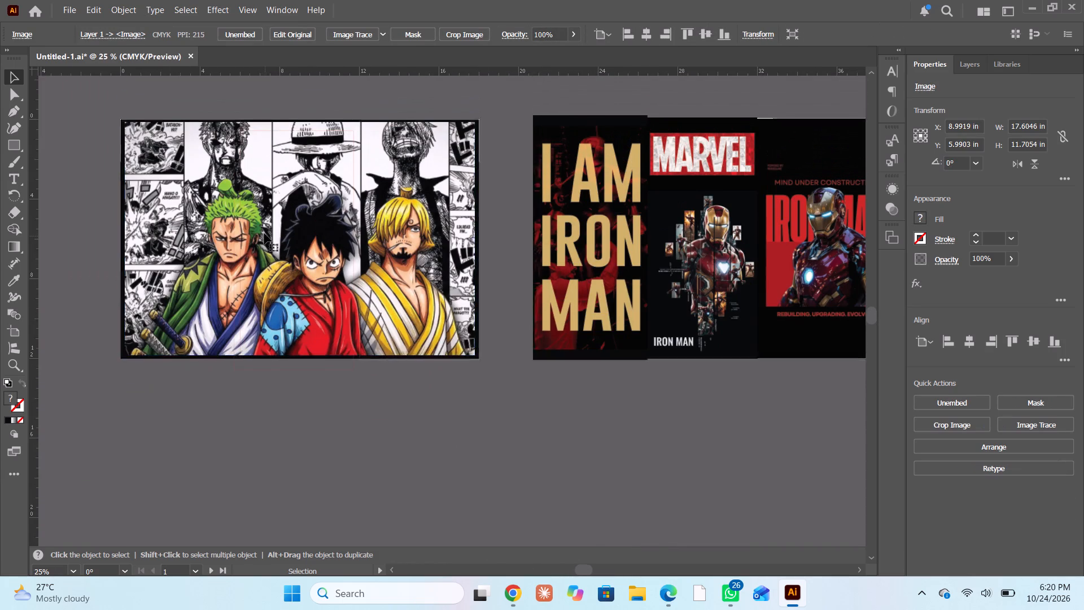
scroll(264, 233, up, 3)
alt+scroll(291, 174, up, 3)
alt+scroll(291, 173, down, 1)
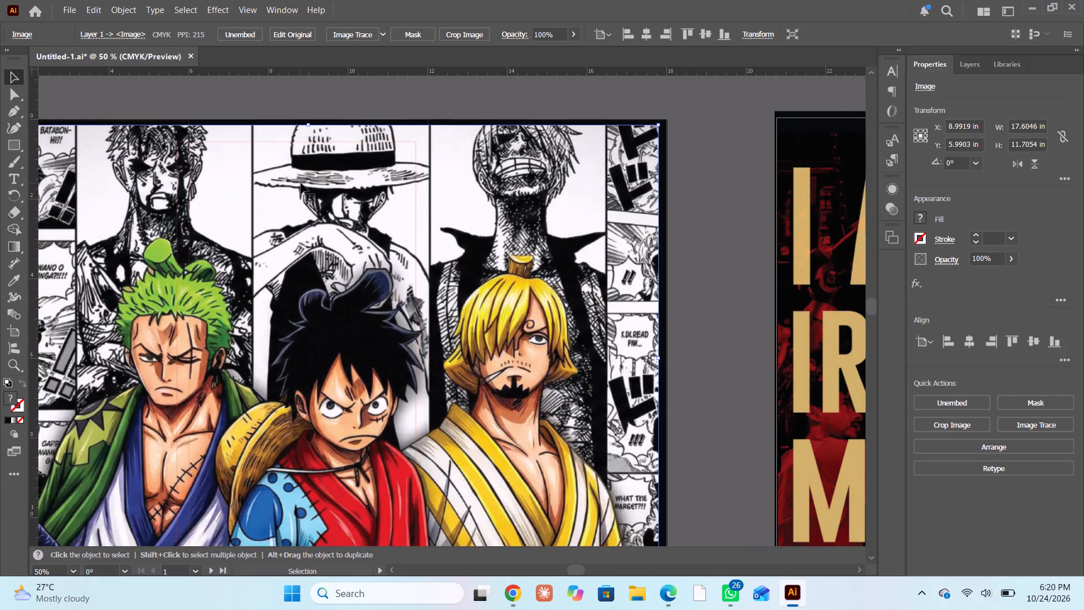
scroll(301, 183, right, 2)
scroll(421, 449, down, 5)
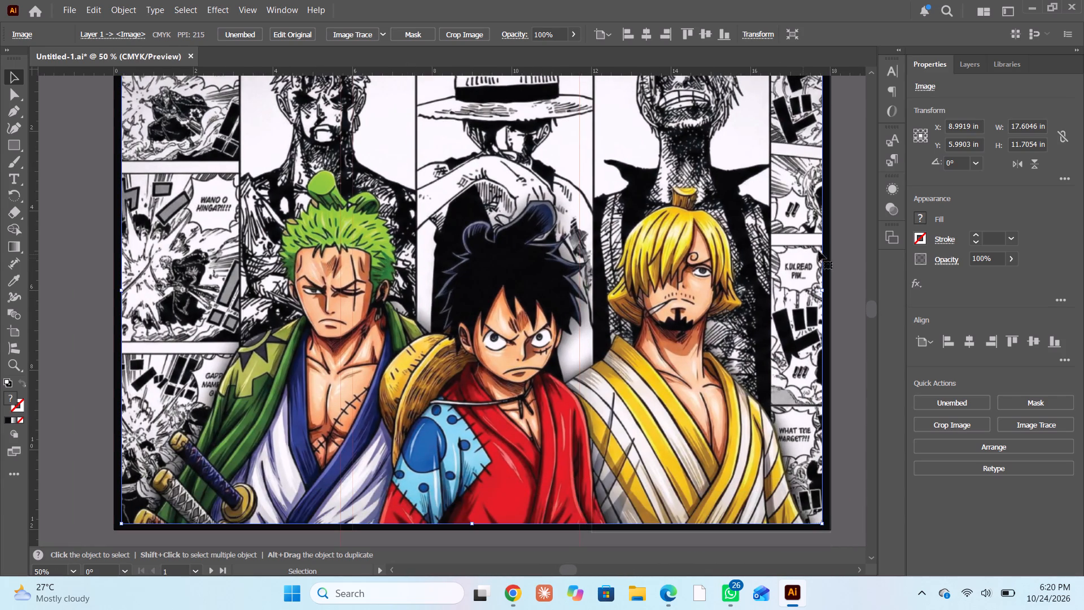
key(space)
key(space)
scroll(850, 242, up, 1)
scroll(829, 247, down, 2)
ctrl+scroll(832, 238, up, 2)
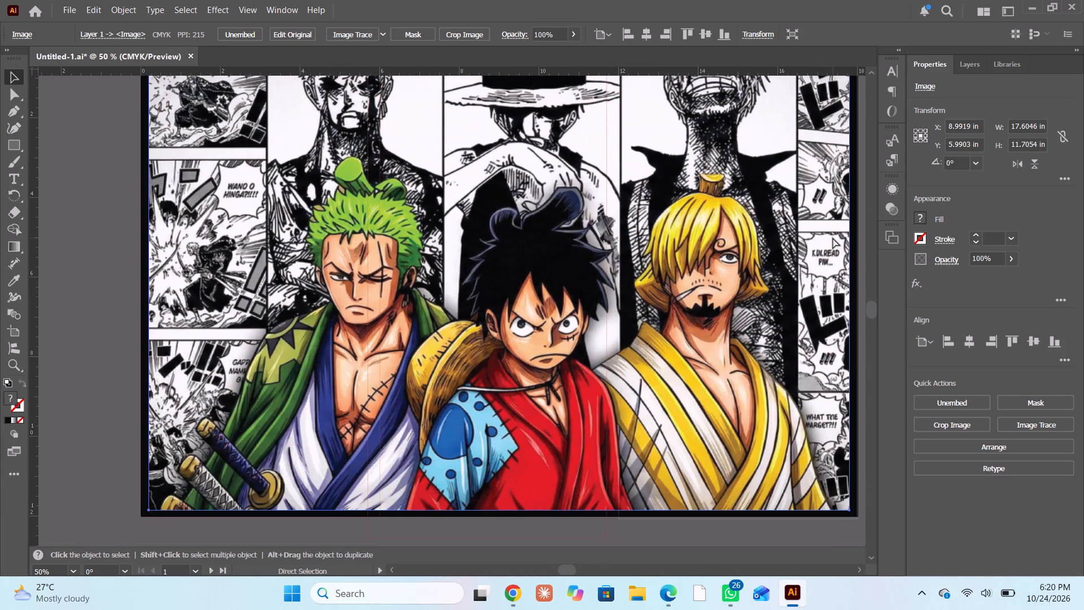
scroll(815, 235, left, 2)
alt+scroll(760, 264, up, 7)
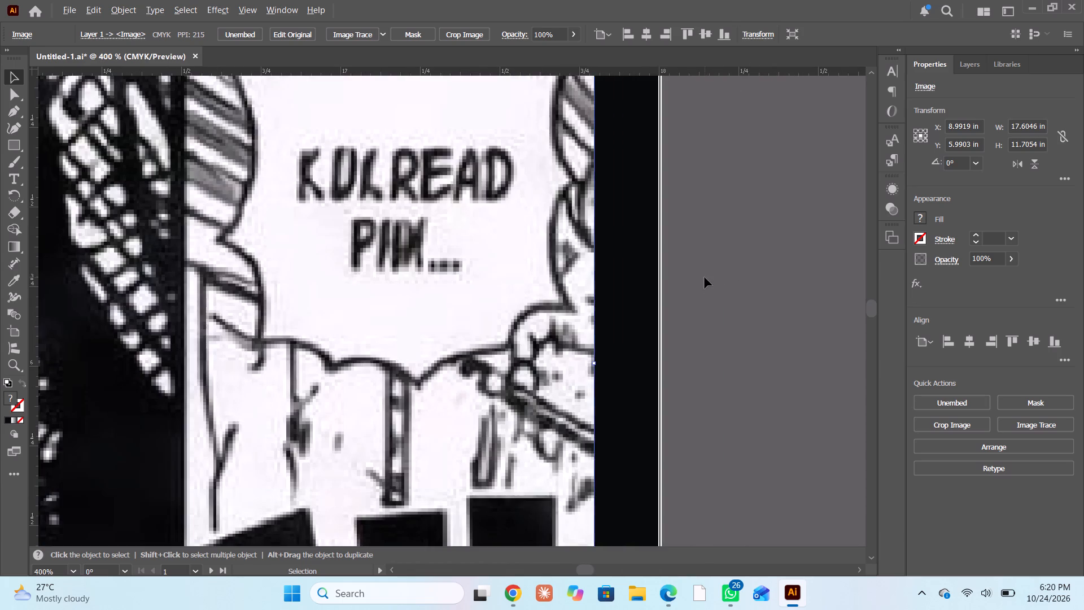
alt+scroll(705, 277, up, 3)
click(616, 307)
click(572, 321)
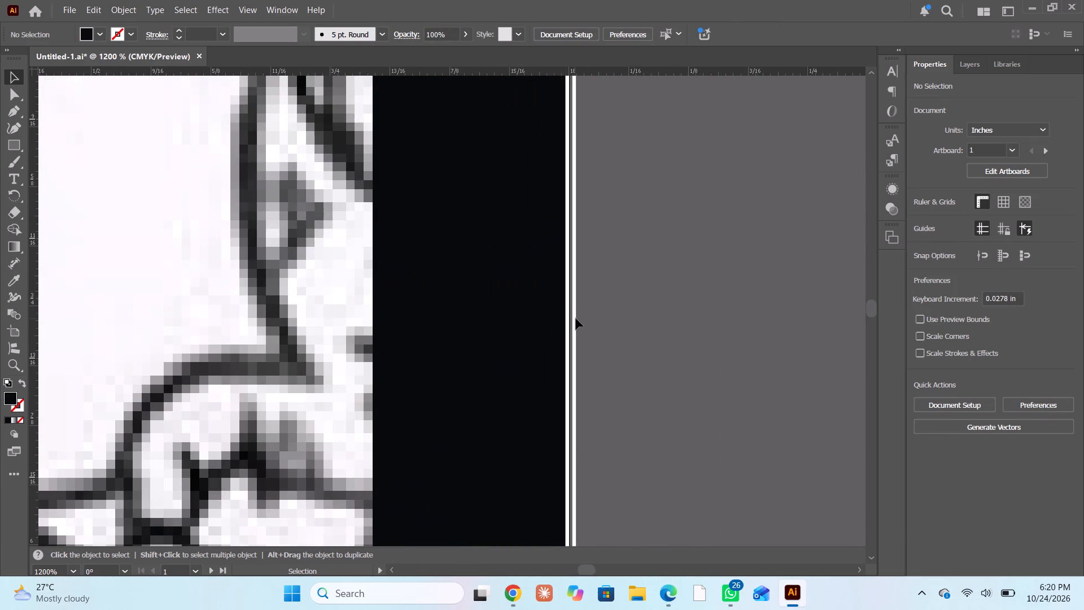
click(576, 319)
click(625, 306)
alt+scroll(611, 358, down, 3)
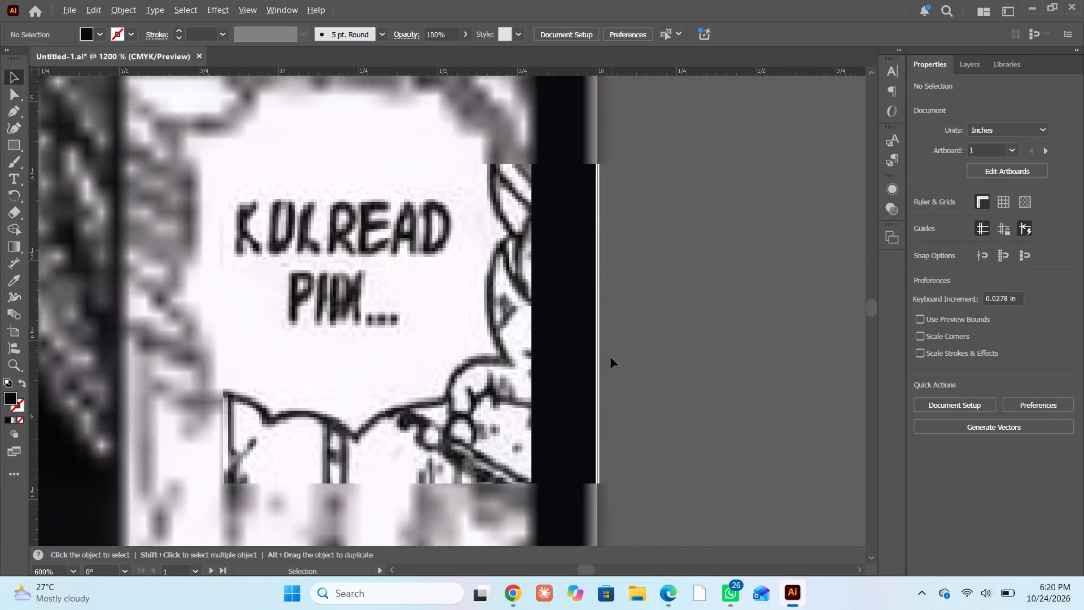
click(744, 442)
alt+scroll(599, 359, down, 9)
scroll(576, 374, down, 5)
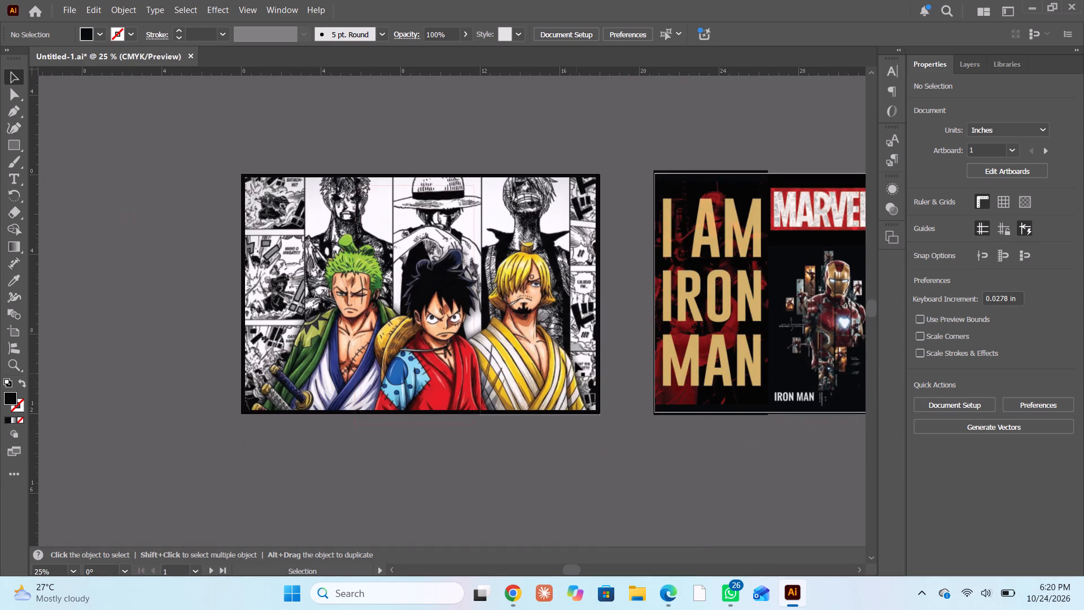
Change the white outline of the third panel over the One Piece artwork to red.
scroll(593, 339, up, 1)
alt+scroll(593, 339, down, 2)
alt+scroll(593, 339, up, 9)
click(683, 336)
alt+scroll(658, 355, up, 6)
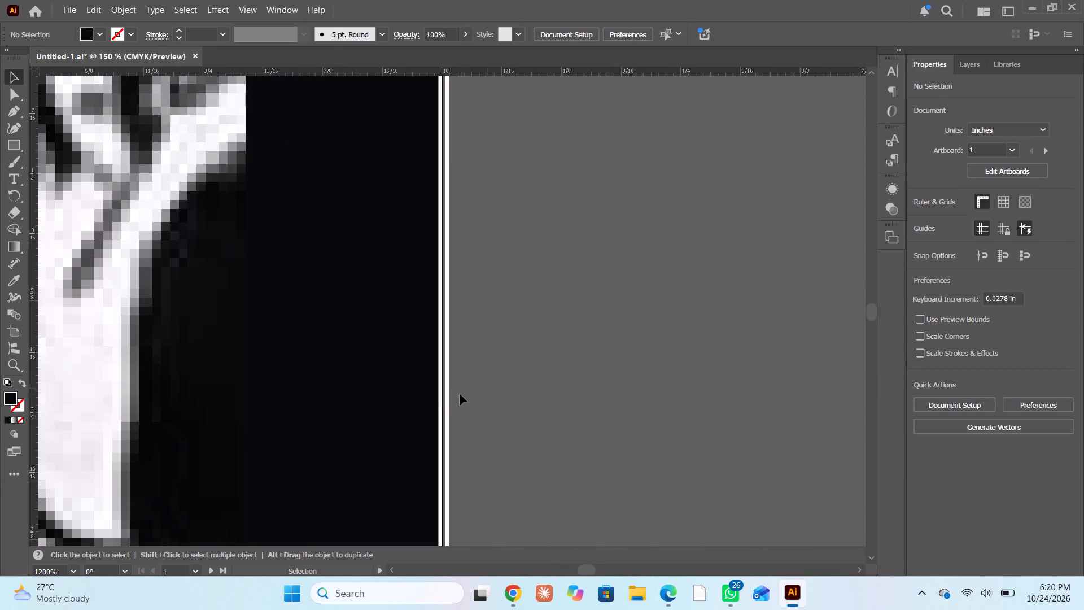
drag(447, 400, 513, 399)
click(442, 406)
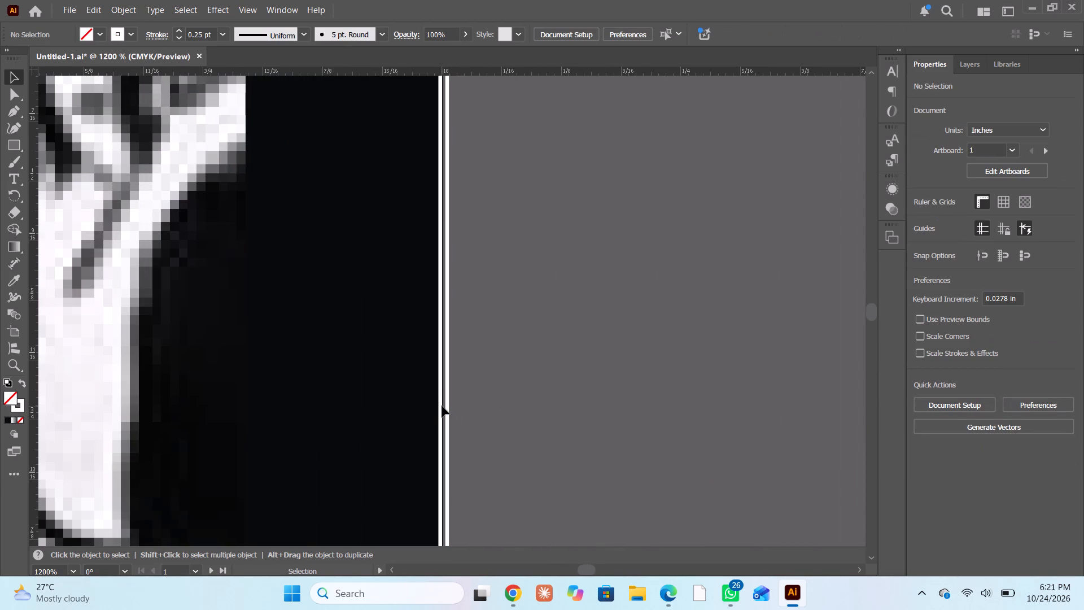
click(442, 406)
click(447, 408)
click(448, 407)
drag(465, 385, 436, 428)
drag(436, 428, 412, 445)
shift+click(405, 422)
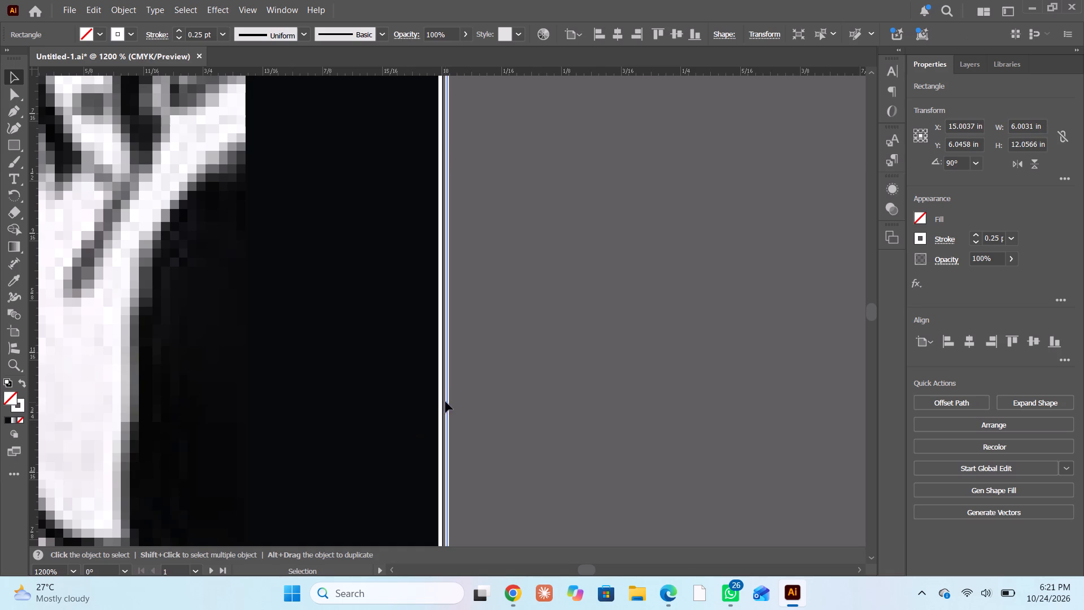
click(913, 241)
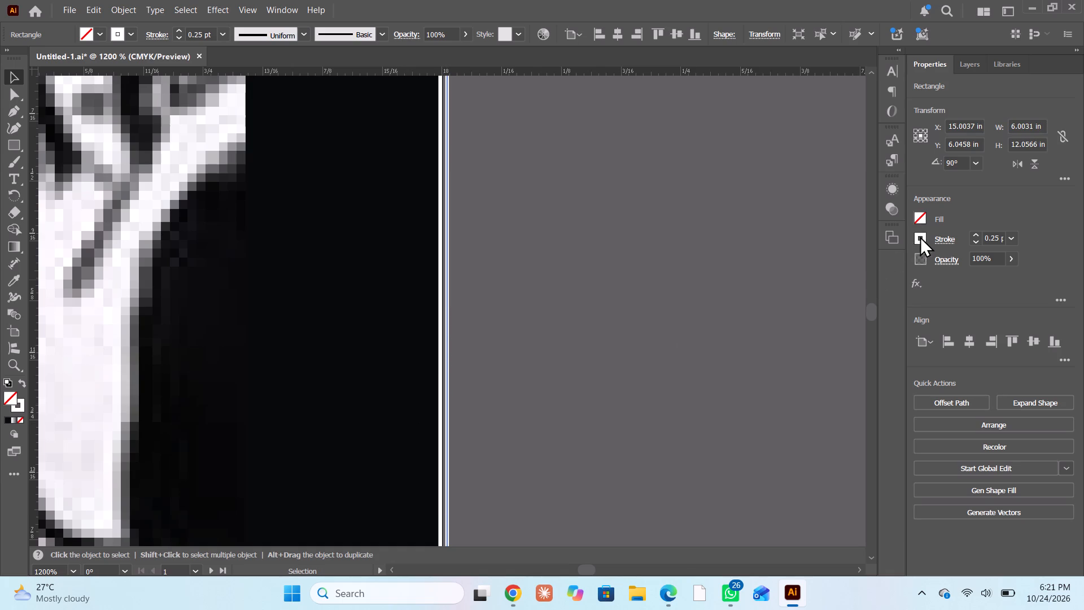
click(921, 235)
click(808, 288)
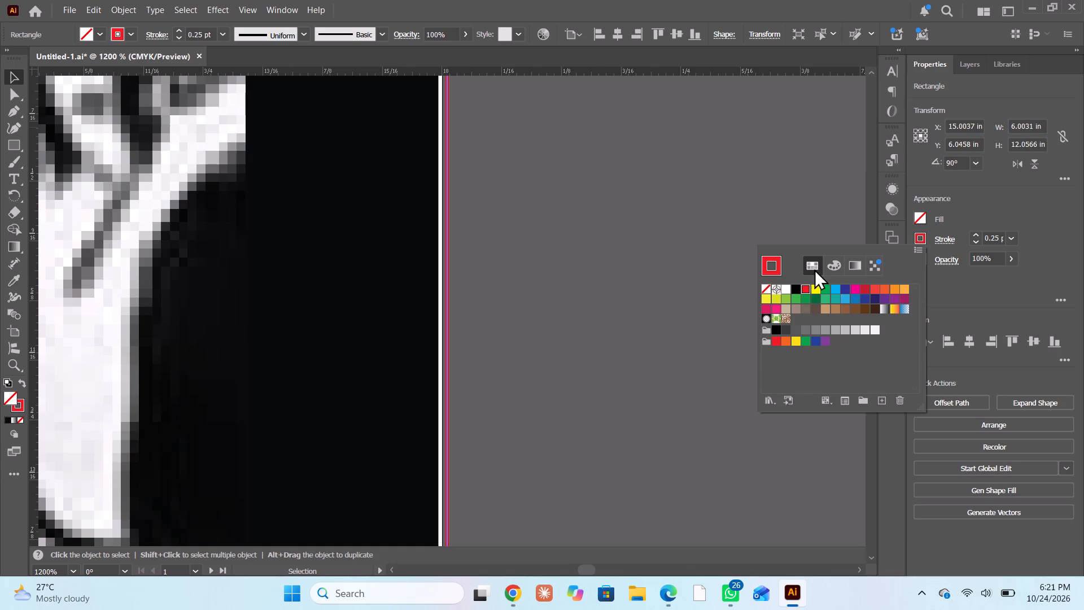
Set the red-outlined third panel's width to exactly 6 in.
double_click(1021, 127)
double_click(1021, 127)
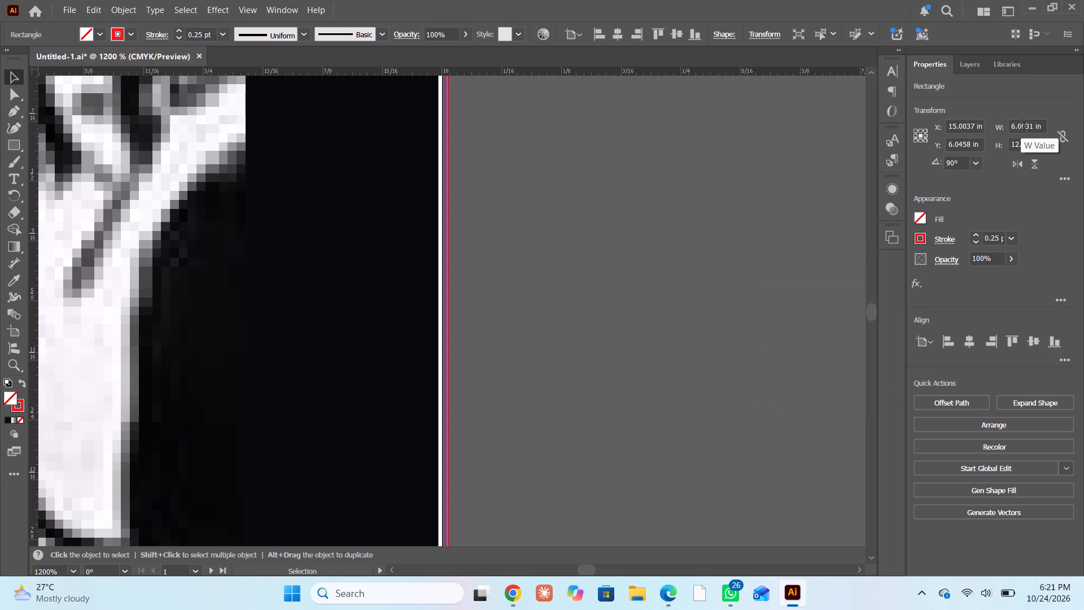
double_click(1028, 128)
key(6)
key(Return)
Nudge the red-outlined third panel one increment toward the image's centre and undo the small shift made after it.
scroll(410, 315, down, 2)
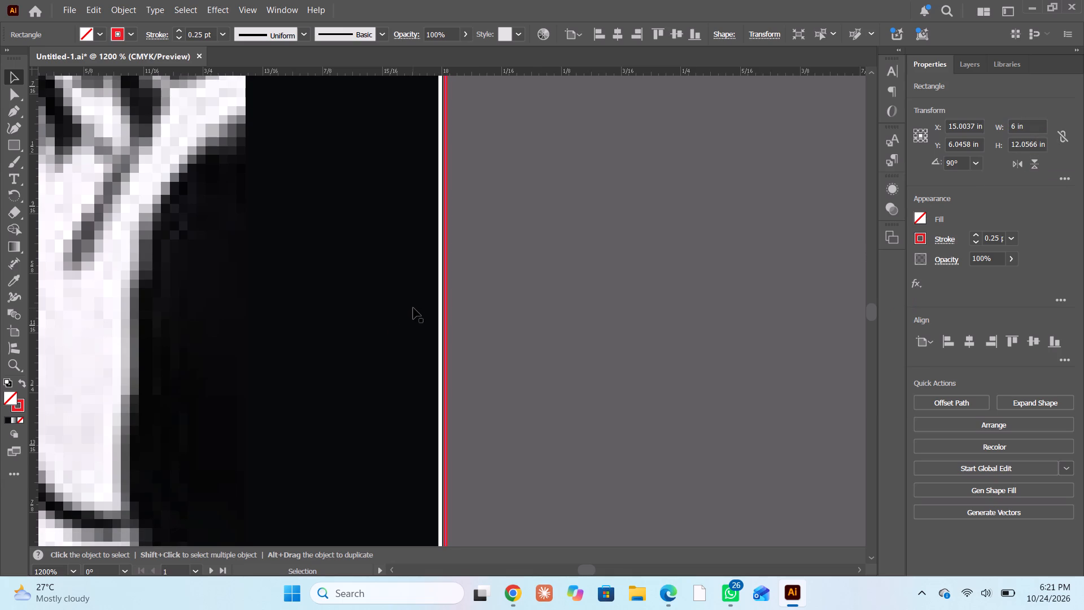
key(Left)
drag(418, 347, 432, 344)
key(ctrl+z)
Stretch the right edge of the black background behind the One Piece image out to the artboard's 18 in edge.
click(430, 364)
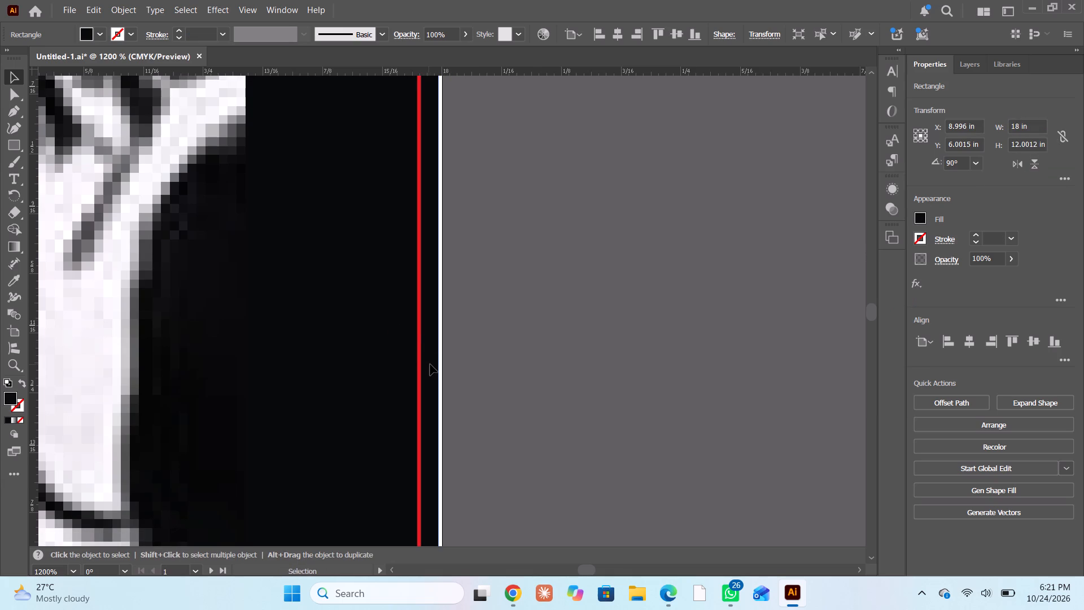
click(438, 337)
alt+scroll(436, 332, down, 7)
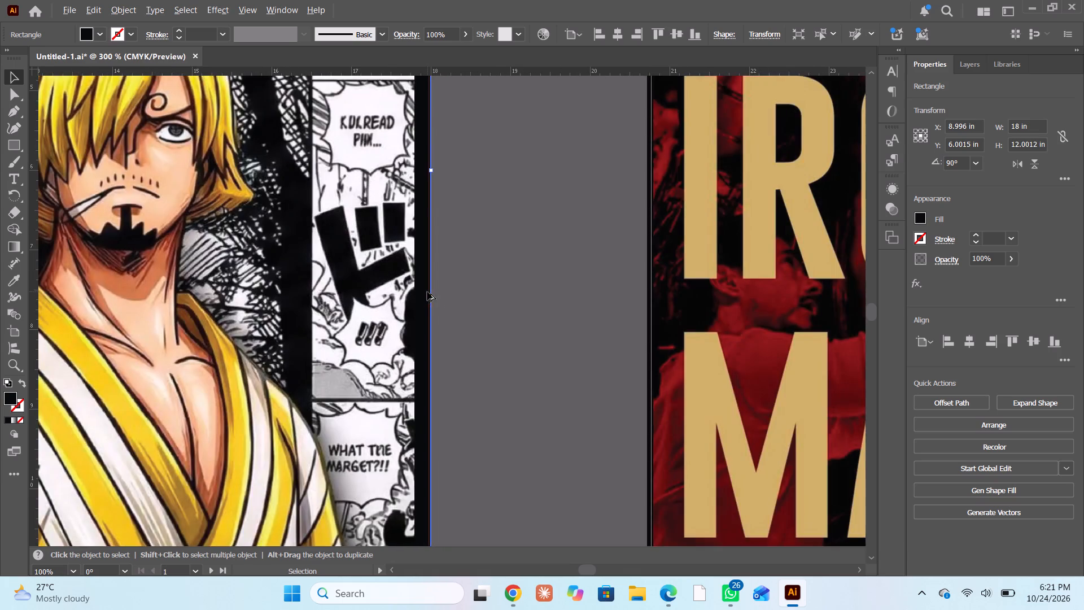
alt+scroll(421, 300, down, 4)
alt+scroll(417, 265, up, 12)
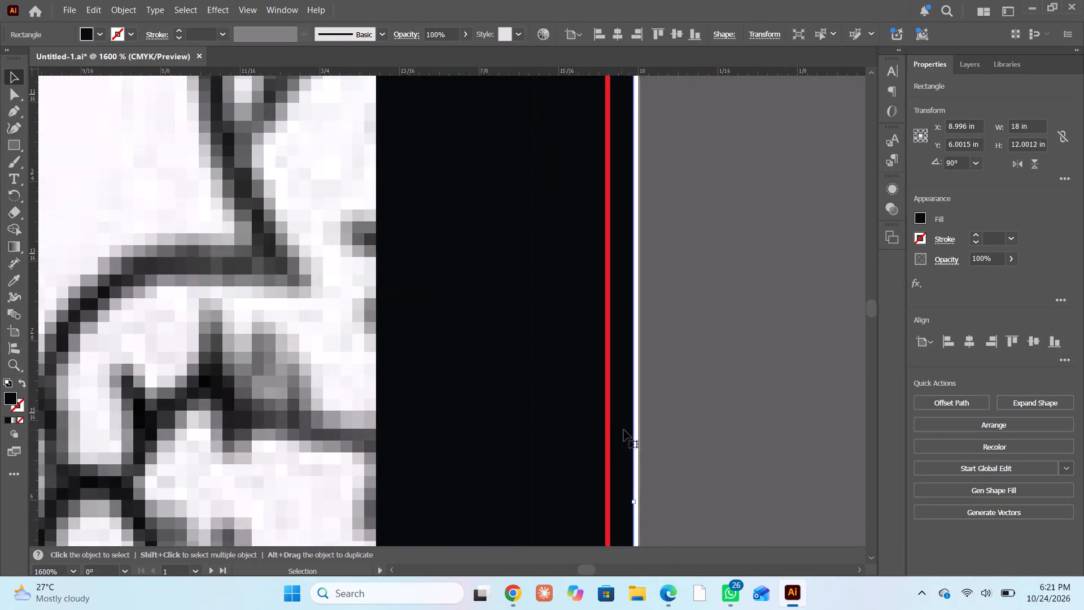
drag(633, 500, 640, 493)
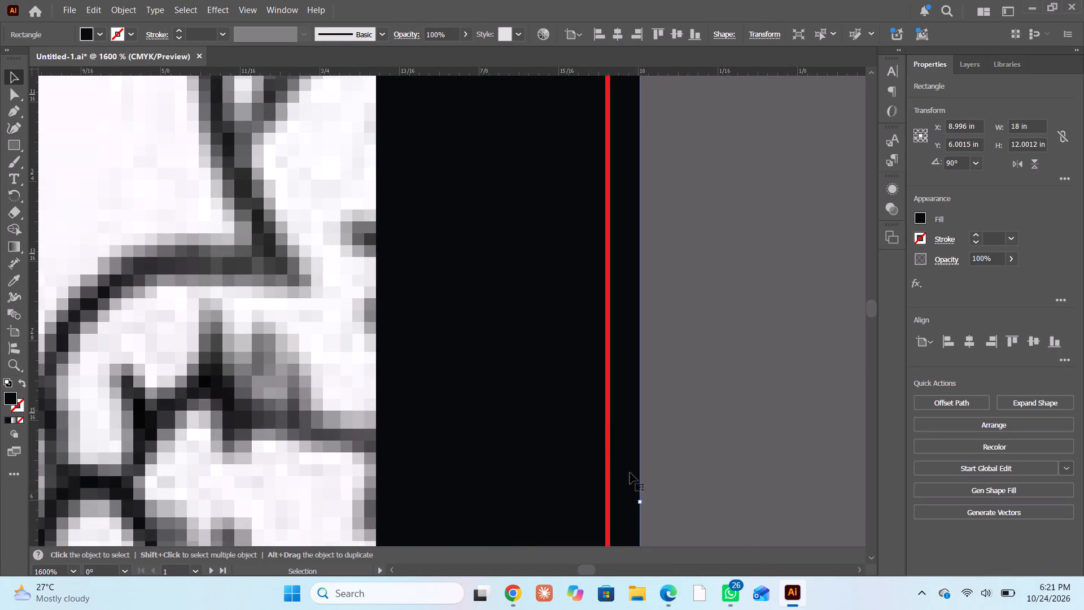
Move the red-outlined third panel so its right side meets the black background's right edge, at X about 15 in.
click(610, 459)
click(607, 456)
click(607, 456)
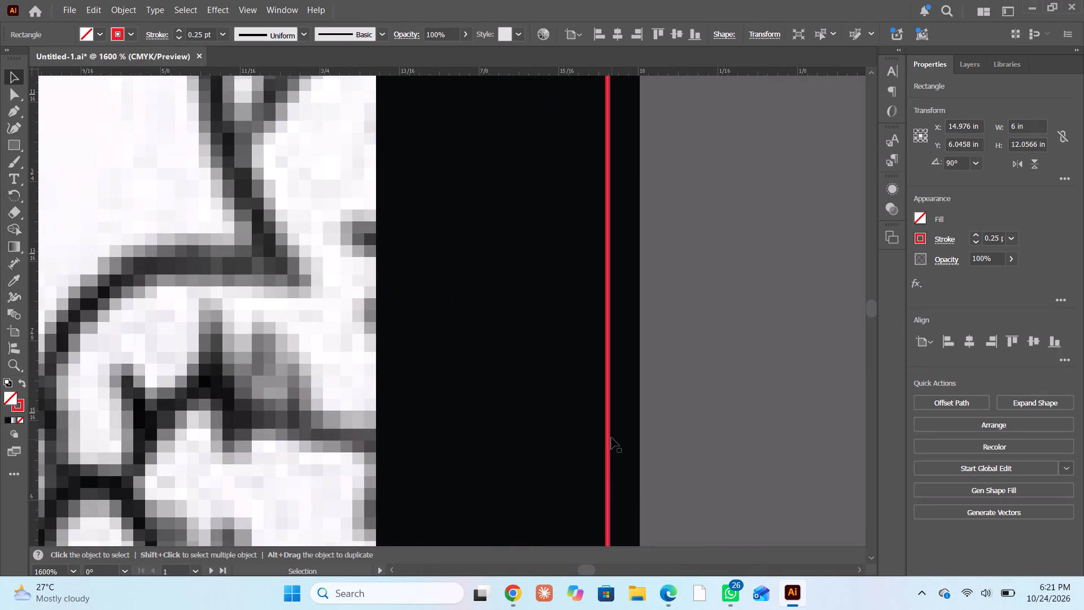
scroll(612, 438, down, 7)
alt+scroll(609, 417, down, 4)
alt+scroll(597, 474, up, 4)
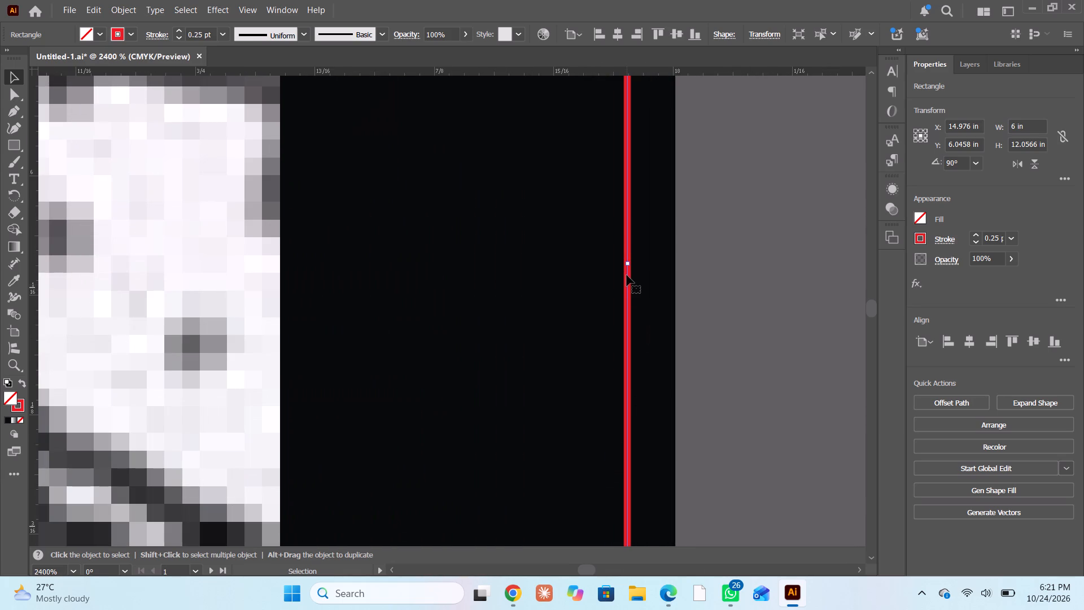
drag(627, 285, 665, 284)
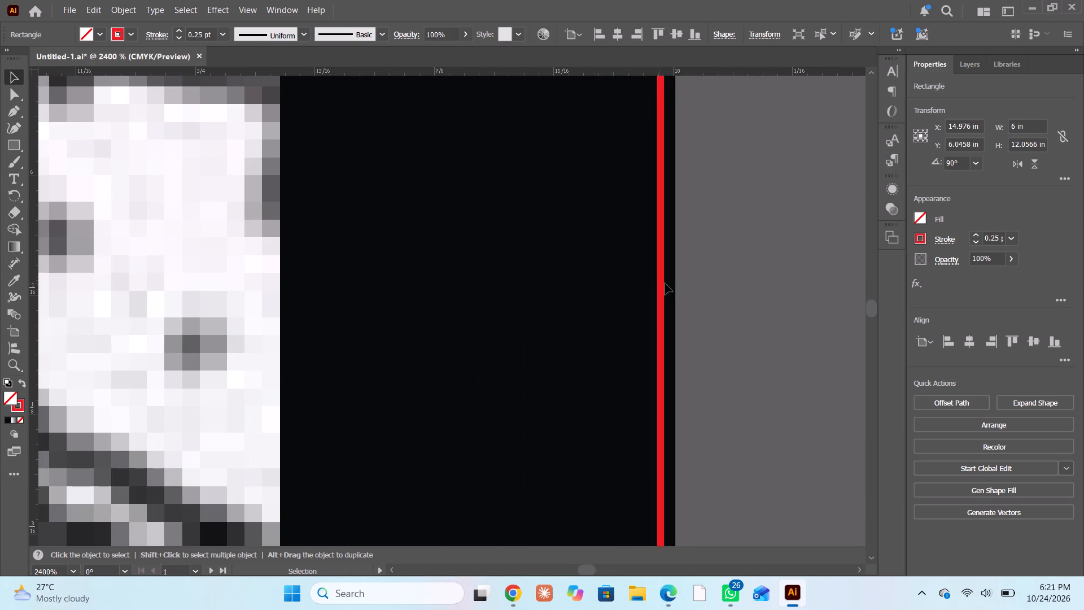
drag(665, 284, 673, 282)
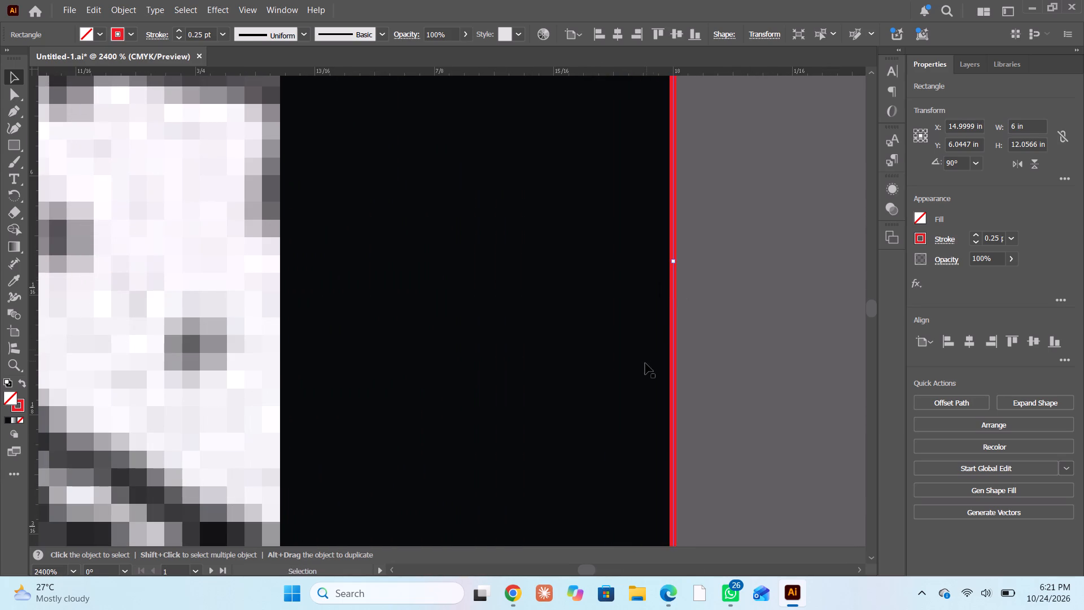
Raise the third panel's top edge to the top of the black background, making the panel about 12.08 in high.
alt+scroll(645, 341, down, 10)
alt+scroll(648, 338, up, 1)
alt+scroll(648, 338, down, 6)
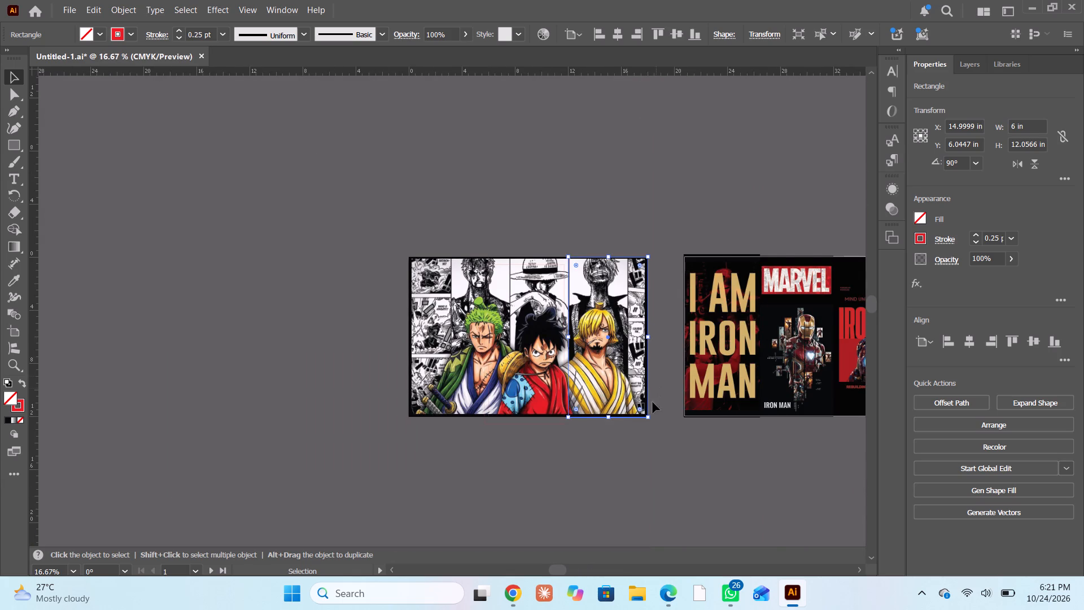
scroll(572, 403, down, 4)
alt+scroll(596, 367, up, 9)
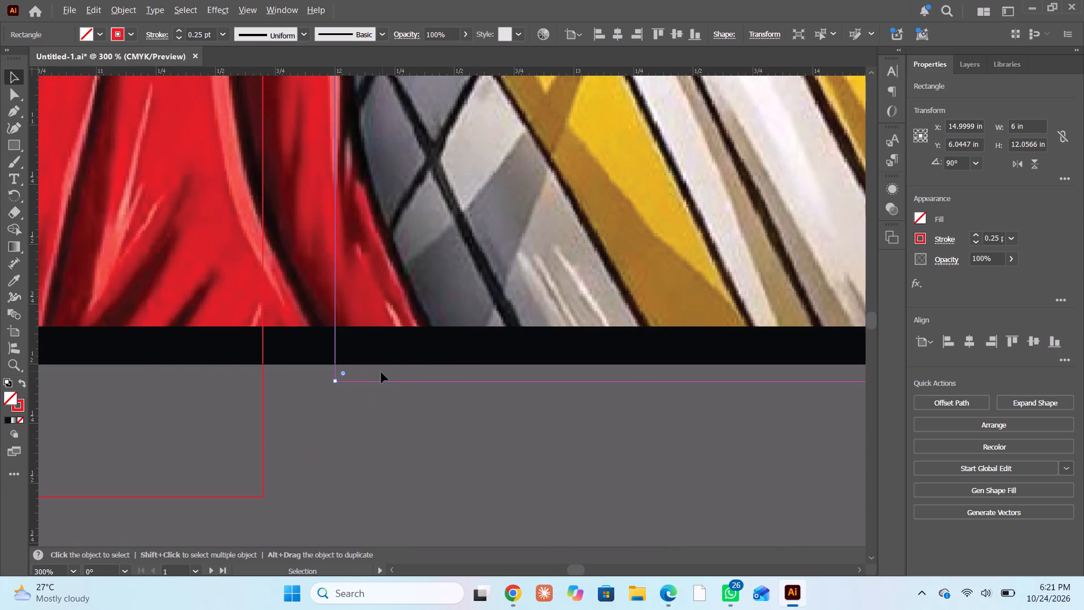
alt+scroll(378, 364, up, 10)
alt+scroll(381, 343, down, 15)
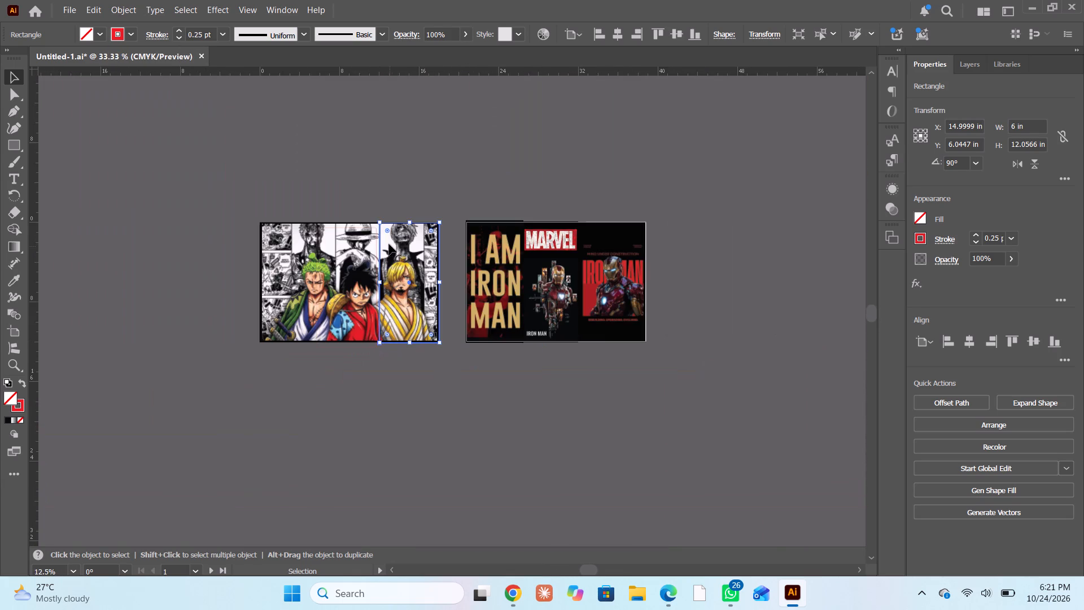
alt+scroll(389, 241, up, 6)
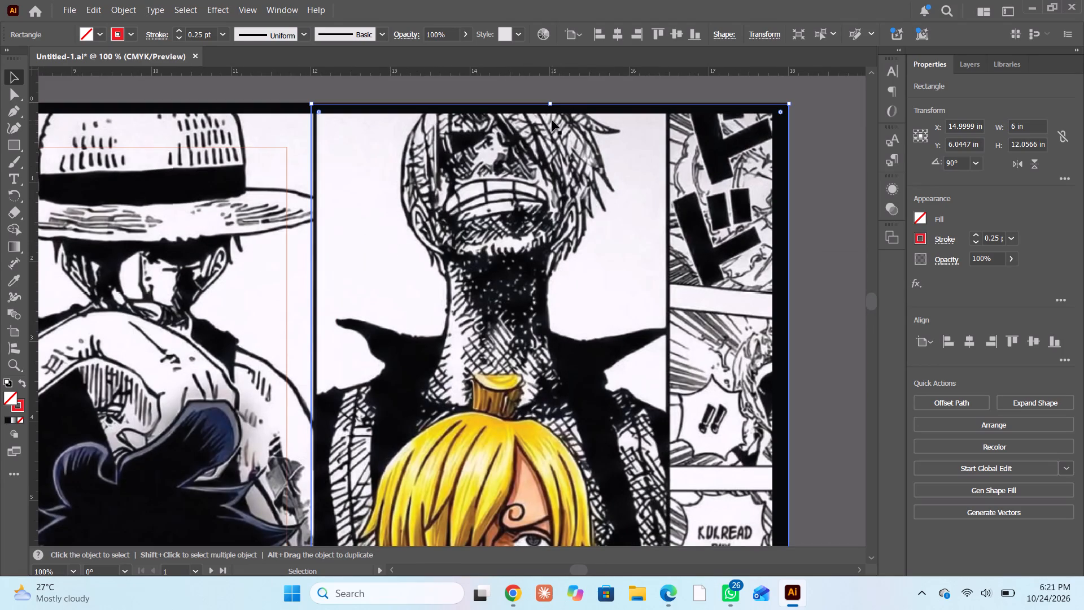
alt+scroll(568, 98, up, 7)
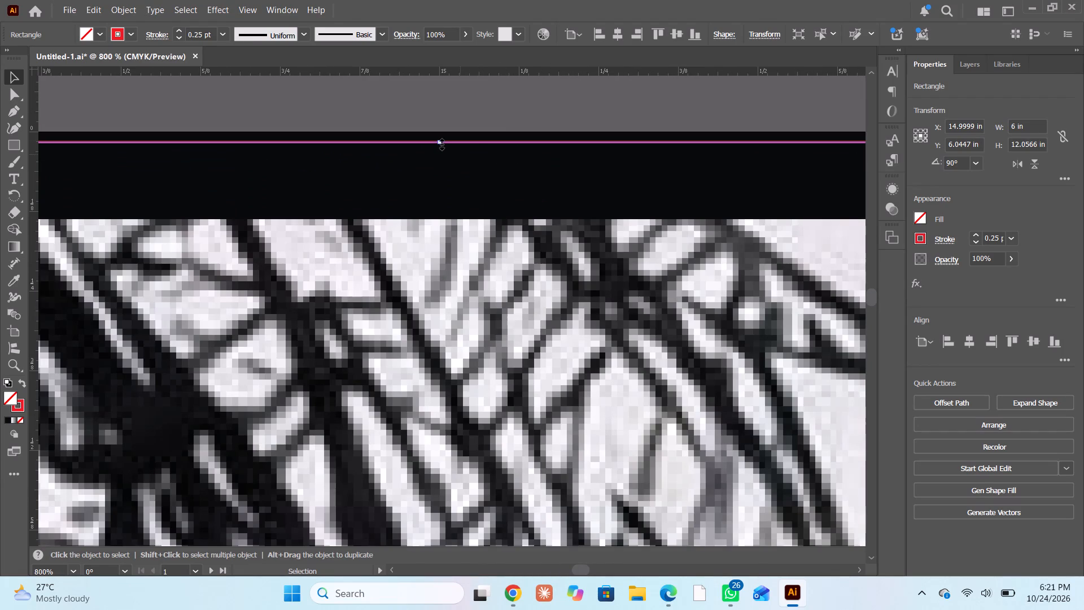
drag(440, 142, 442, 130)
Bring the third panel's bottom edge up to the bottom of the black background, making the panel about 12.01 in high.
alt+scroll(434, 173, down, 5)
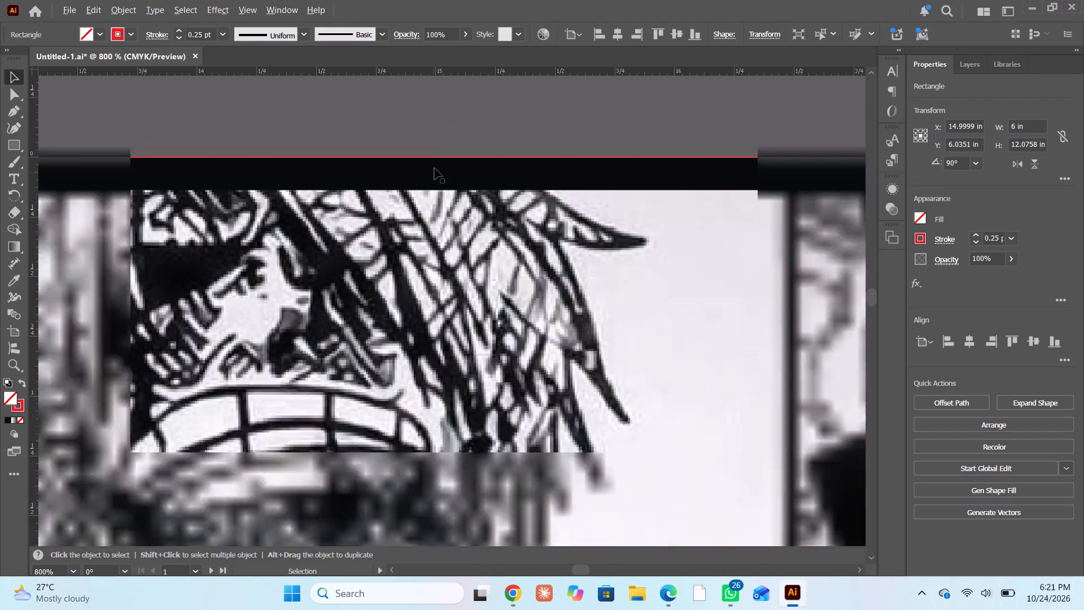
scroll(389, 360, down, 14)
alt+scroll(391, 338, down, 19)
scroll(399, 364, up, 1)
scroll(399, 364, down, 6)
alt+scroll(384, 277, up, 8)
alt+scroll(412, 333, down, 5)
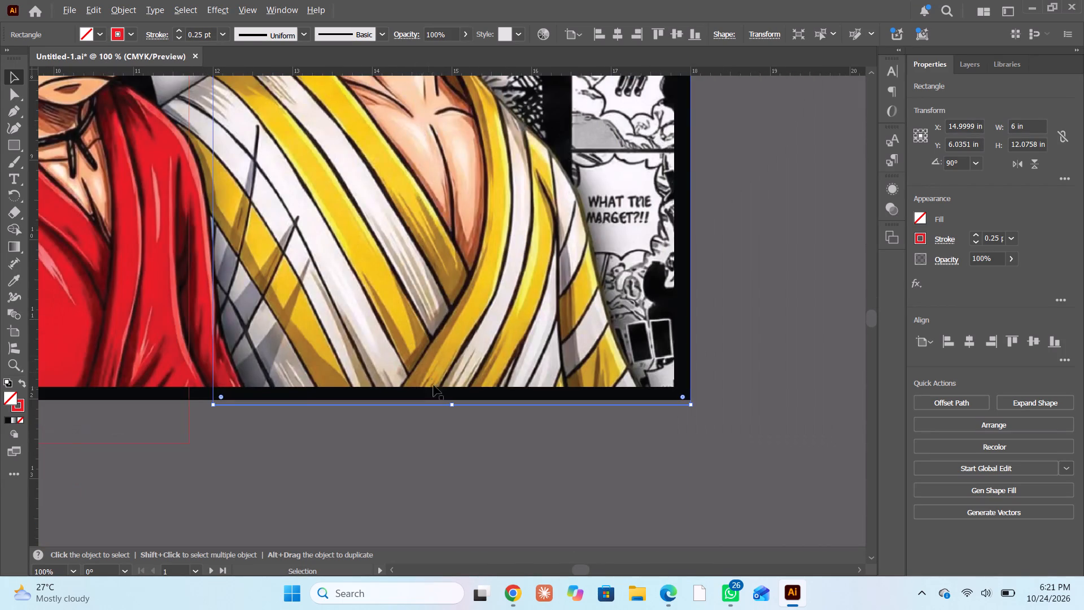
alt+scroll(455, 421, up, 4)
drag(440, 358, 446, 333)
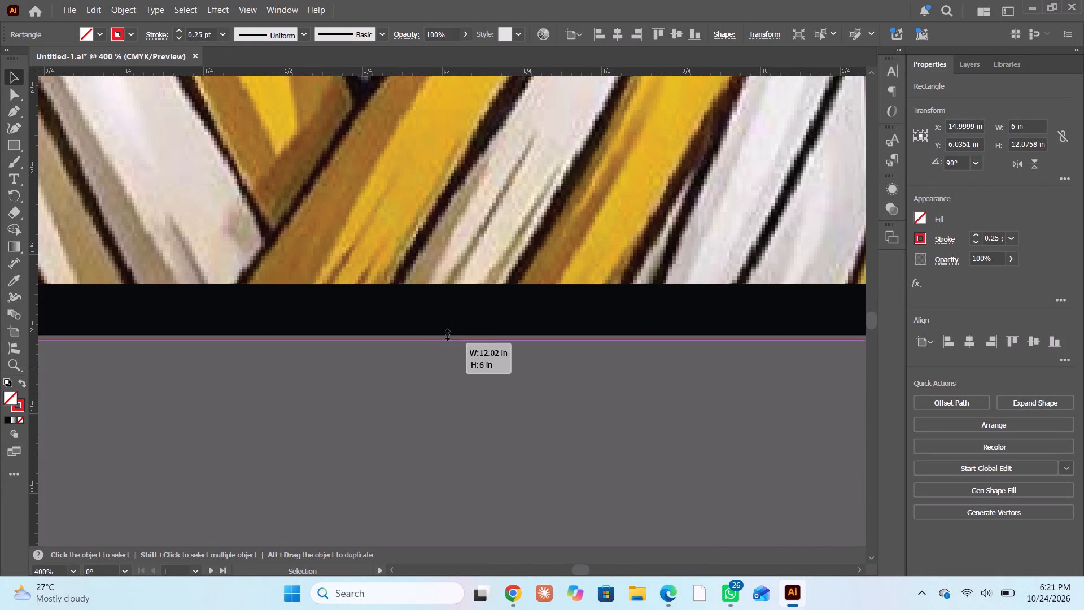
drag(446, 333, 447, 335)
Delete the misaligned 6 × 12 in outlined panel over the middle of the One Piece image.
alt+scroll(440, 332, down, 10)
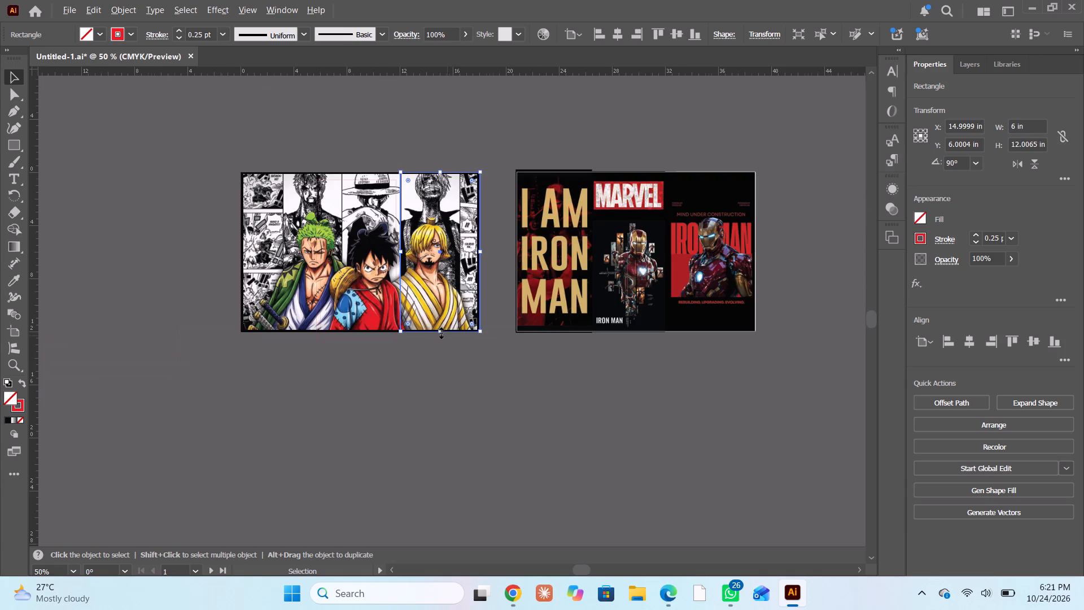
scroll(438, 326, right, 1)
alt+scroll(454, 239, up, 3)
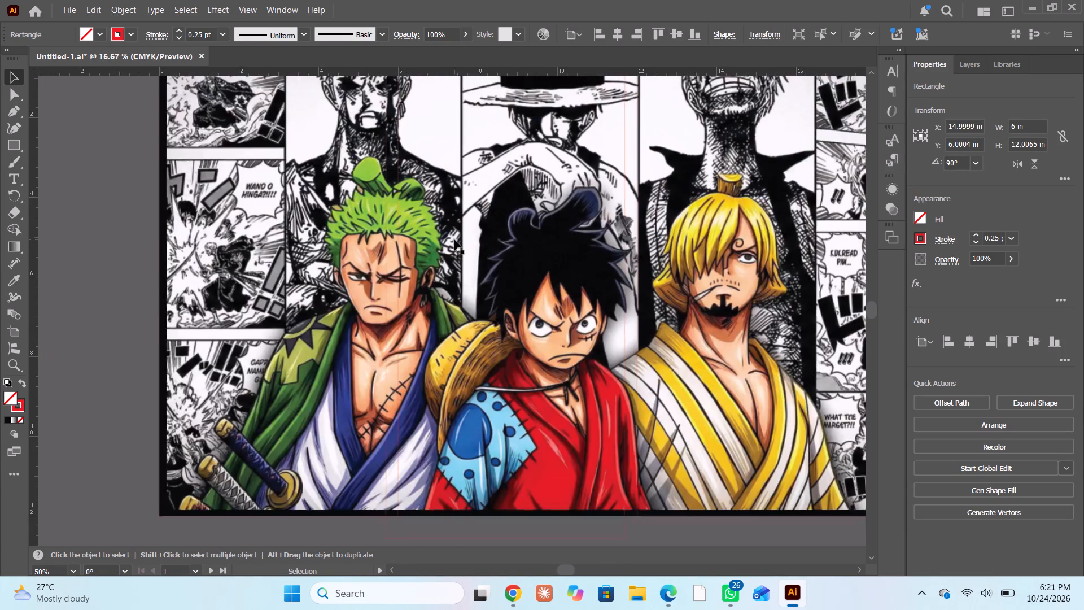
alt+scroll(571, 297, up, 2)
alt+scroll(547, 332, down, 2)
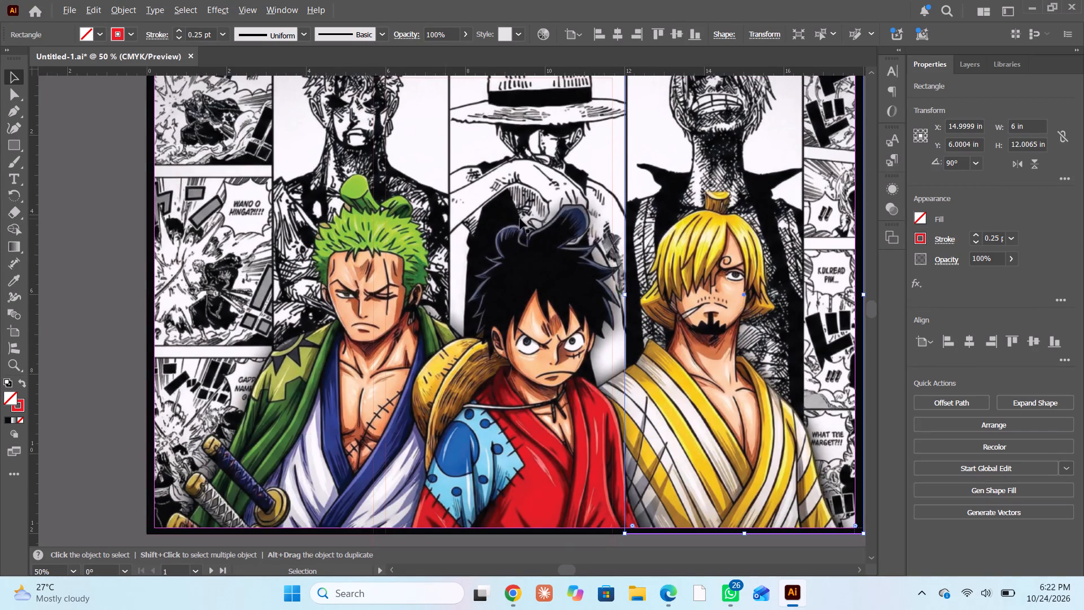
alt+scroll(636, 192, down, 1)
alt+scroll(636, 192, up, 3)
click(589, 208)
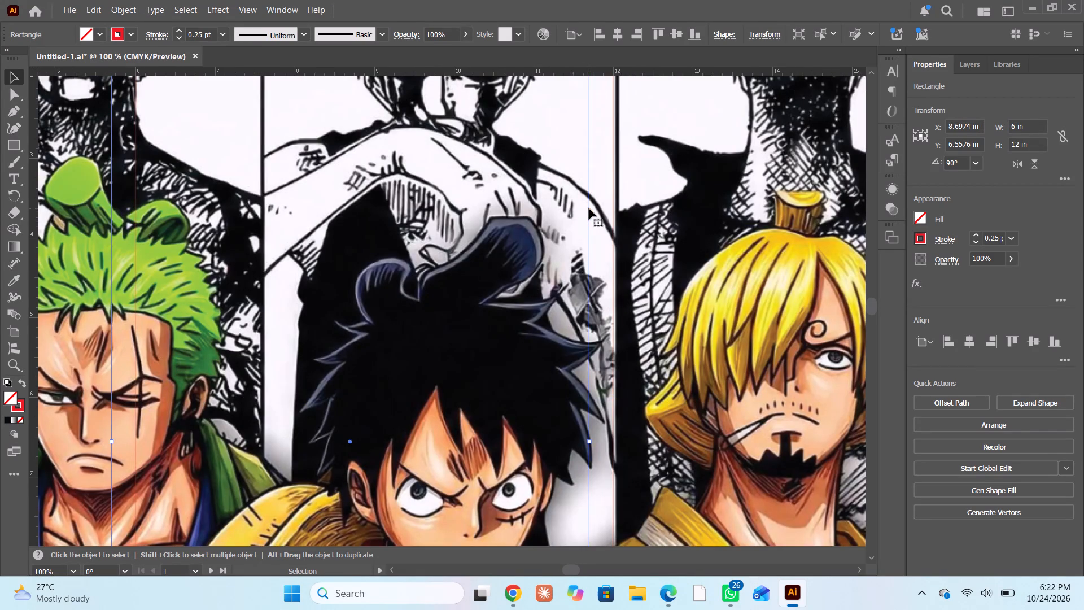
key(Delete)
Examine the two poster layouts, especially the outline and edges of the third Iron Man poster on the second artboard.
scroll(511, 365, down, 12)
scroll(506, 334, up, 2)
scroll(506, 334, down, 1)
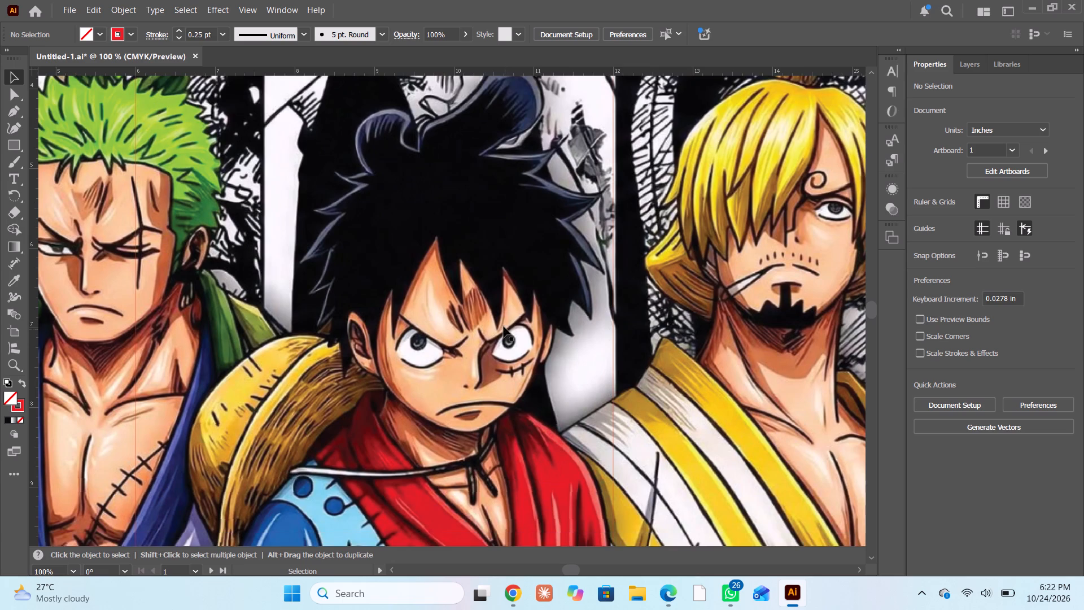
scroll(504, 326, down, 4)
alt+scroll(489, 372, down, 8)
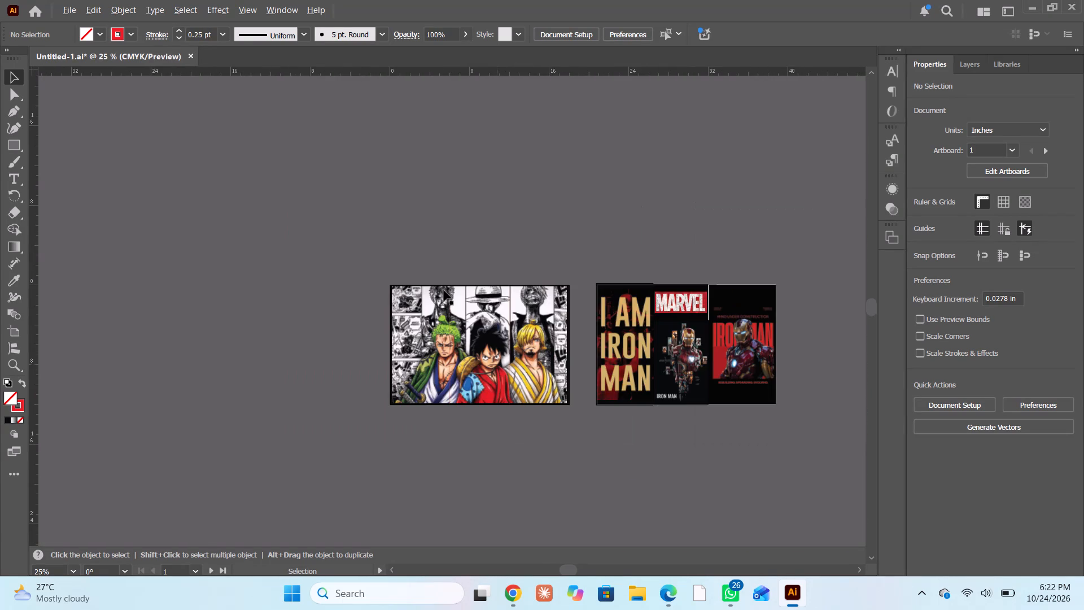
click(419, 247)
scroll(607, 298, down, 5)
alt+scroll(728, 236, up, 1)
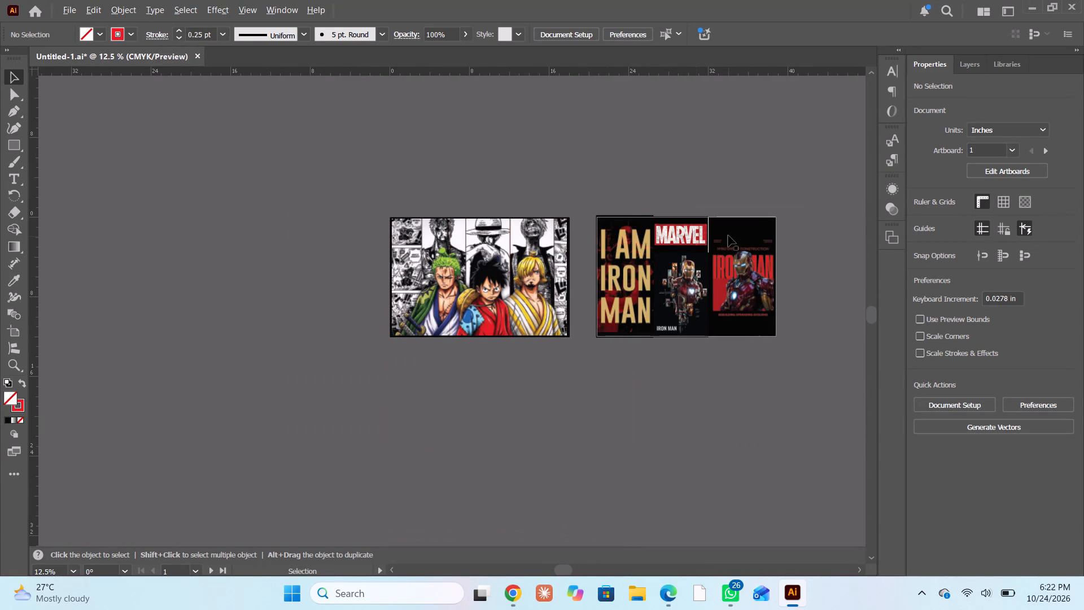
alt+scroll(728, 236, up, 13)
alt+scroll(628, 257, up, 1)
alt+scroll(628, 257, down, 1)
alt+scroll(628, 257, up, 3)
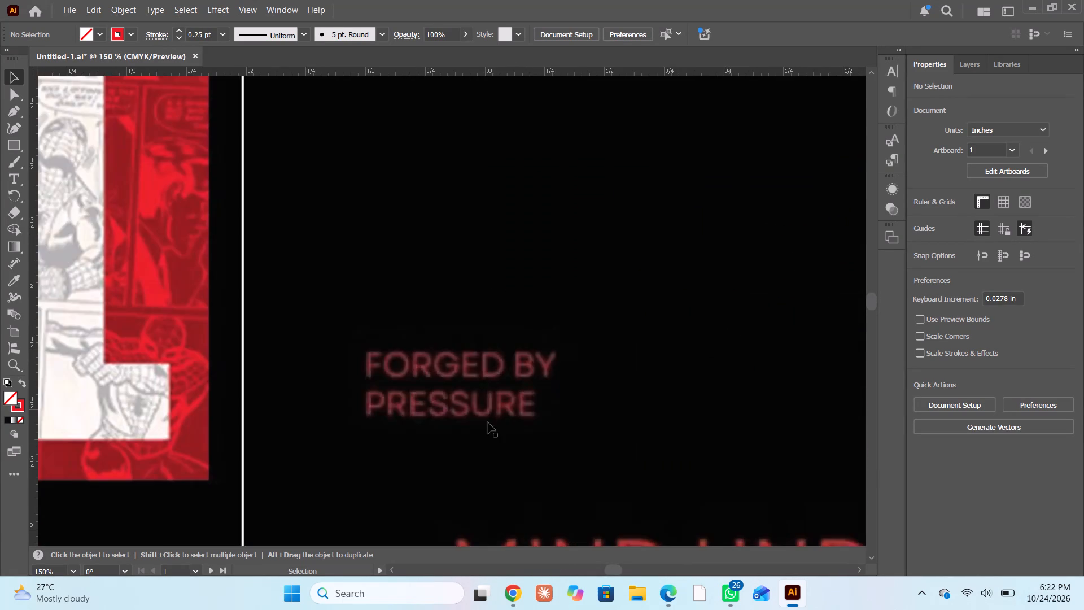
alt+scroll(430, 394, down, 10)
alt+scroll(322, 412, down, 4)
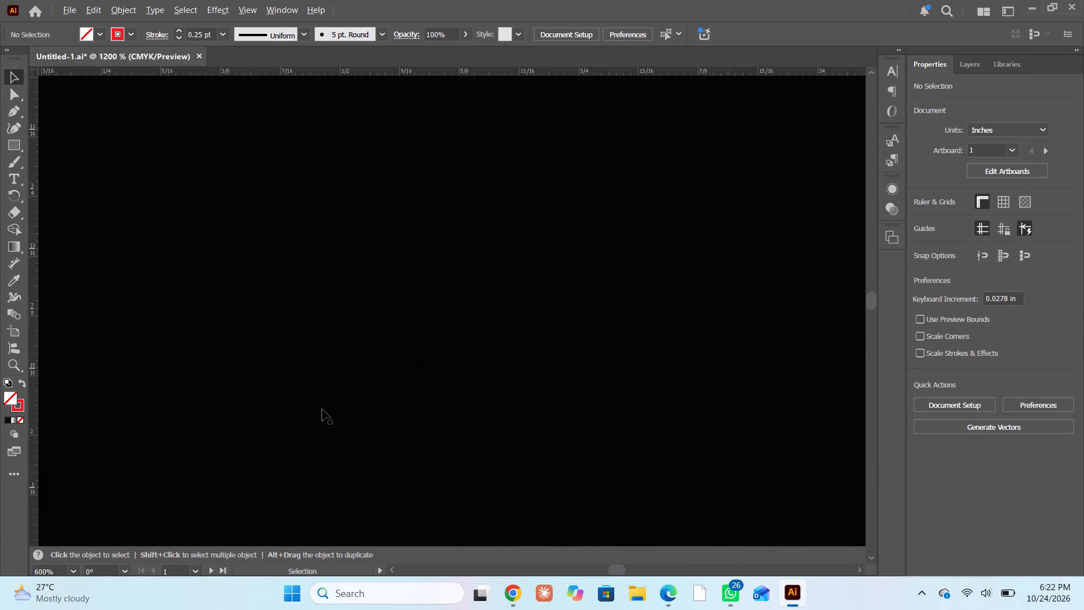
ctrl+scroll(326, 404, down, 15)
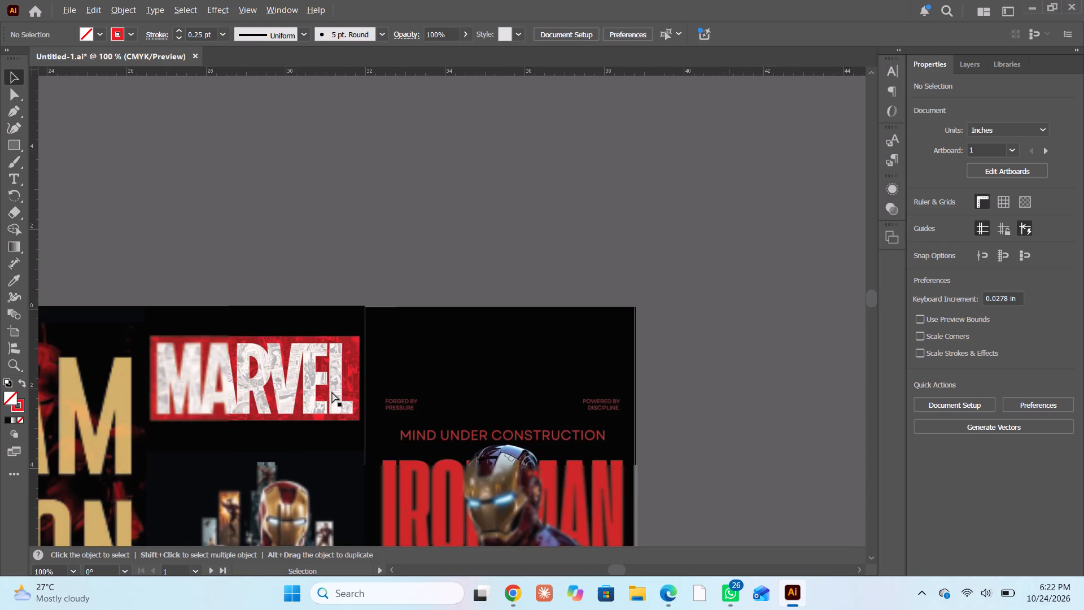
Export all artboards to the Desktop as an Adobe PDF named poster3, using the Smallest File Size (PDF 1.6) preset.
scroll(332, 389, down, 5)
scroll(333, 386, right, 5)
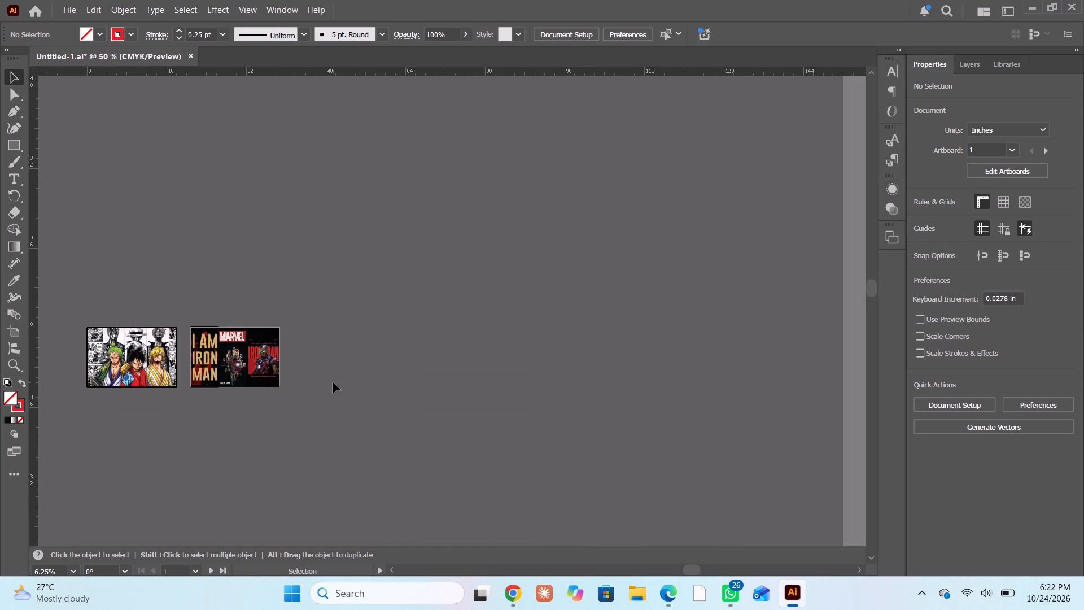
scroll(333, 382, right, 2)
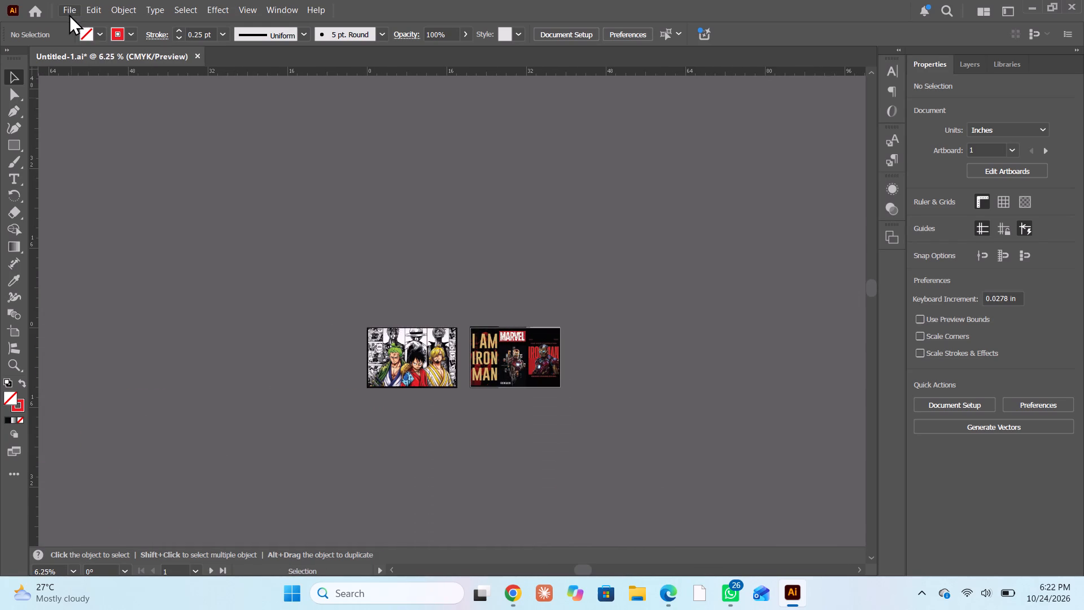
click(69, 14)
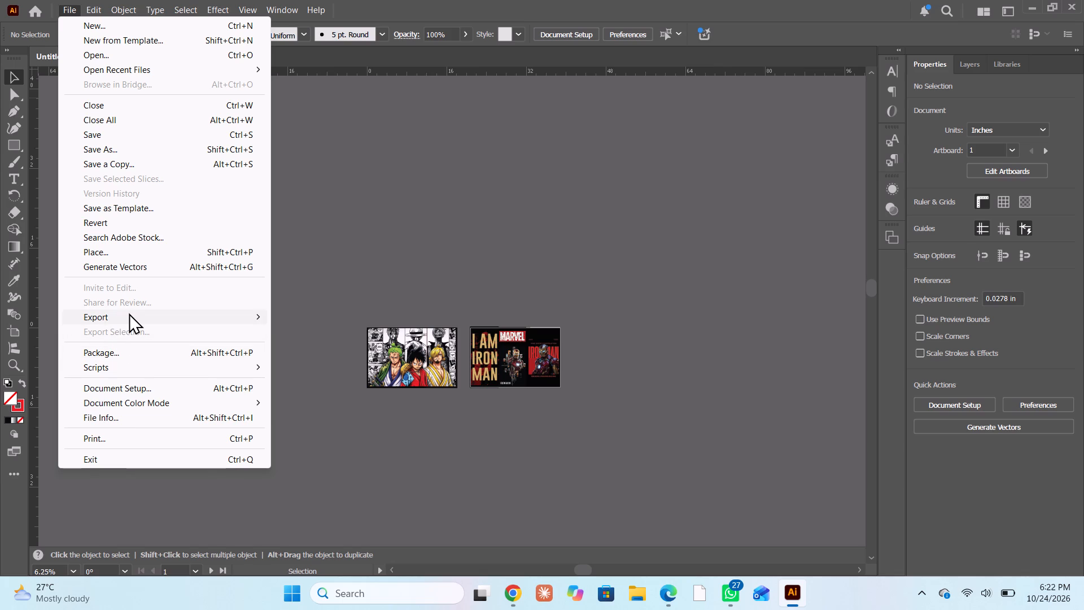
click(320, 334)
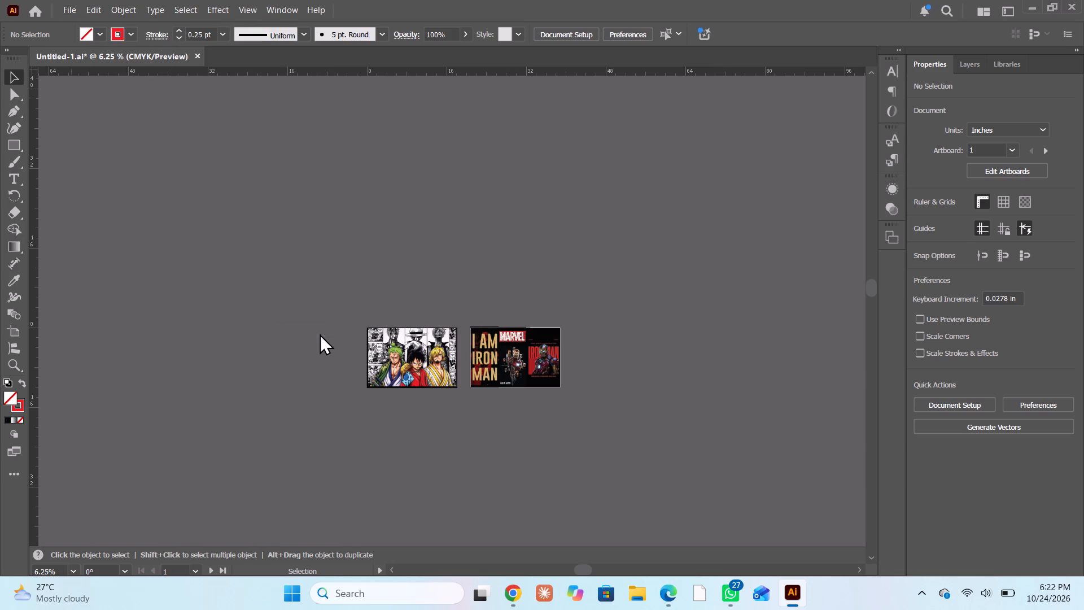
click(150, 427)
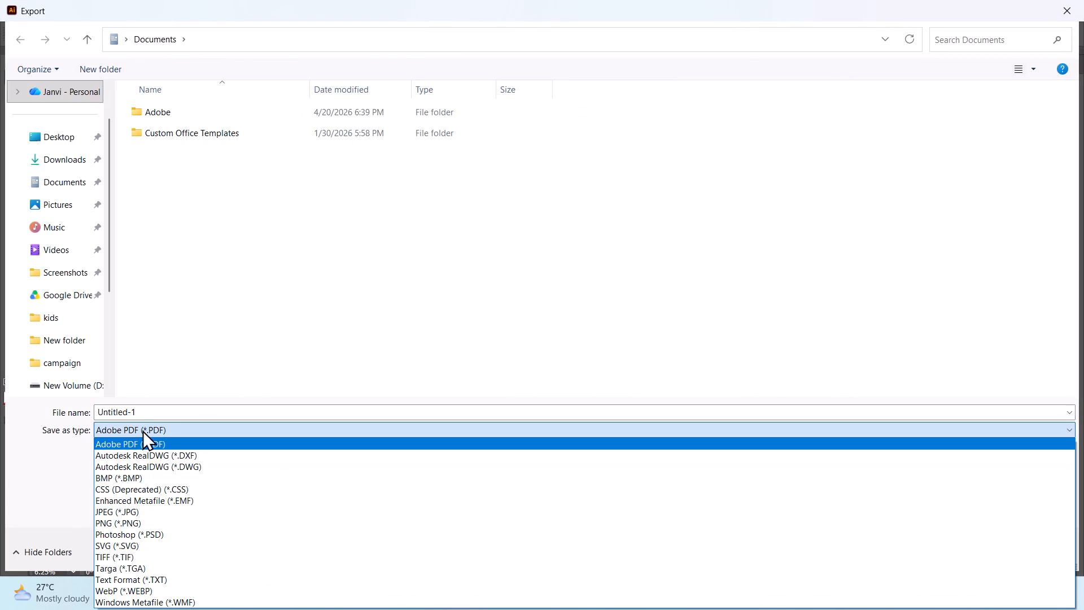
click(142, 430)
drag(134, 408, 88, 408)
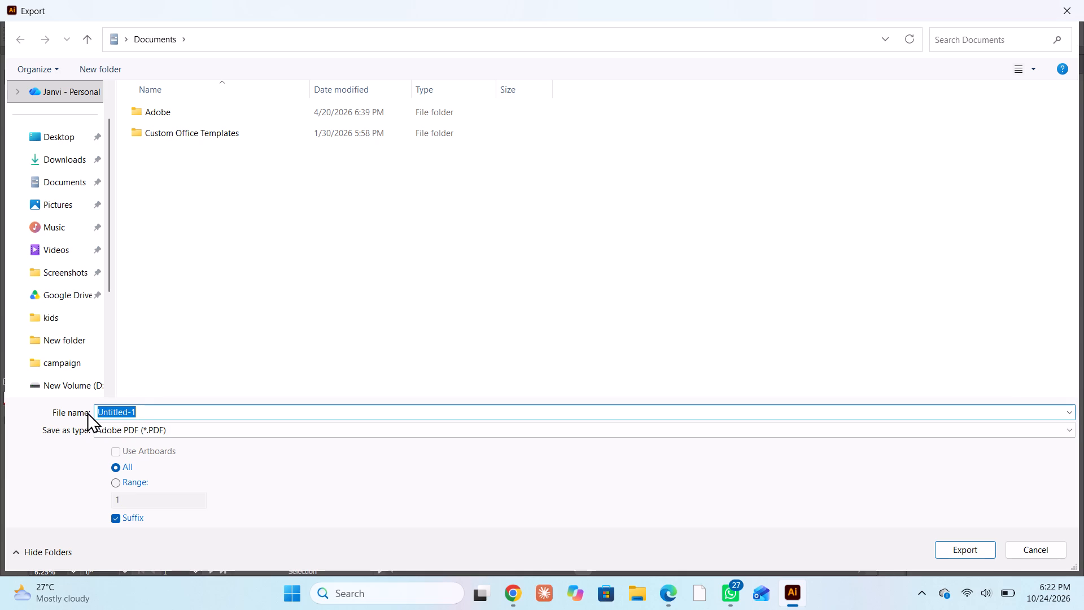
key(BackSpace)
text(poster)
key(3)
click(75, 145)
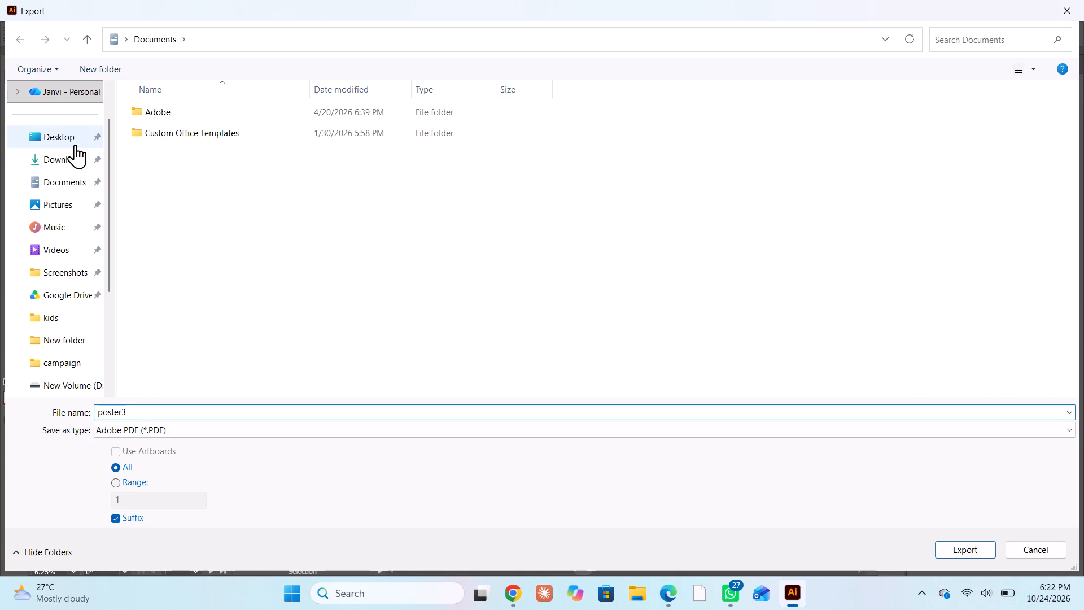
click(954, 547)
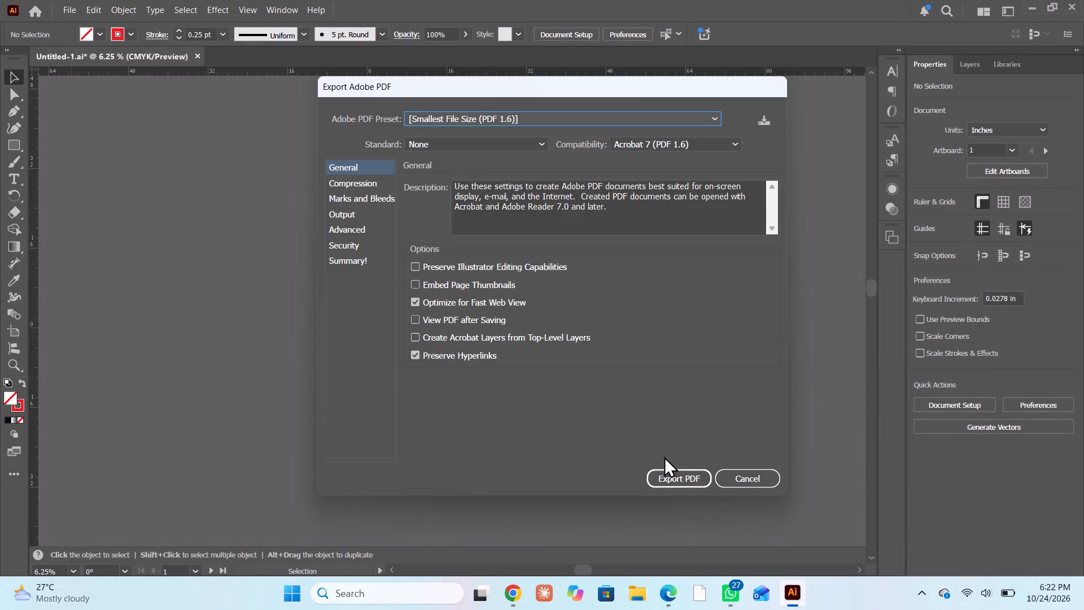
click(665, 479)
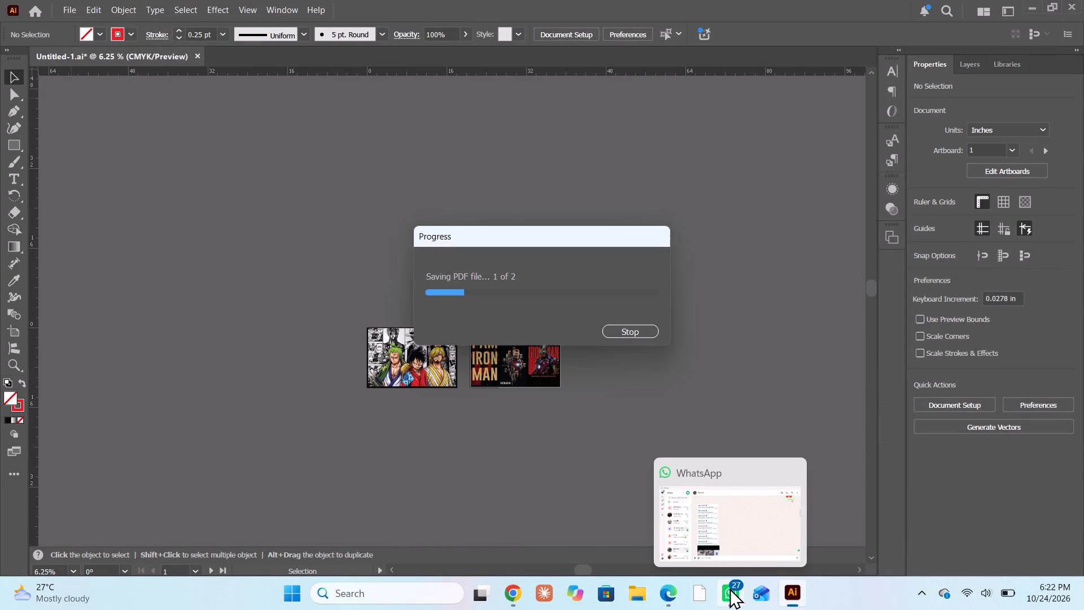
Switch to Microsoft Edge, look through the pages around 12 to 14 of POSTER (1).pdf in Google Drive, and close the preview.
click(668, 594)
click(255, 12)
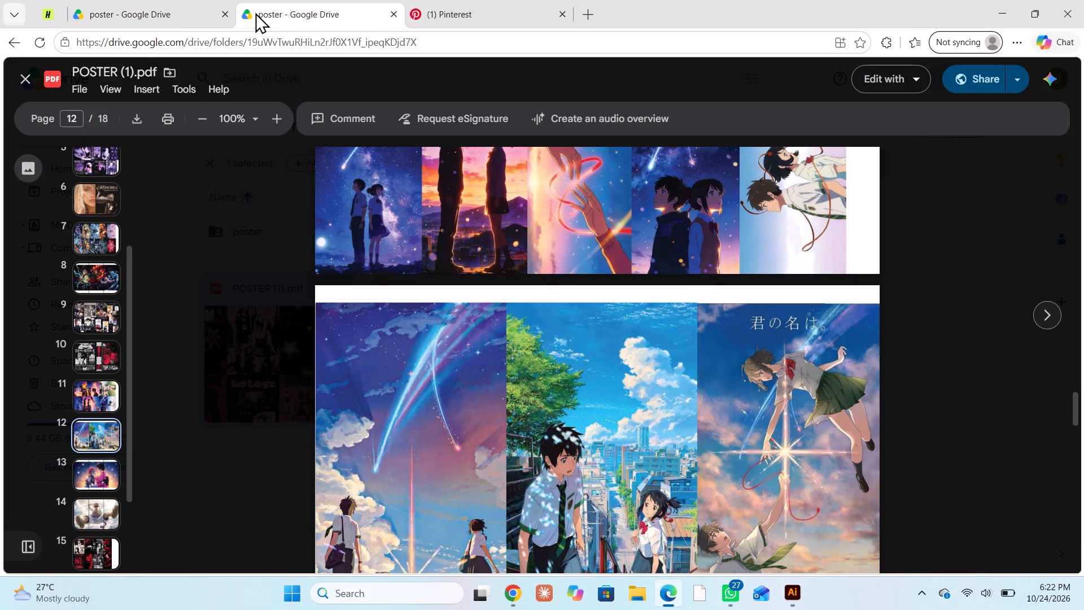
scroll(191, 355, down, 6)
scroll(532, 375, down, 4)
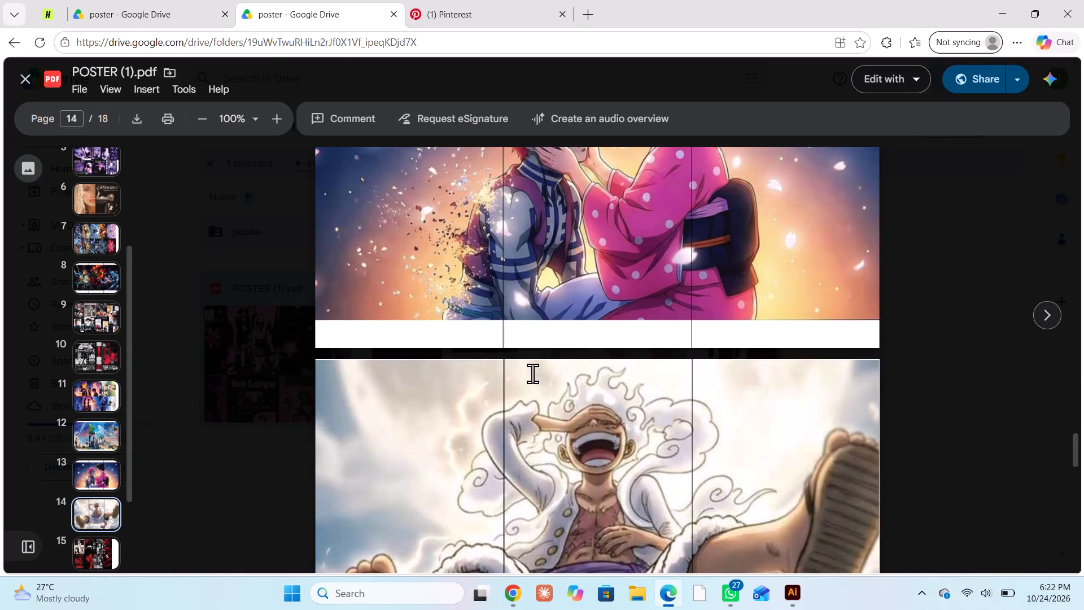
scroll(532, 370, down, 2)
scroll(532, 370, up, 6)
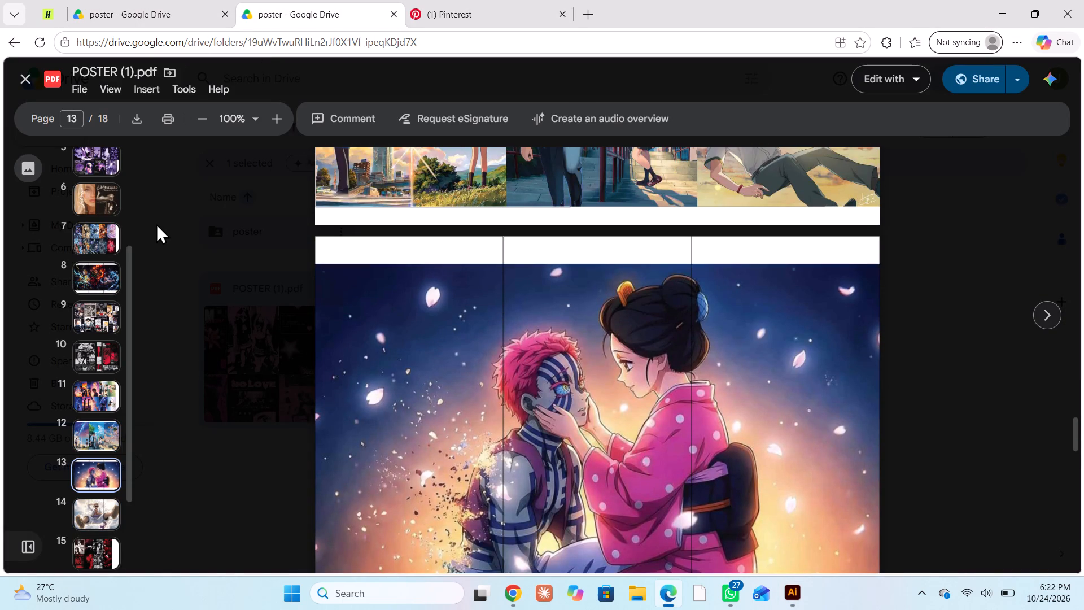
click(25, 76)
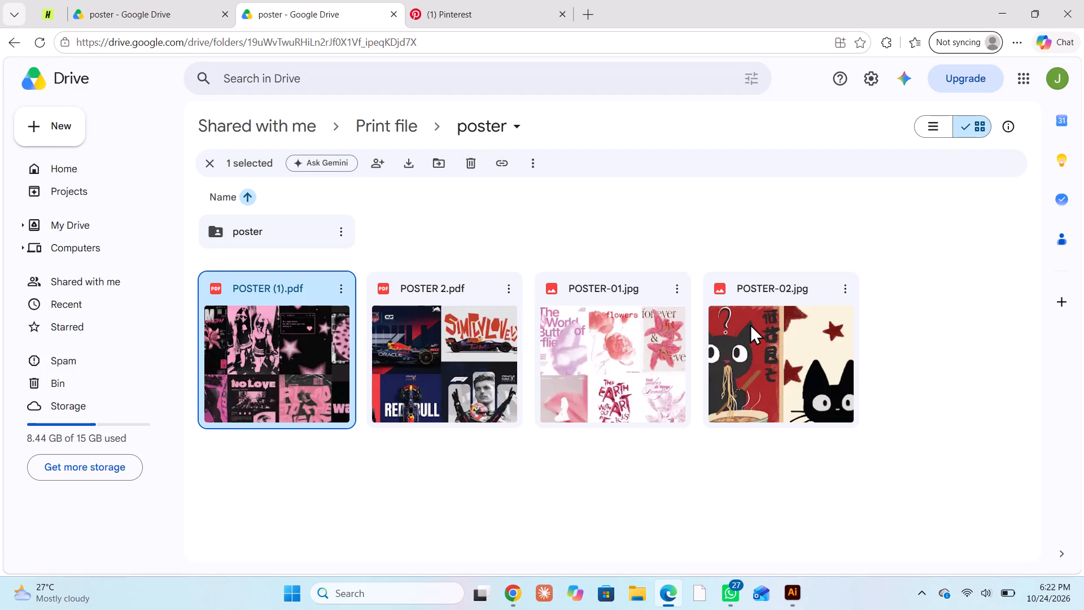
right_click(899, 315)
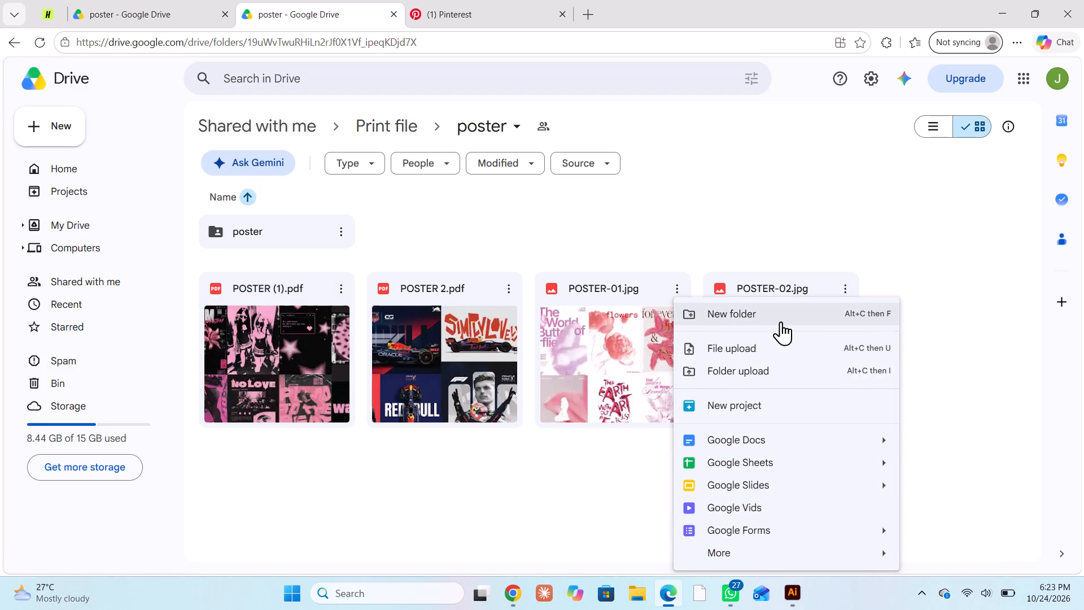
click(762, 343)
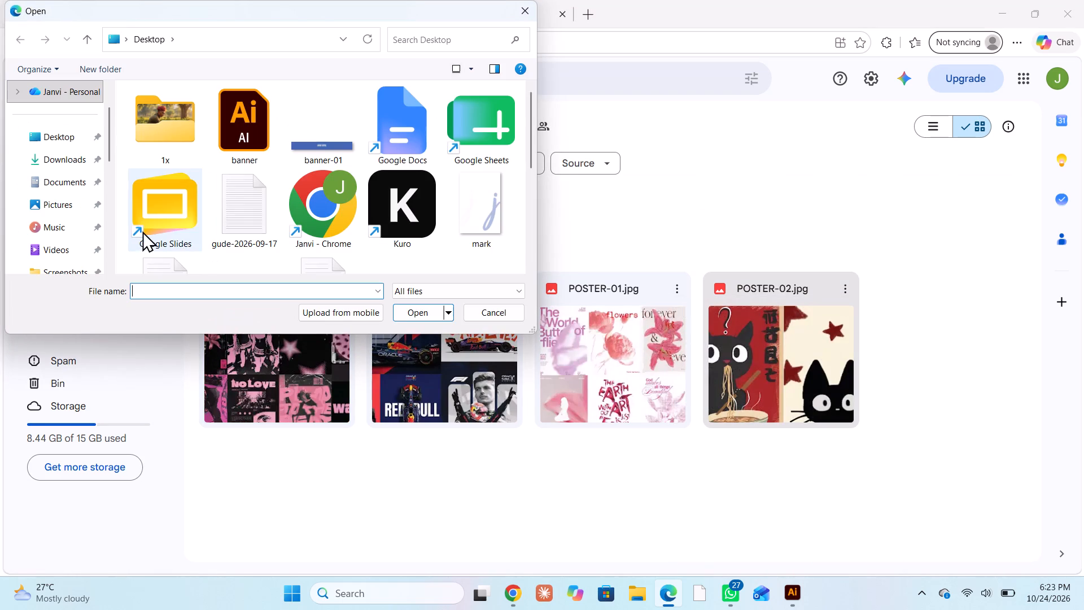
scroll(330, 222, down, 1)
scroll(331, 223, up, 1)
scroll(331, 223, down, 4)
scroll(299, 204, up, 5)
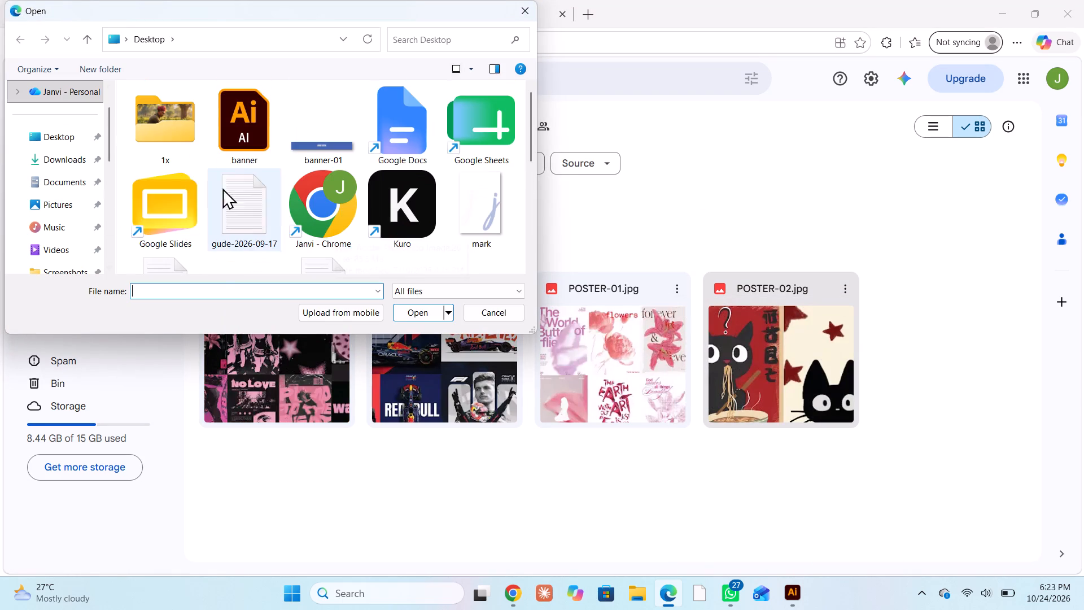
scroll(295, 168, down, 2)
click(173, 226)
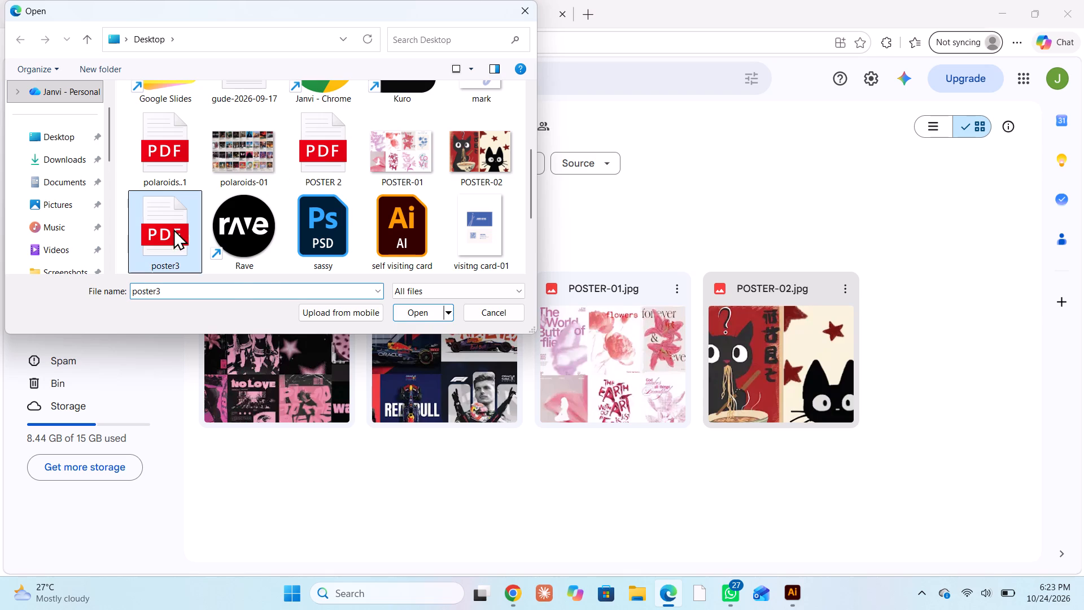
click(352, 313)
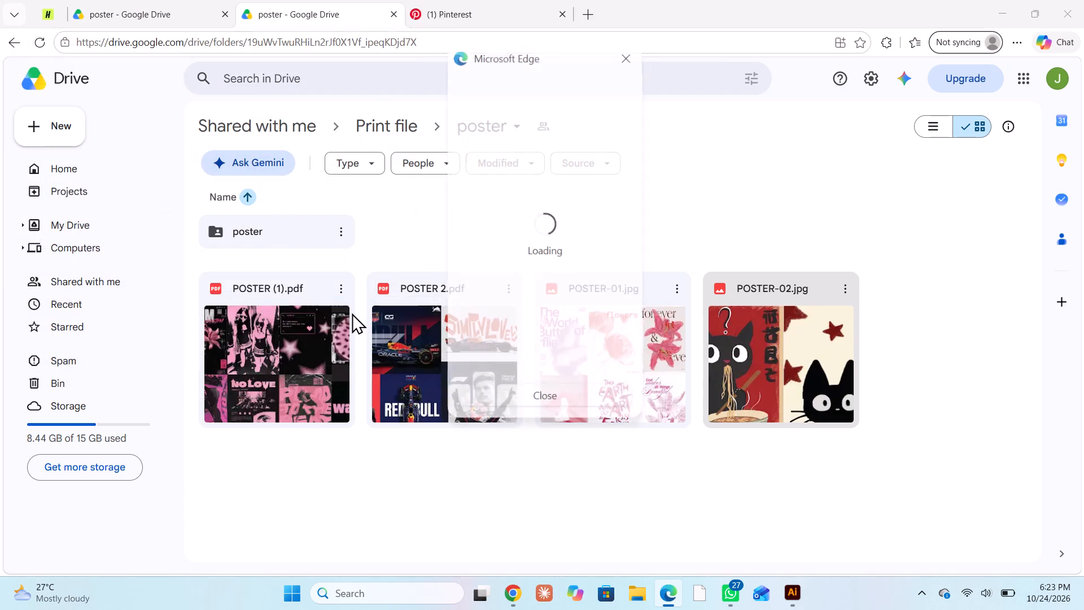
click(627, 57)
Upload the poster3 PDF from the Desktop to the shared Print file > poster folder in Google Drive.
right_click(947, 339)
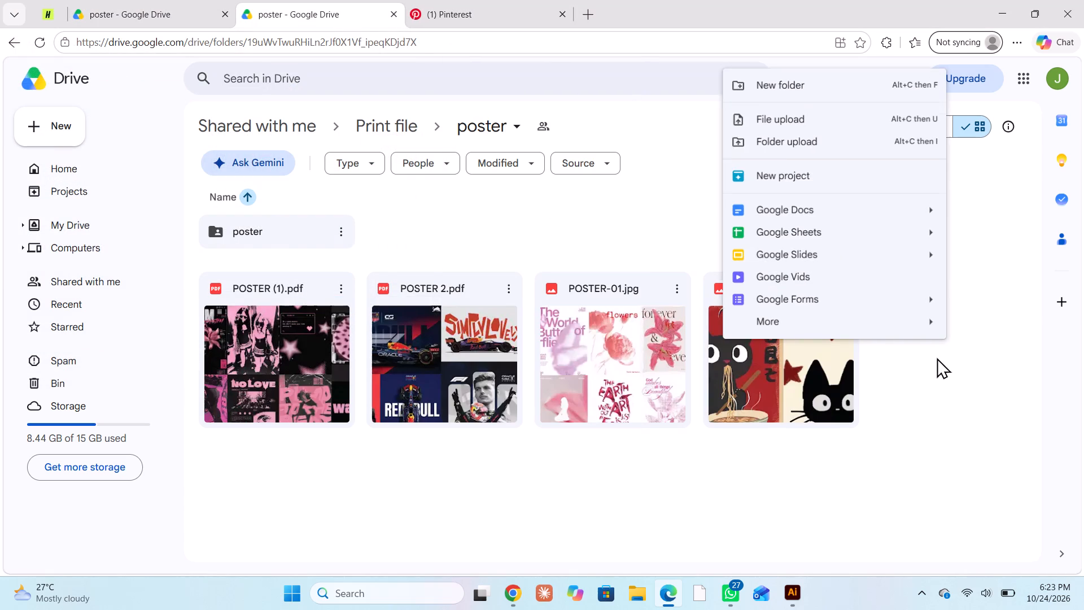
click(773, 119)
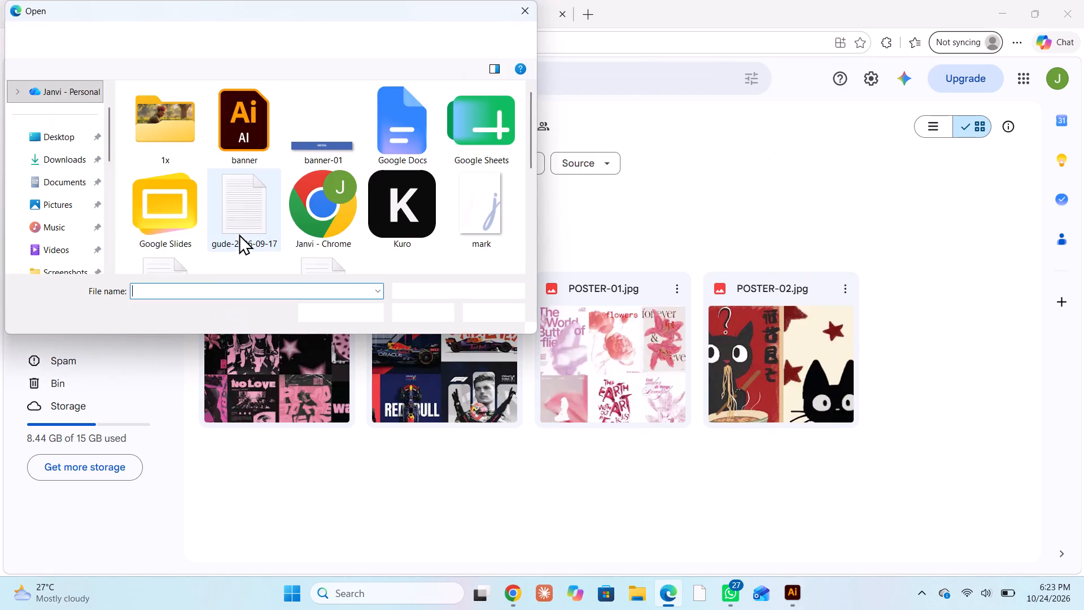
scroll(237, 230, down, 10)
click(166, 139)
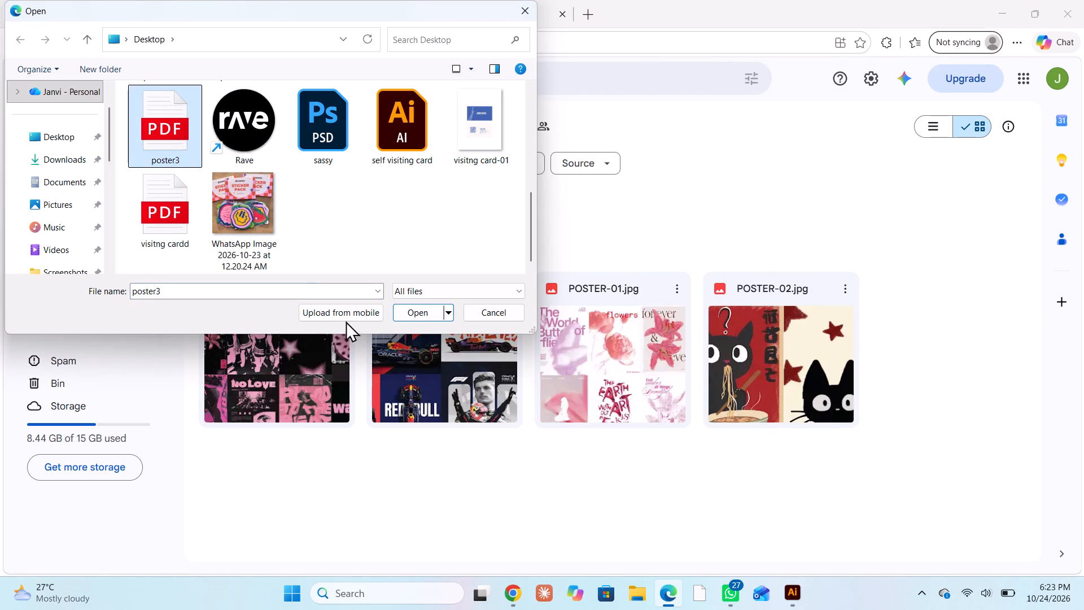
click(414, 311)
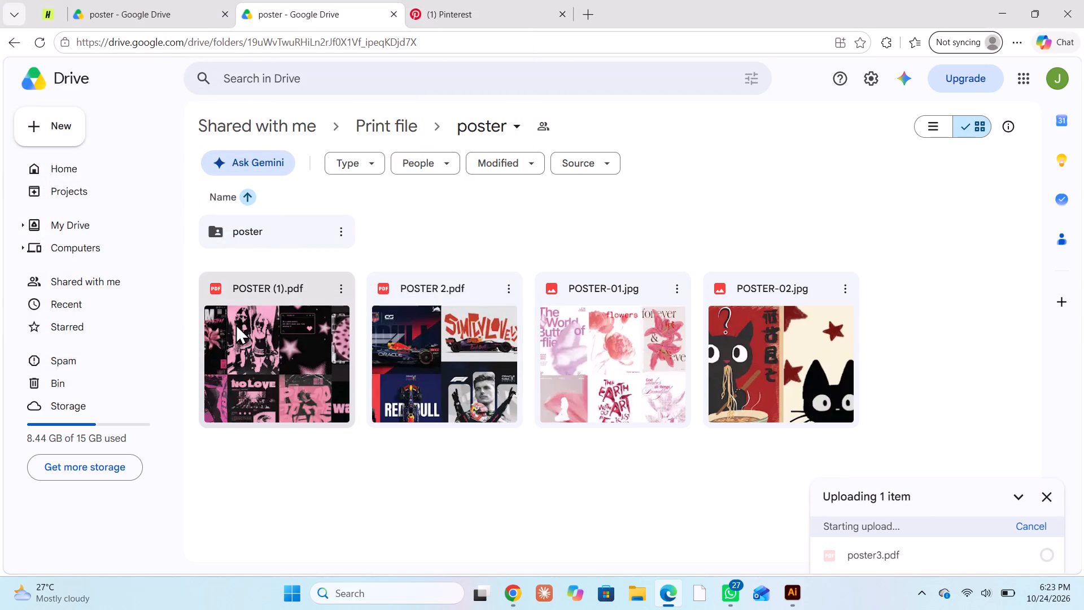
Examine the poster pages of POSTER (1).pdf from page 18 back to page 2, and close the preview.
double_click(265, 367)
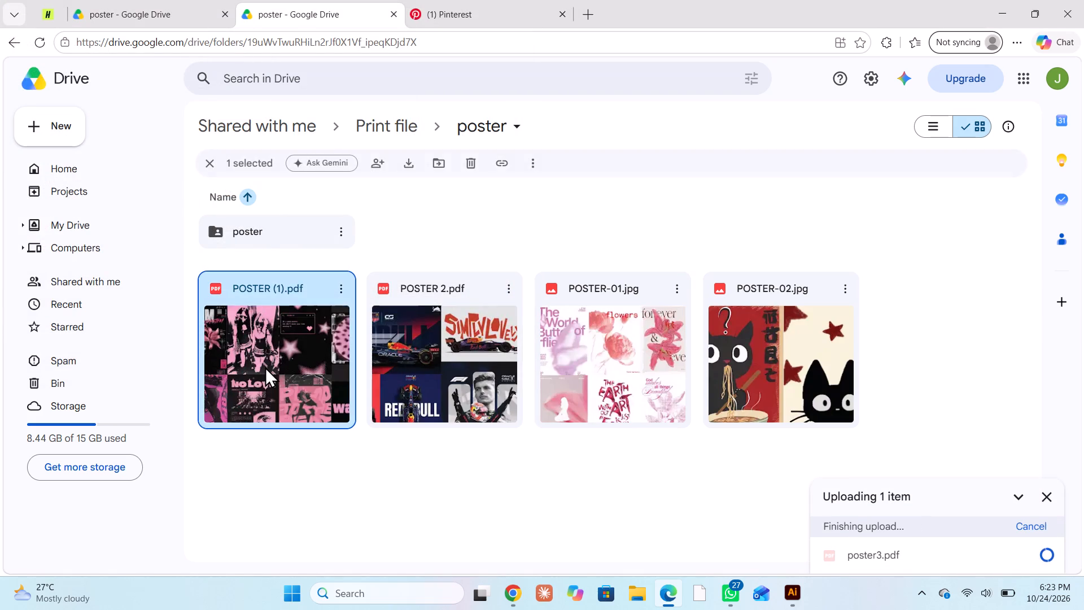
scroll(121, 291, down, 1)
scroll(121, 291, up, 1)
scroll(121, 291, down, 9)
scroll(89, 323, up, 1)
scroll(89, 323, down, 4)
scroll(88, 323, up, 2)
scroll(88, 323, down, 4)
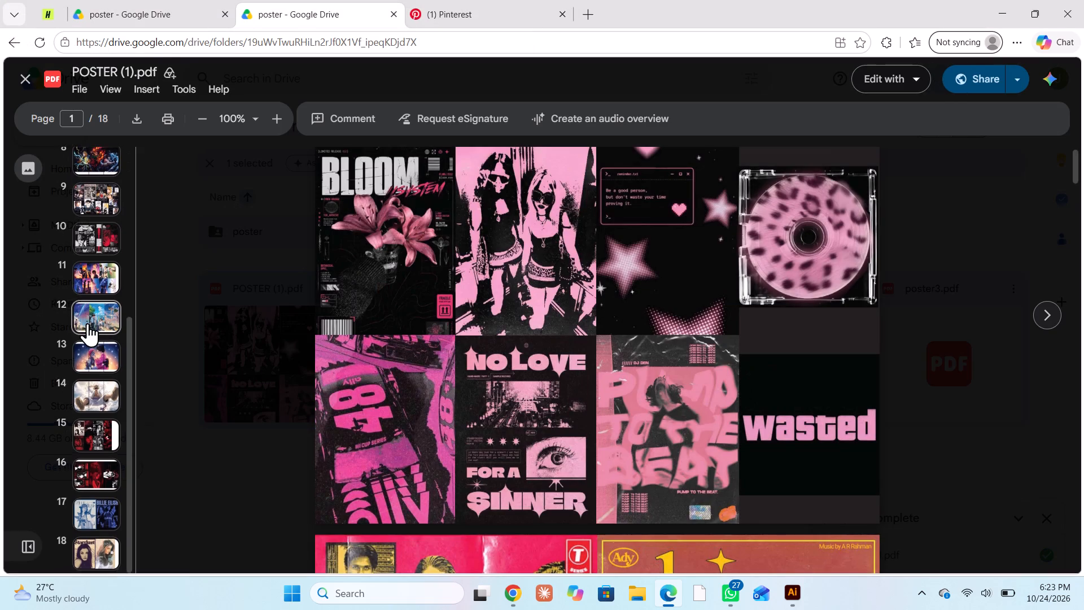
scroll(88, 323, up, 1)
scroll(88, 323, down, 3)
scroll(88, 323, up, 1)
scroll(88, 323, down, 2)
click(94, 548)
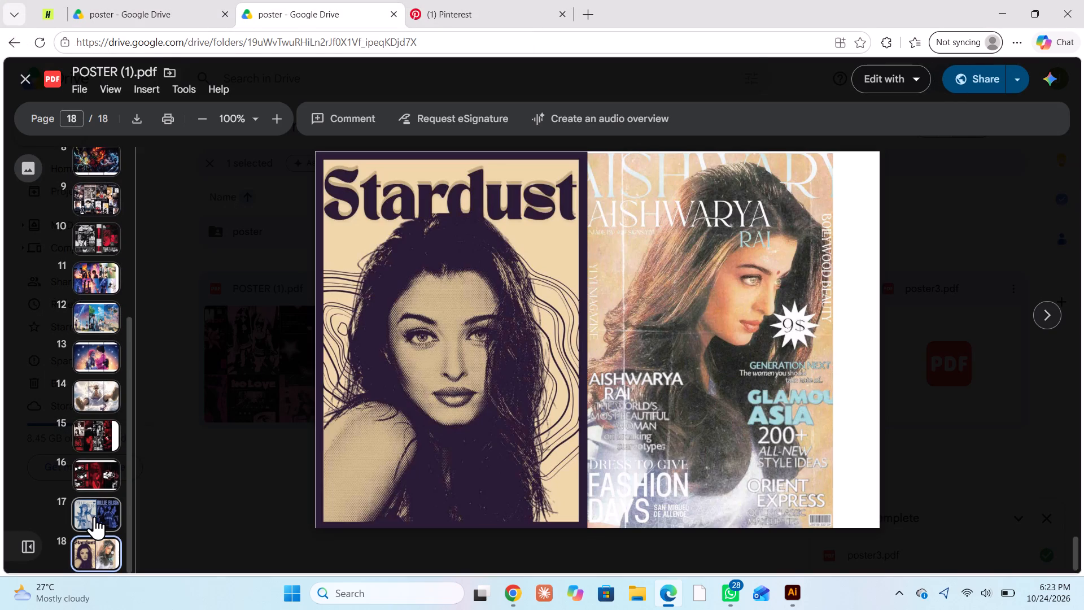
click(94, 512)
click(97, 481)
click(92, 443)
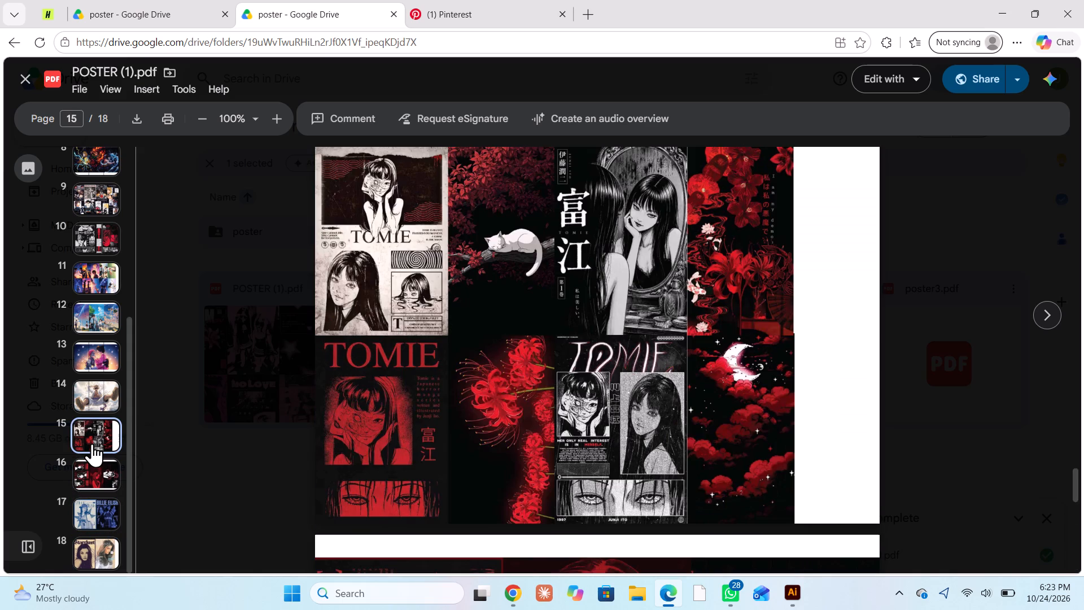
click(94, 416)
click(94, 402)
click(100, 367)
click(99, 331)
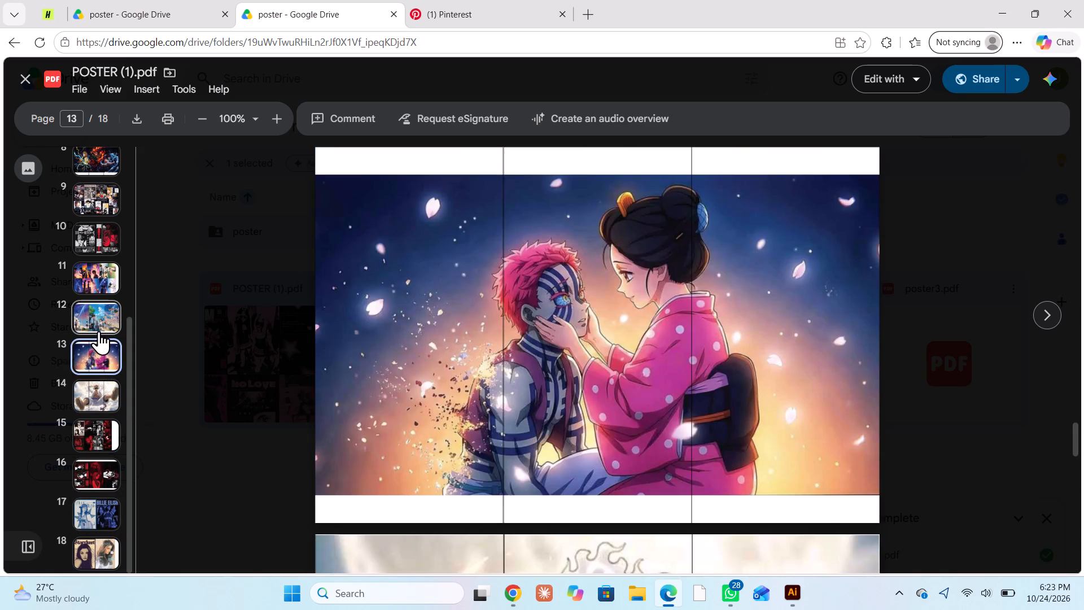
click(99, 302)
click(99, 280)
click(99, 258)
click(99, 236)
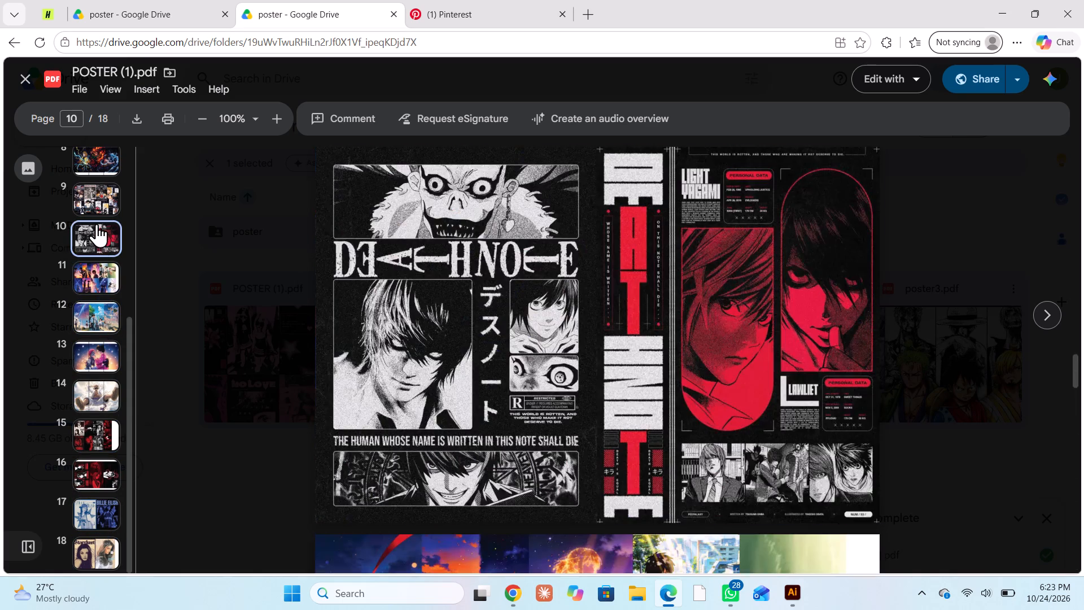
click(97, 215)
scroll(84, 278, up, 5)
click(93, 323)
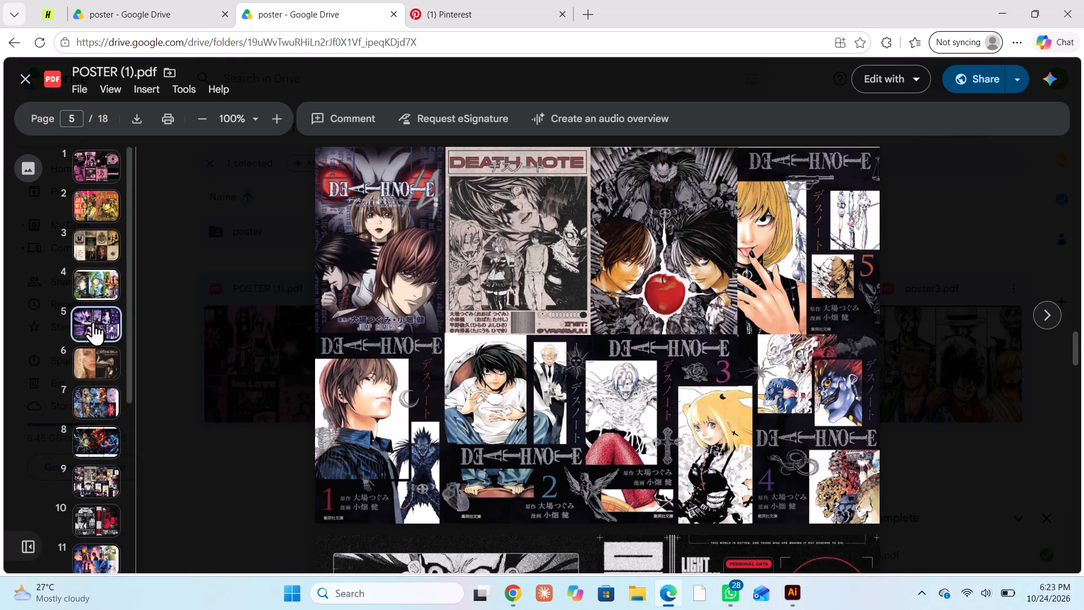
click(94, 293)
click(92, 266)
click(81, 230)
click(81, 201)
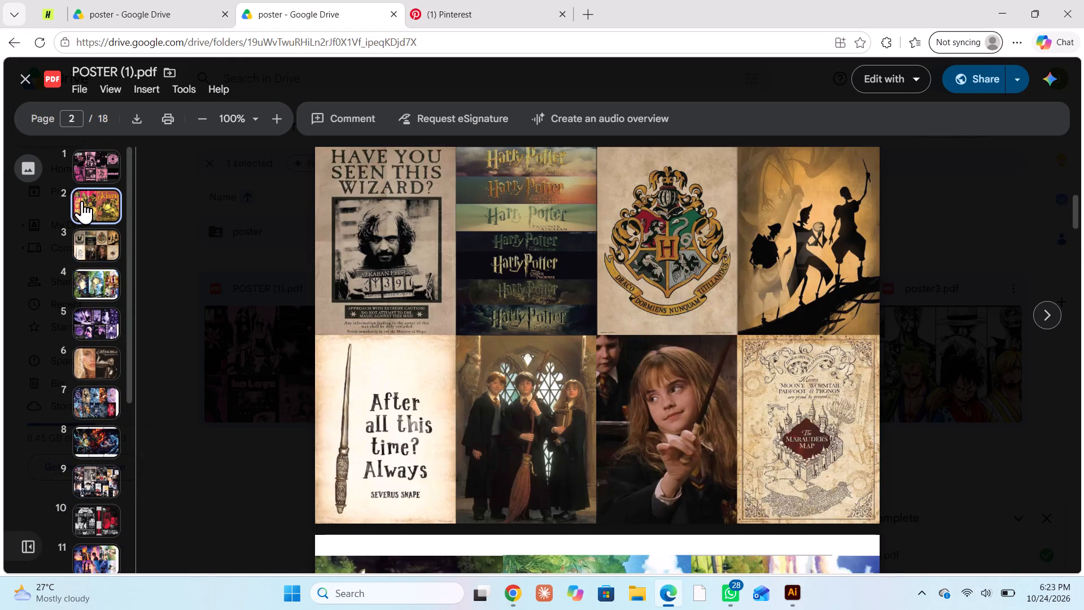
click(26, 76)
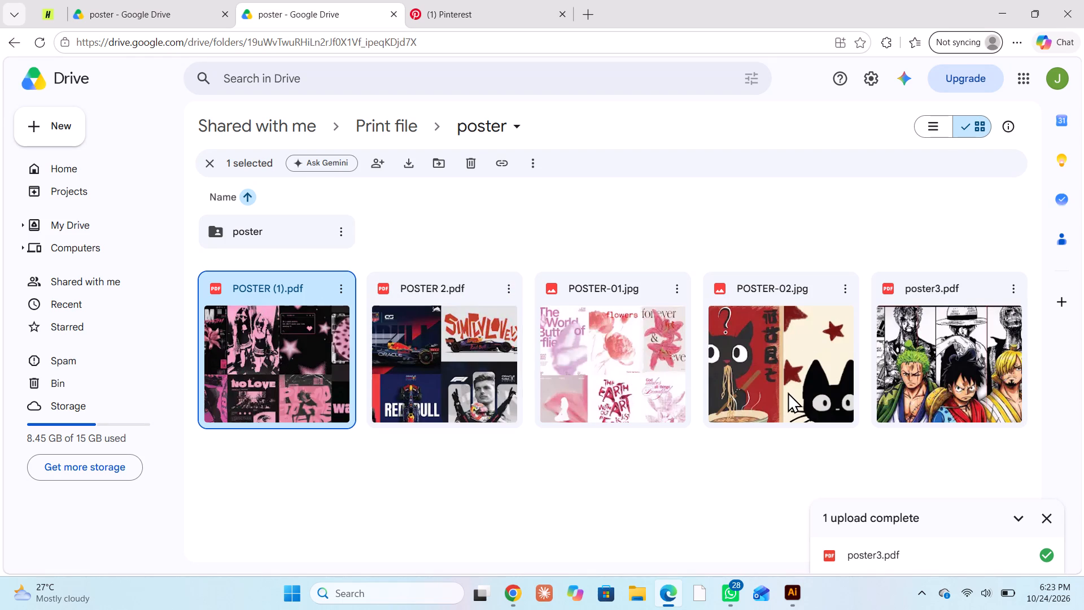
Preview POSTER (1).pdf briefly, look through both pages of POSTER 2.pdf, and close each preview.
scroll(676, 483, down, 2)
double_click(305, 285)
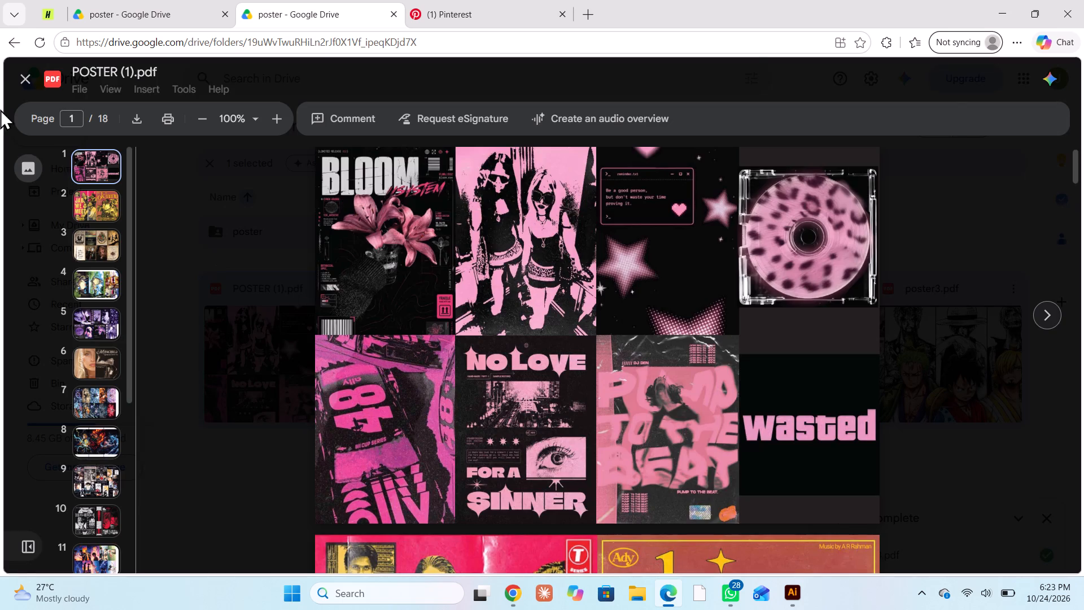
click(29, 80)
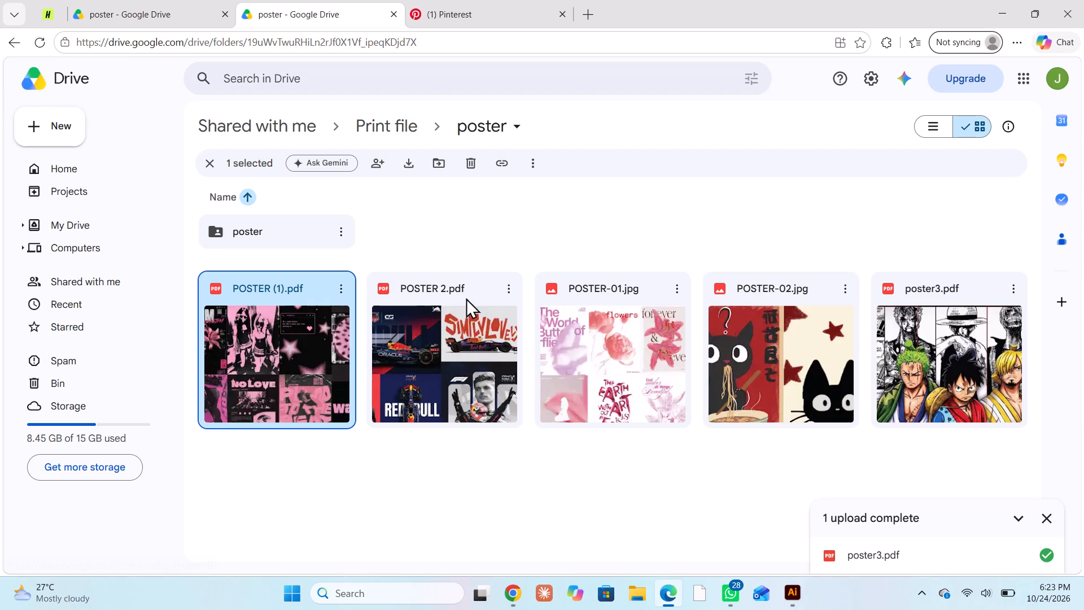
double_click(449, 298)
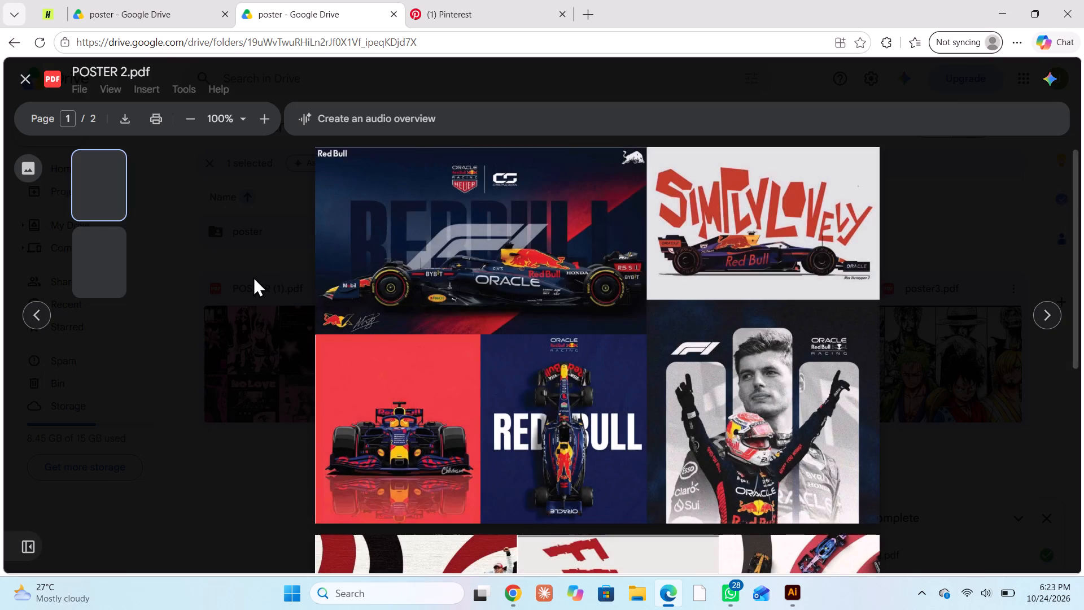
scroll(421, 321, down, 10)
scroll(228, 250, up, 1)
click(21, 77)
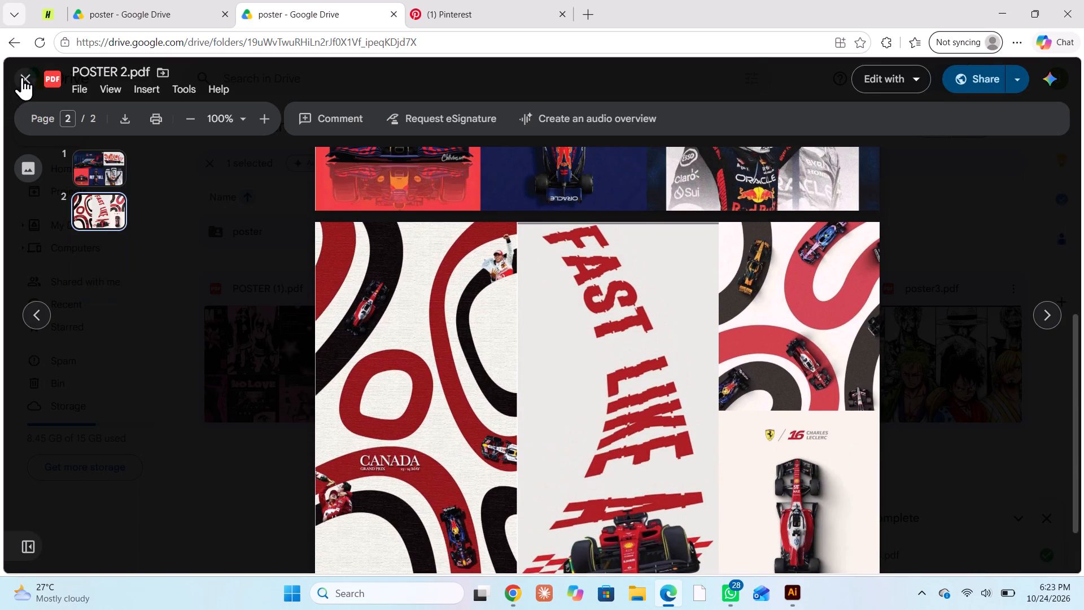
Examine the One Piece and Iron Man pages of the uploaded poster3.pdf, and close the preview.
scroll(623, 371, down, 3)
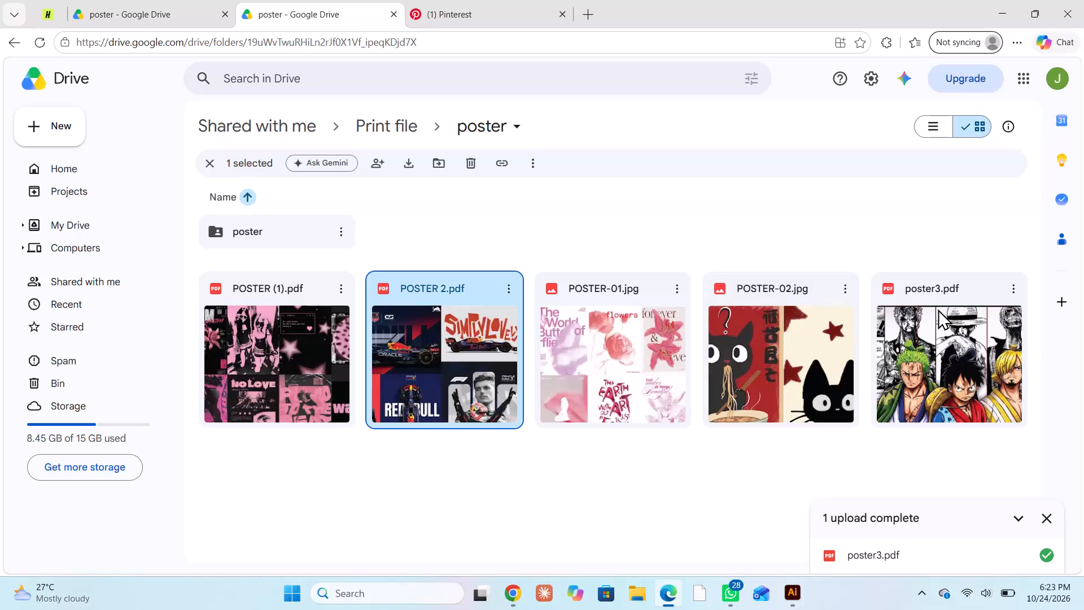
double_click(937, 294)
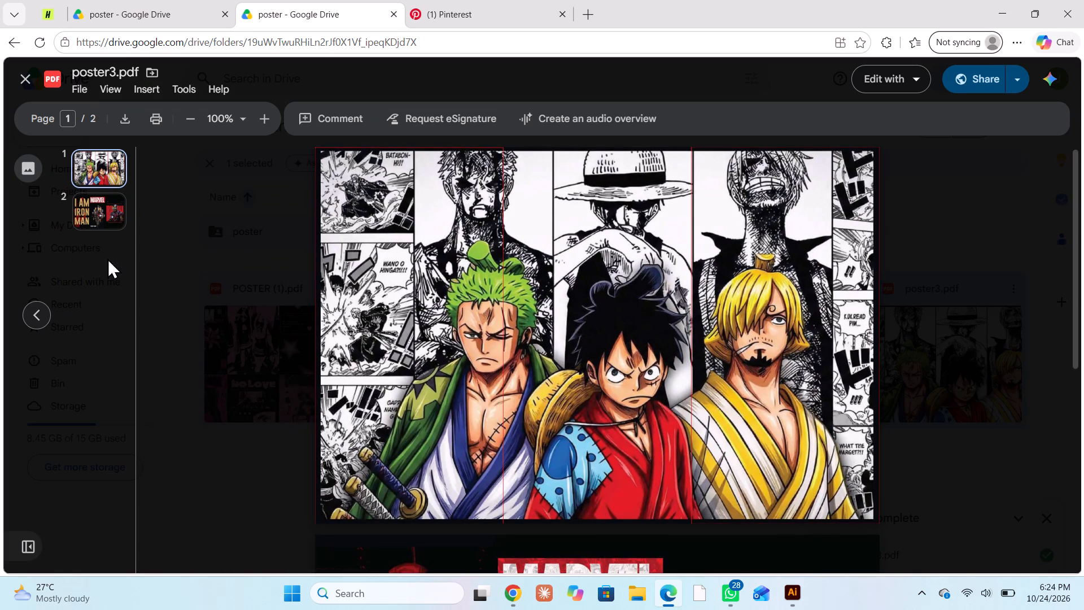
click(107, 258)
click(106, 218)
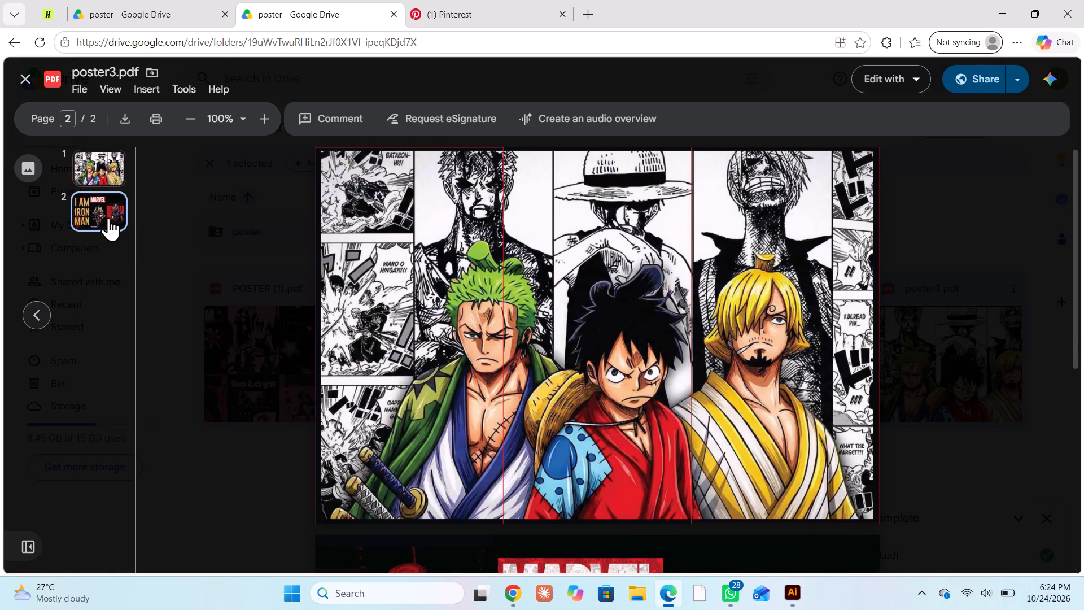
scroll(246, 358, down, 1)
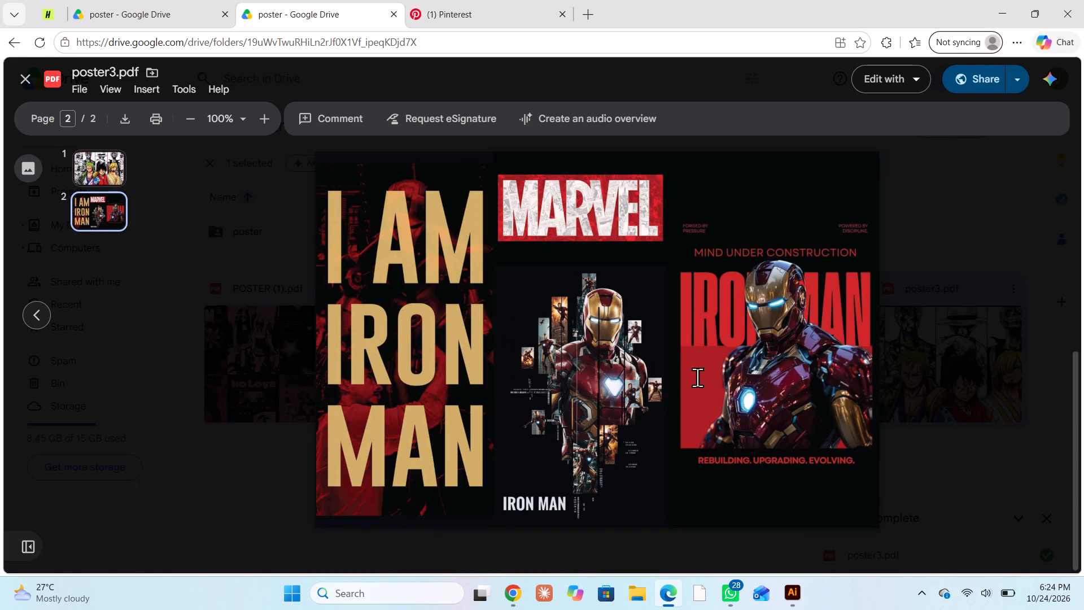
scroll(781, 377, up, 4)
scroll(783, 375, down, 5)
scroll(783, 375, up, 2)
scroll(783, 375, down, 4)
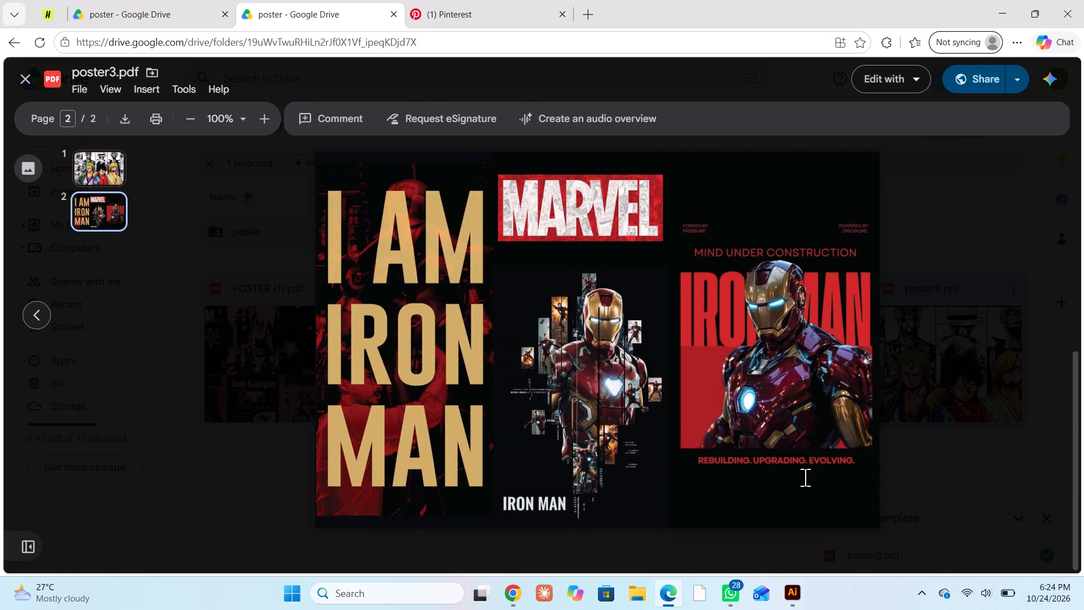
scroll(802, 474, up, 1)
scroll(801, 469, down, 3)
scroll(801, 469, up, 3)
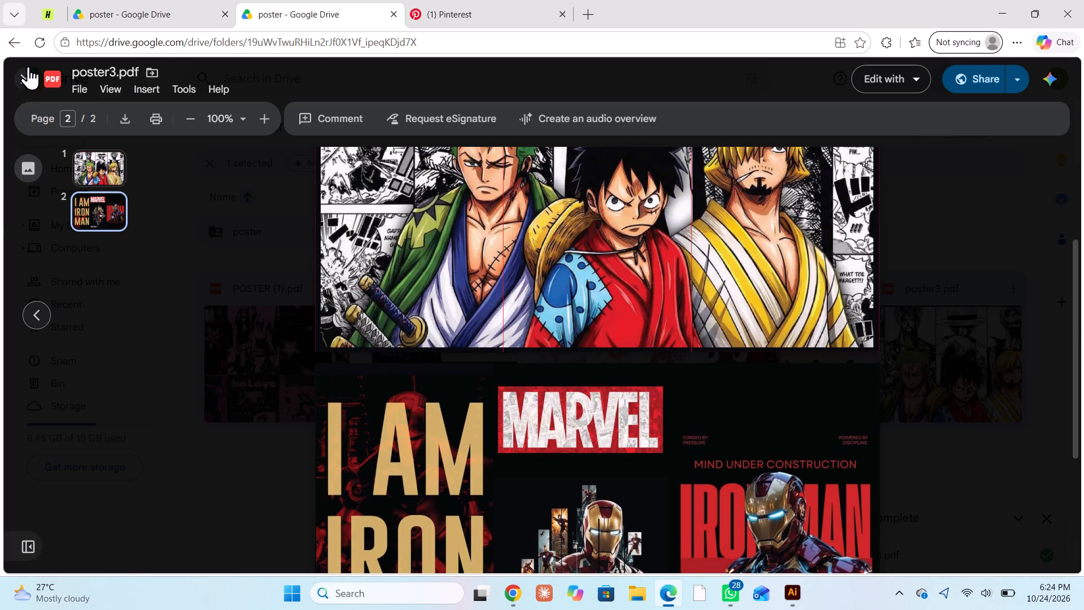
click(29, 65)
Dismiss the upload status notice in the poster folder.
scroll(488, 403, down, 5)
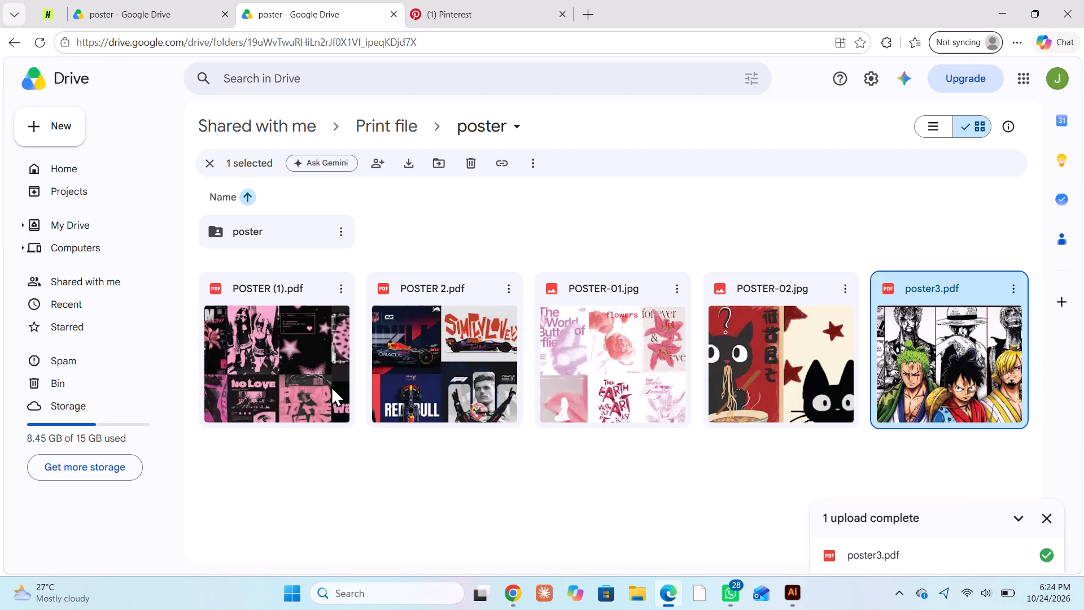
scroll(563, 437, down, 4)
click(1051, 528)
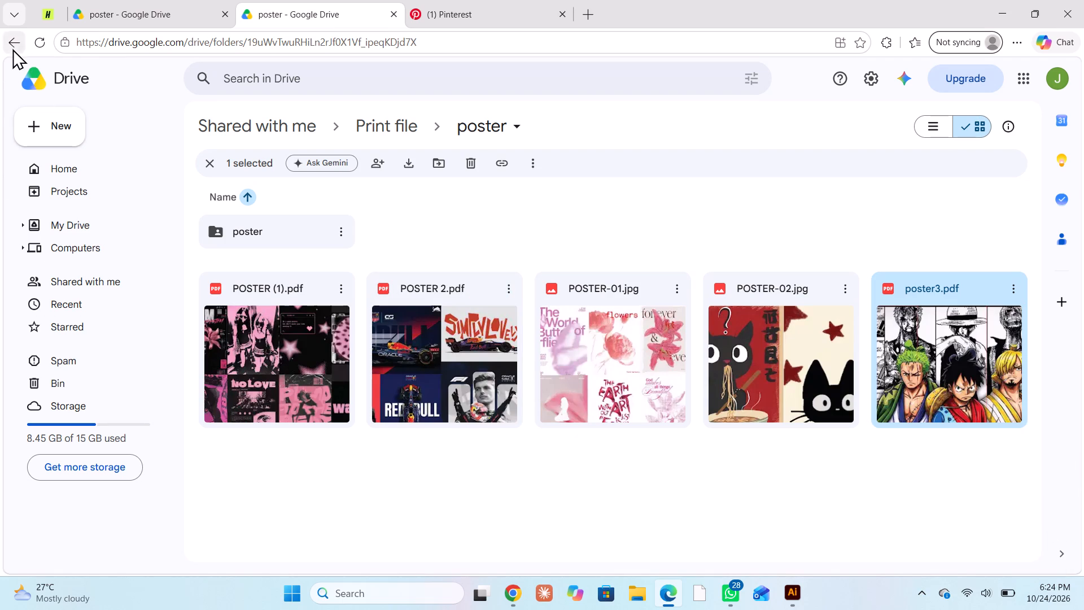
Go back to the Print file folder and open calender.pdf from its calender folder.
click(12, 49)
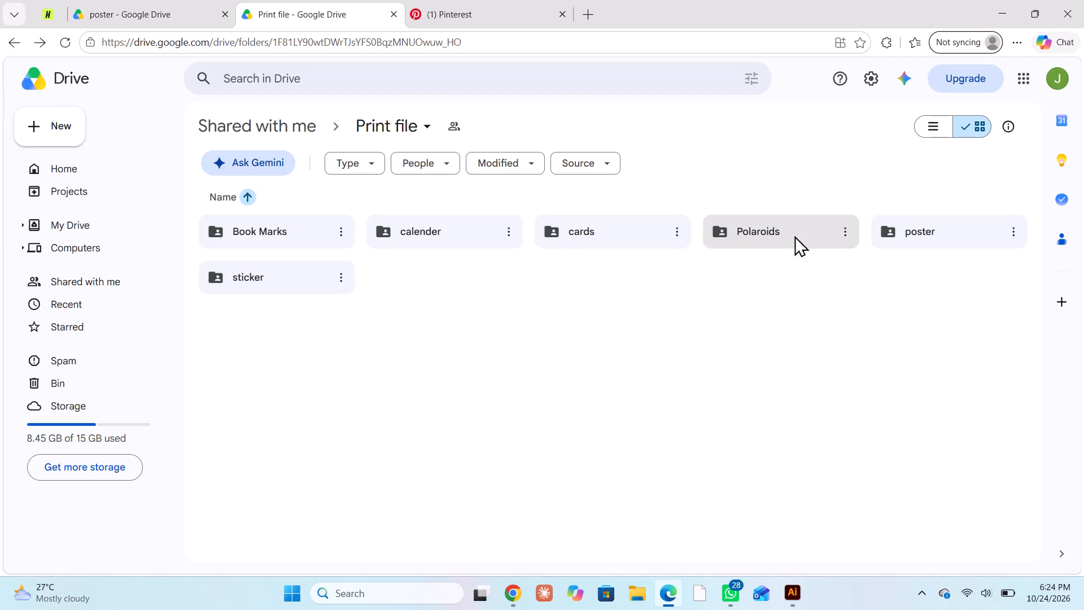
triple_click(412, 235)
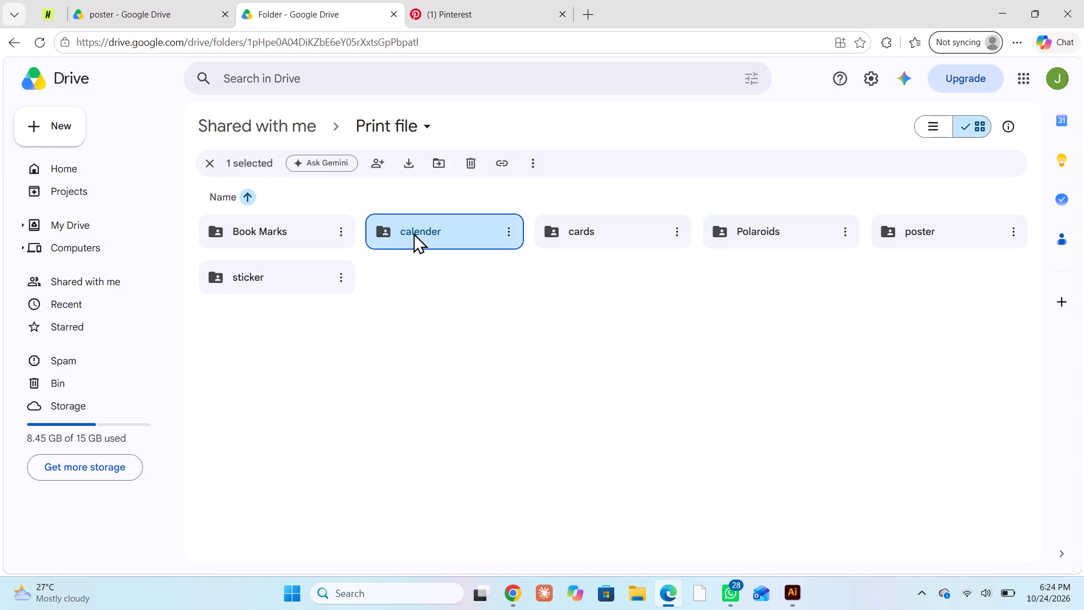
triple_click(251, 231)
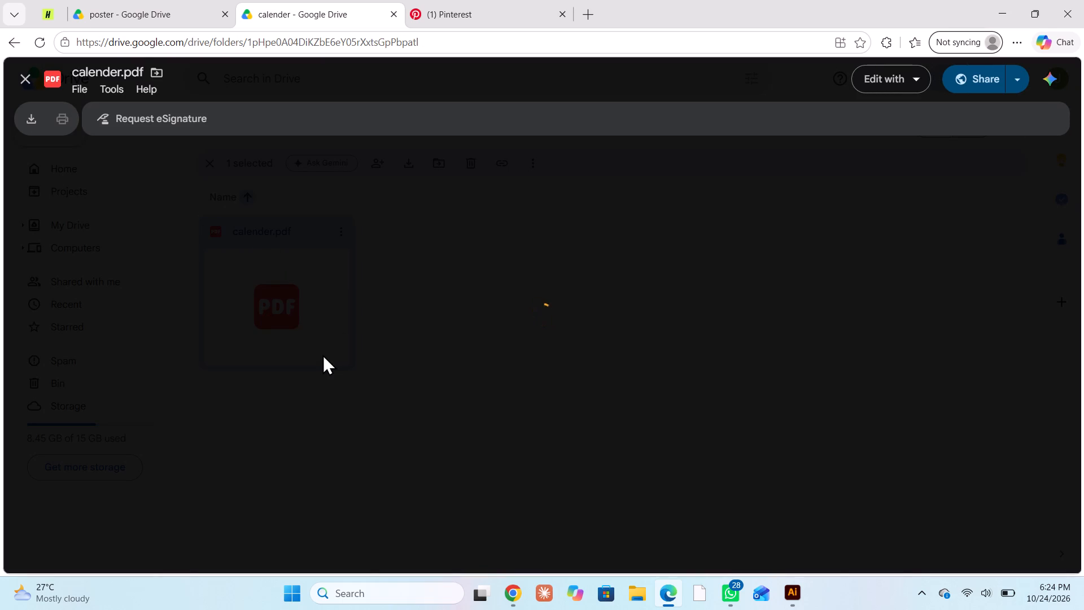
scroll(322, 354, down, 5)
scroll(322, 354, up, 4)
scroll(322, 354, down, 2)
scroll(322, 354, up, 1)
scroll(492, 404, down, 7)
scroll(492, 403, up, 6)
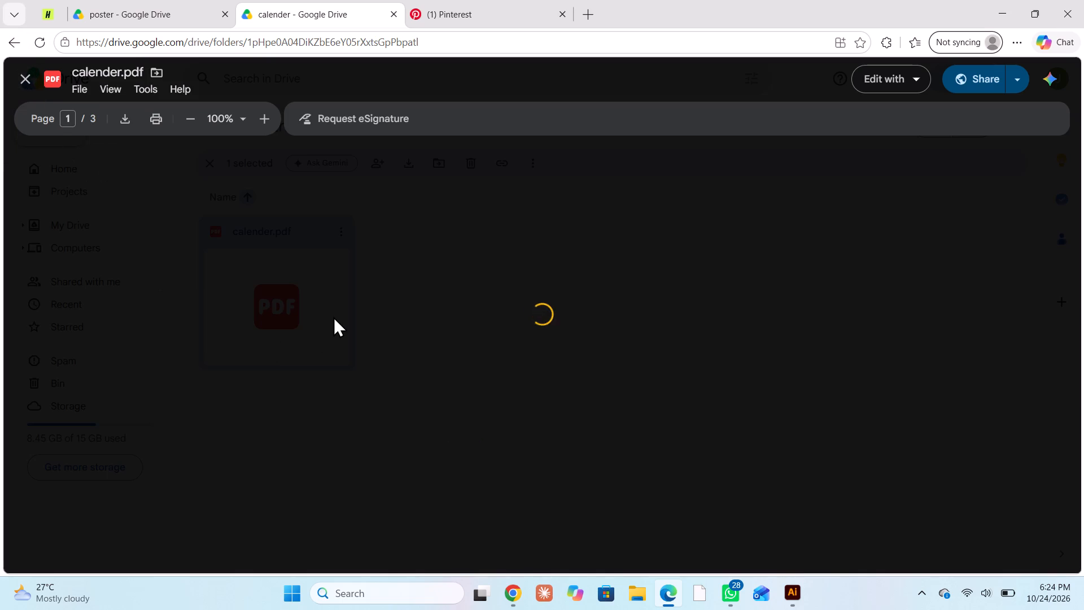
scroll(338, 308, down, 12)
scroll(335, 299, up, 6)
scroll(335, 299, down, 3)
scroll(335, 299, up, 2)
scroll(335, 299, down, 6)
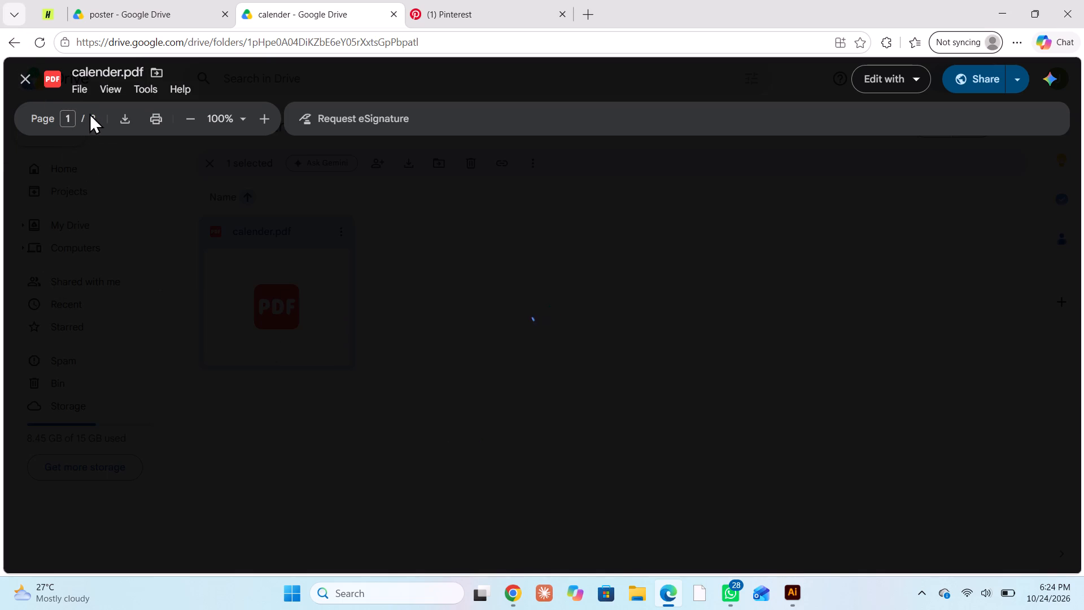
Examine the animal-themed month calendars on page 1 of calender.pdf.
click(90, 112)
click(74, 118)
scroll(571, 354, down, 3)
scroll(571, 355, up, 1)
scroll(571, 355, down, 4)
scroll(571, 352, up, 1)
scroll(571, 352, down, 3)
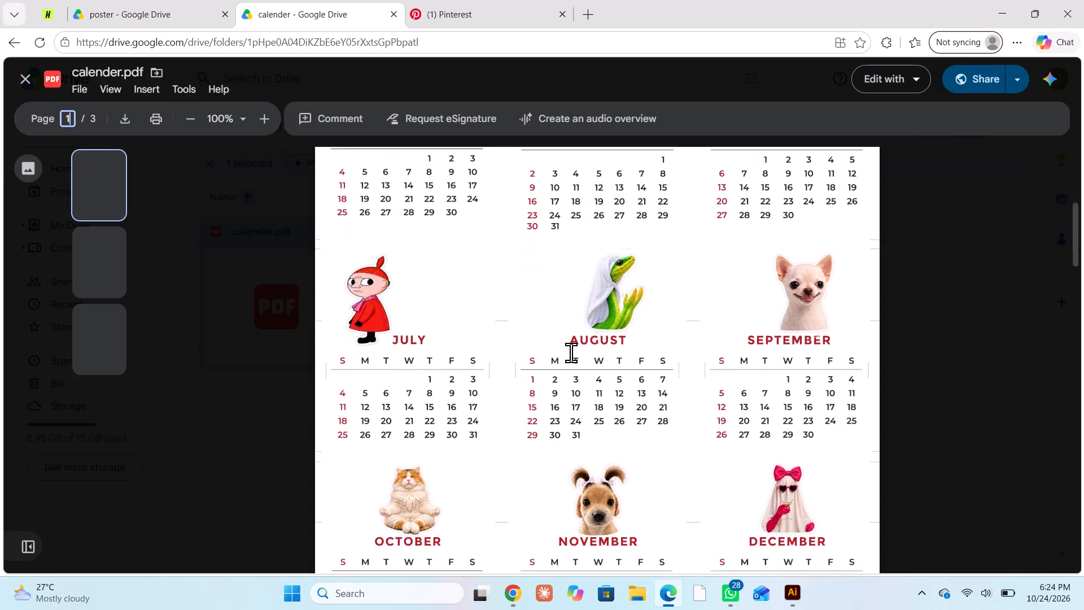
scroll(571, 352, down, 9)
scroll(326, 345, up, 5)
scroll(163, 338, up, 8)
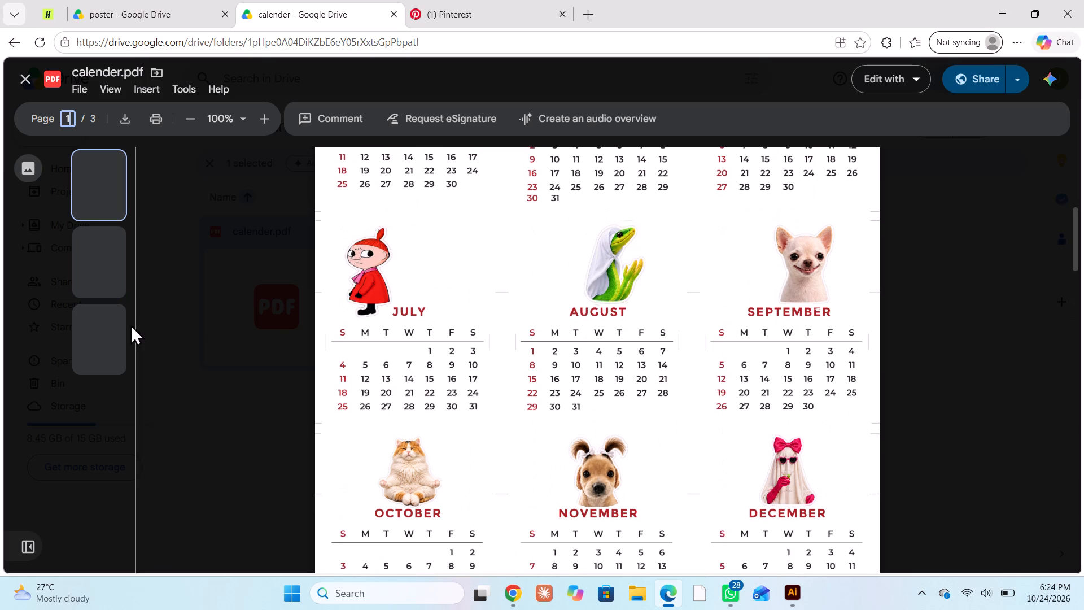
scroll(819, 328, up, 6)
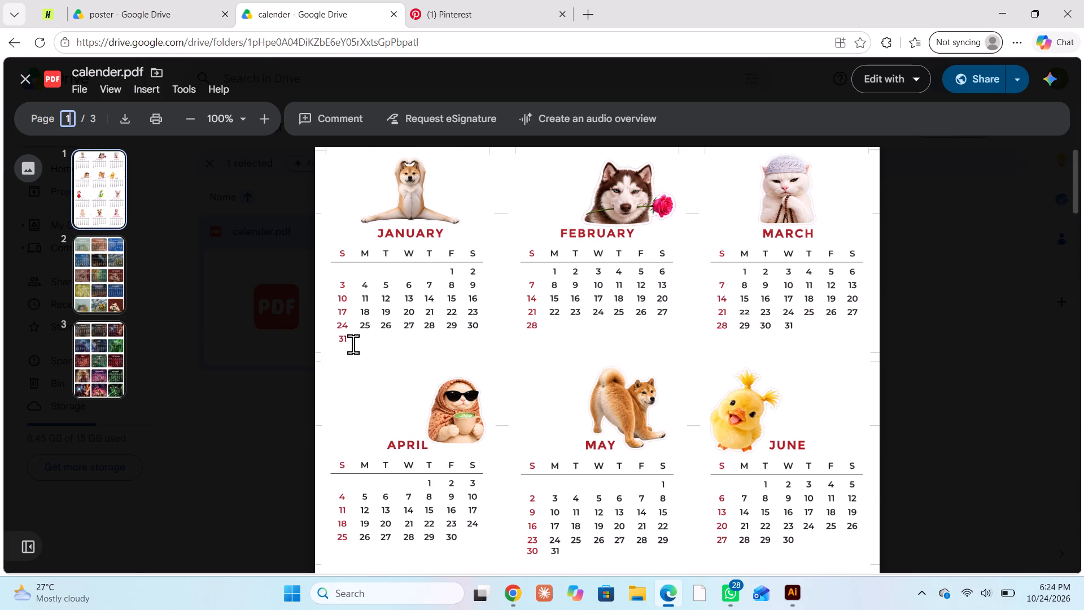
Examine the calendar designs on pages 2 and 3 of calender.pdf, return to page 1, and close the preview.
click(107, 300)
scroll(377, 343, down, 7)
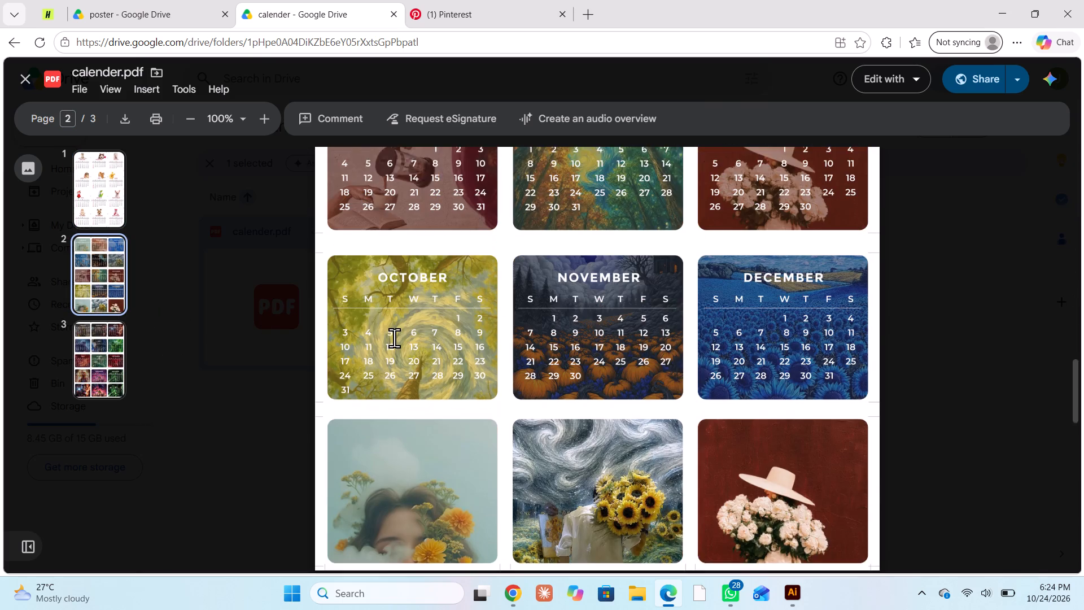
scroll(394, 338, down, 2)
scroll(454, 360, down, 6)
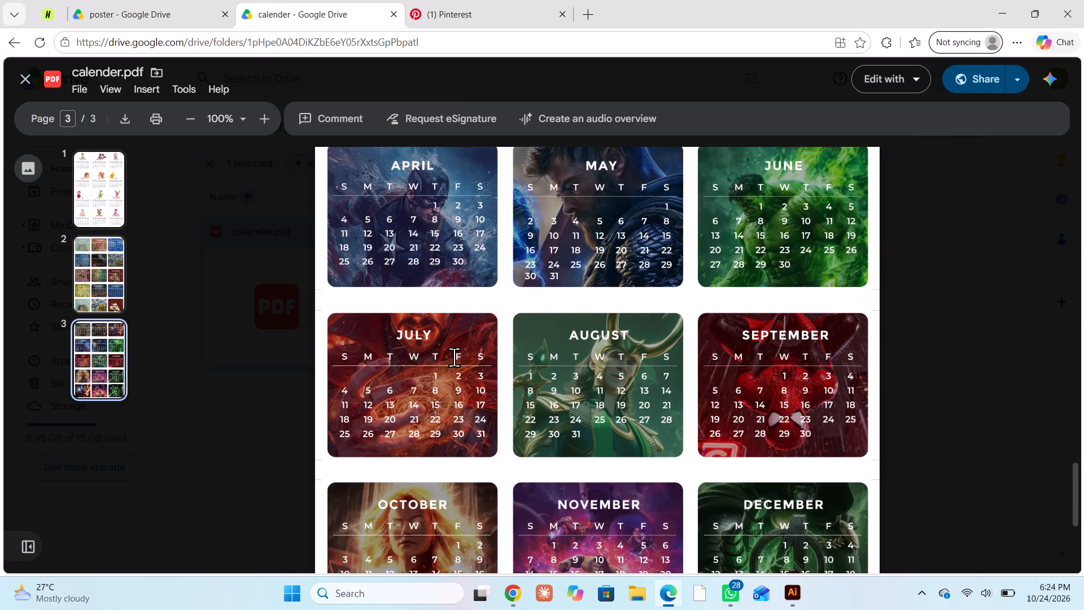
scroll(454, 356, down, 5)
scroll(454, 354, up, 3)
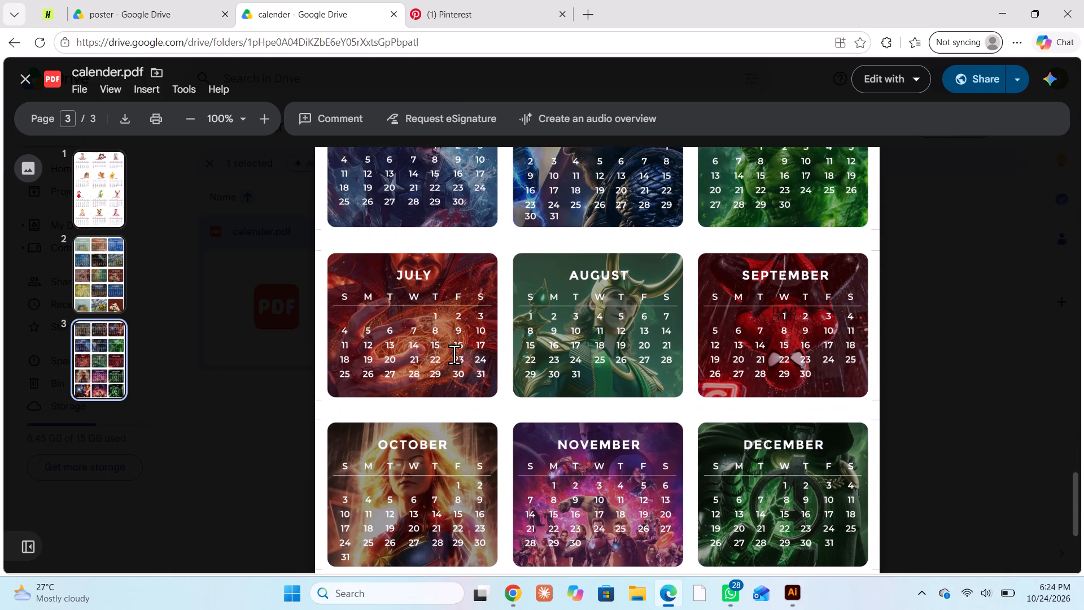
scroll(454, 354, up, 7)
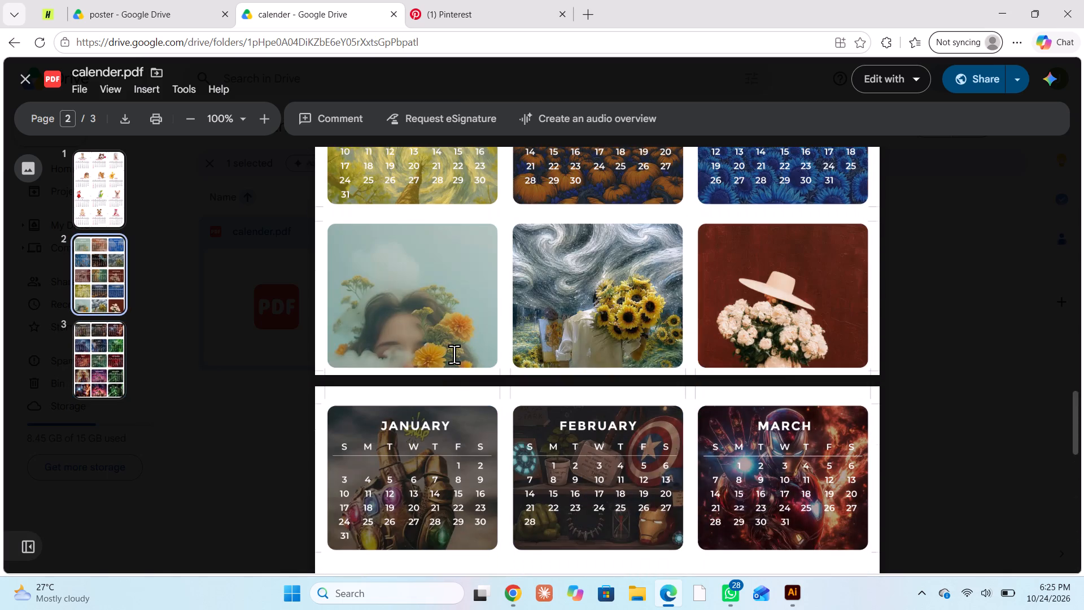
scroll(454, 354, up, 4)
scroll(454, 354, down, 2)
scroll(454, 354, up, 7)
scroll(663, 238, up, 1)
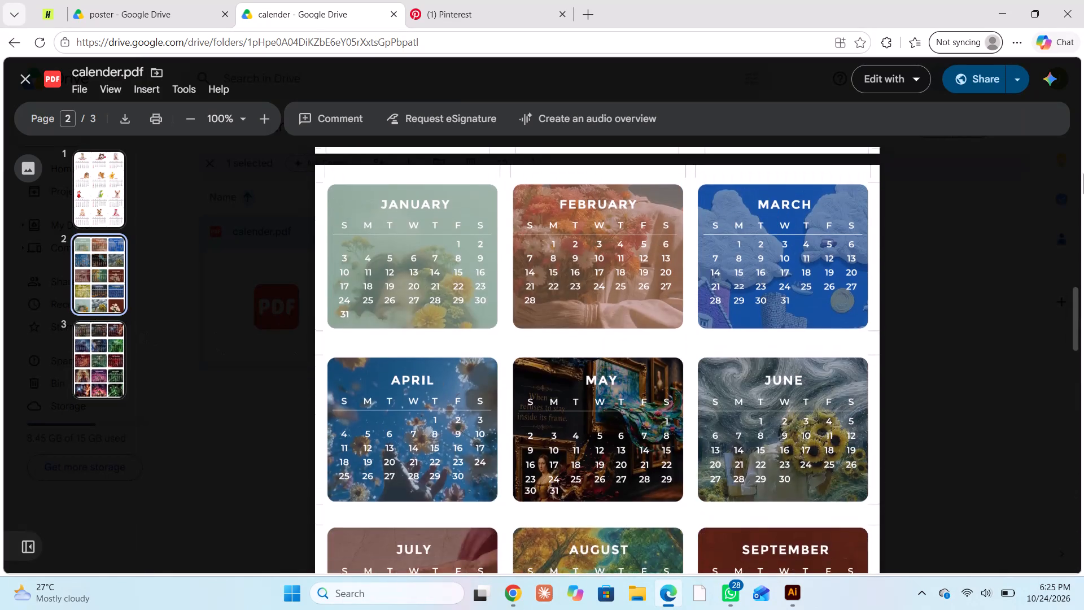
click(117, 205)
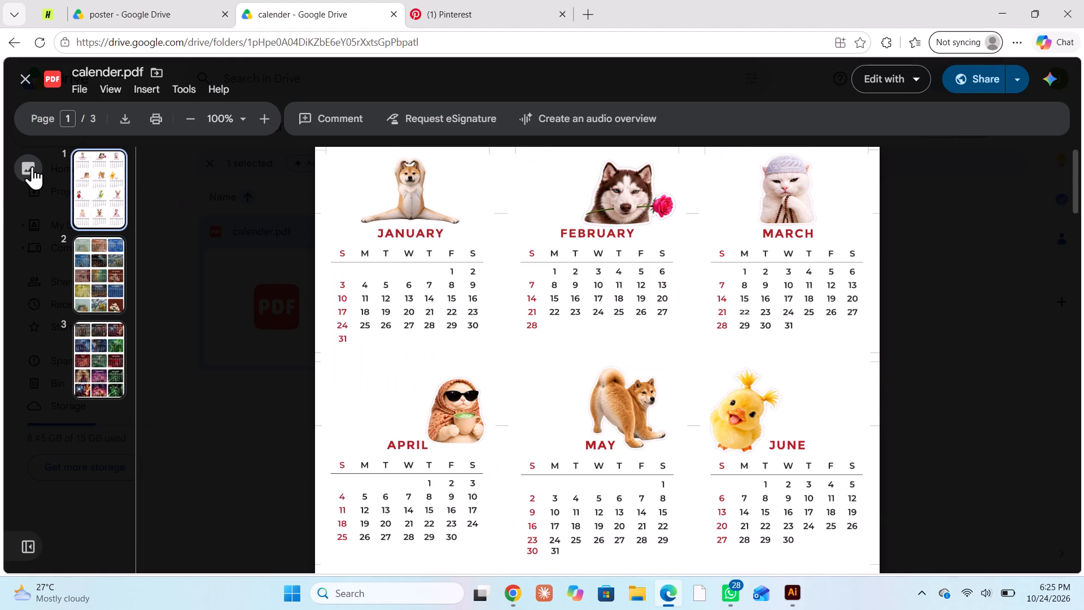
click(28, 76)
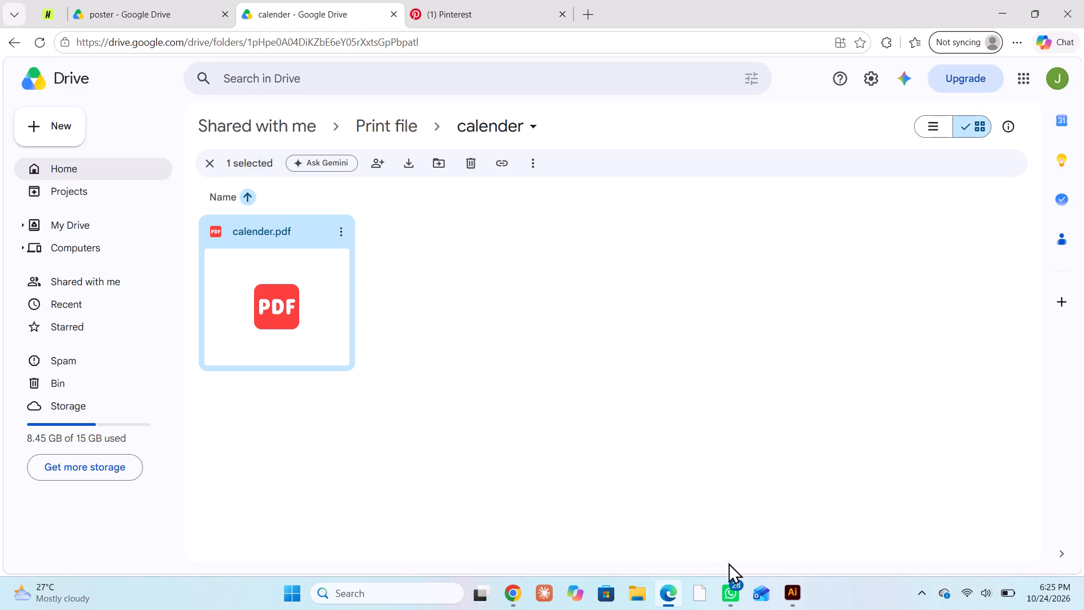
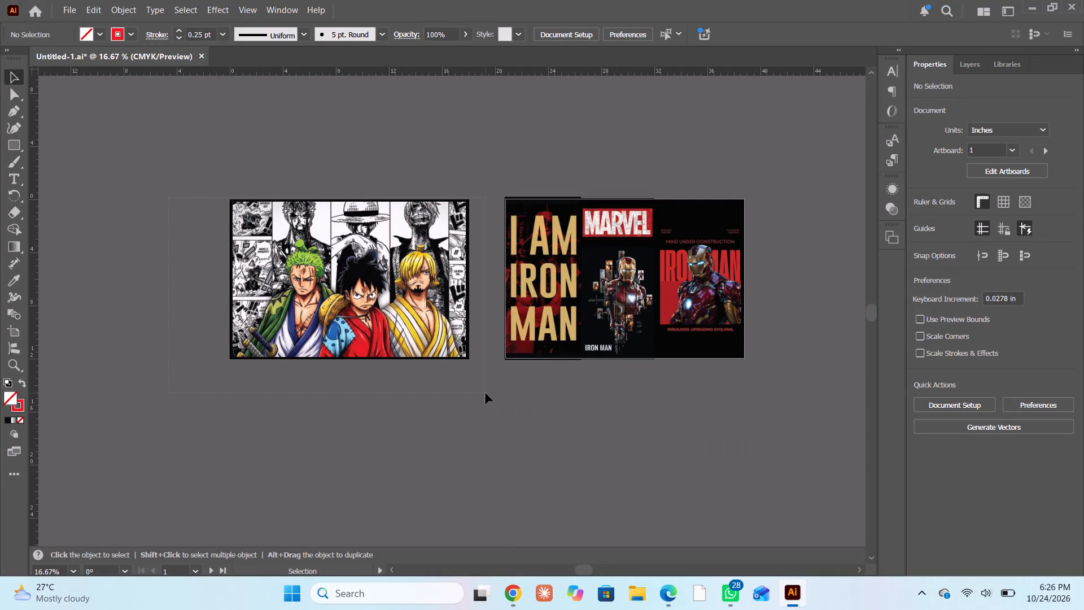
Delete the One Piece artwork from the first artboard and the Iron Man artwork from the second artboard.
key(Delete)
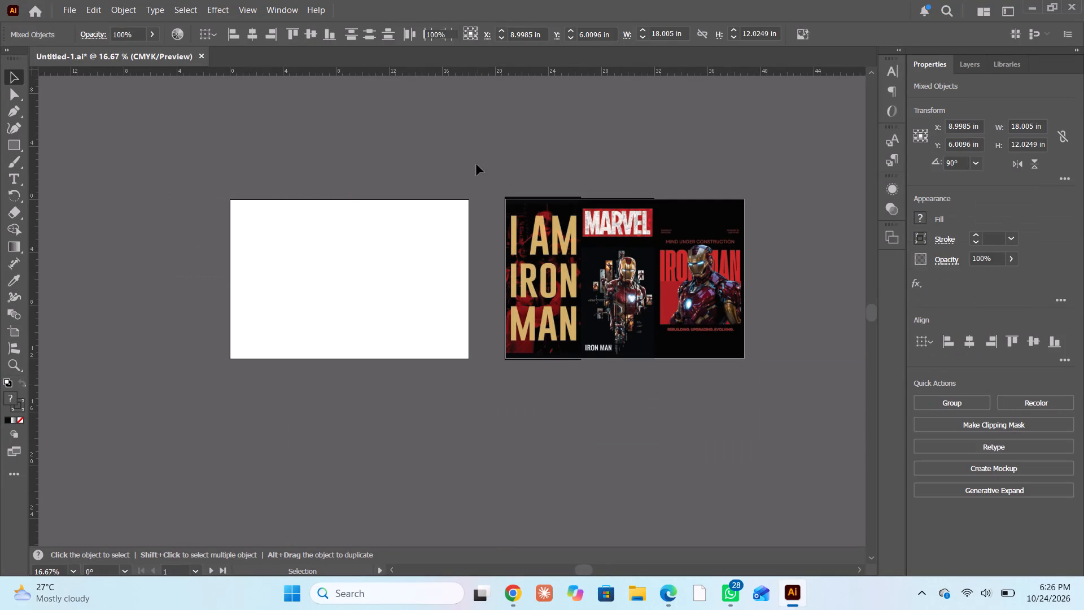
drag(486, 158, 745, 390)
key(Delete)
key(Delete)
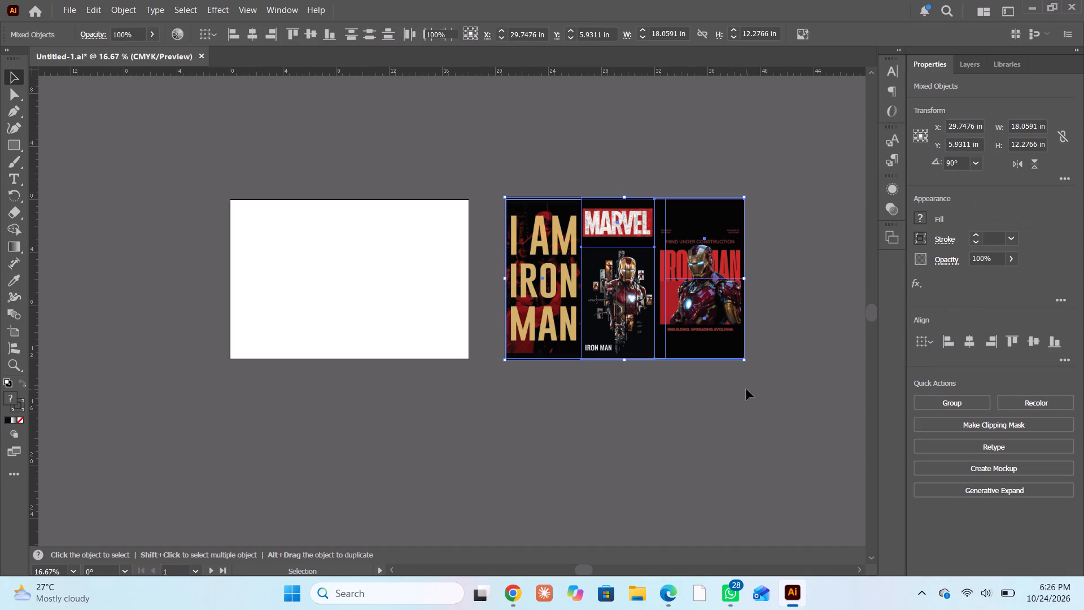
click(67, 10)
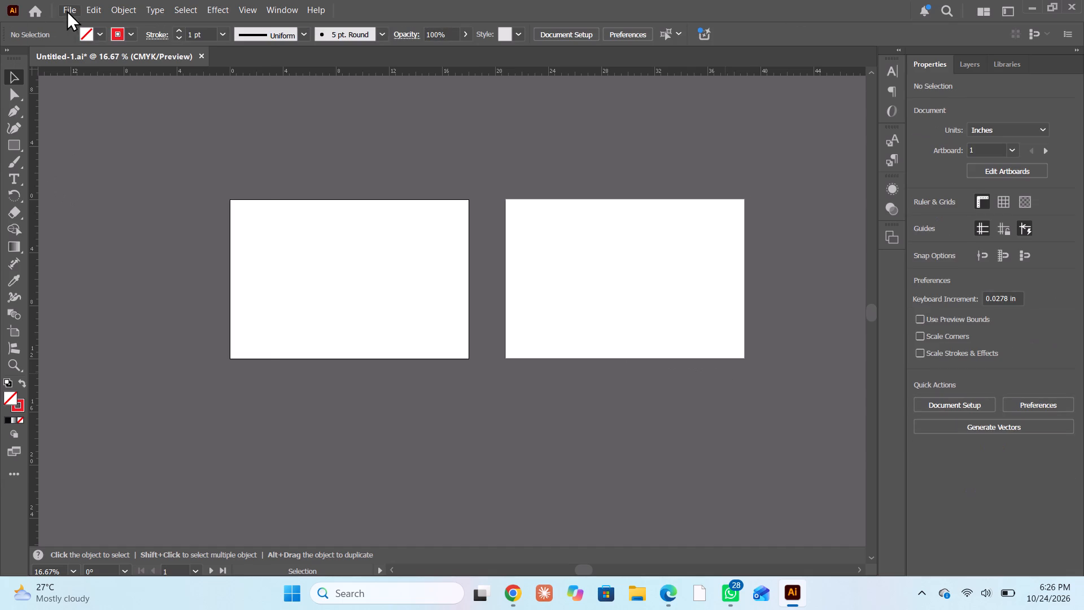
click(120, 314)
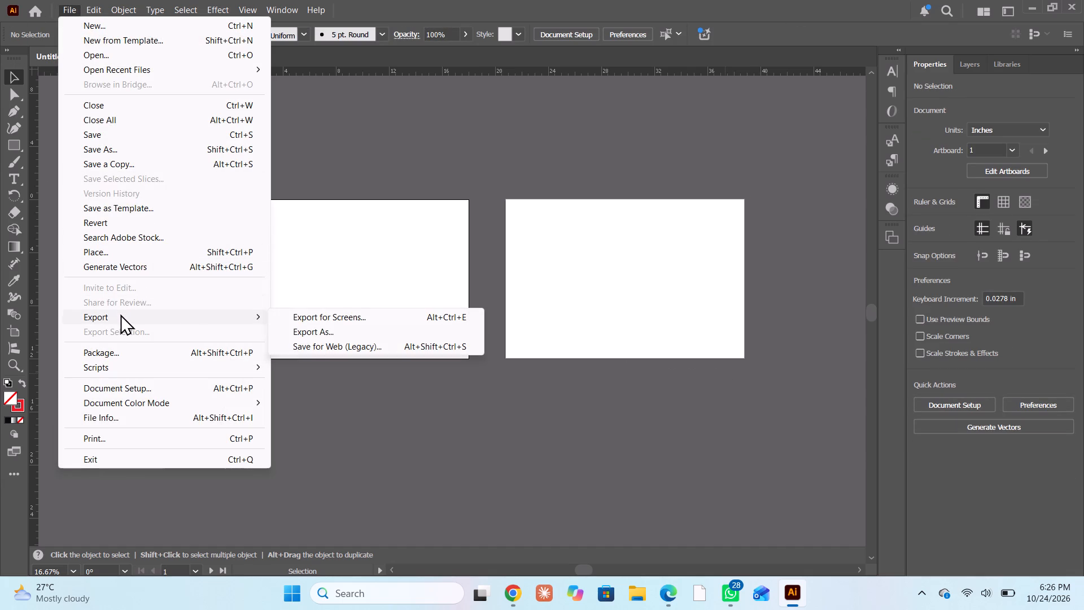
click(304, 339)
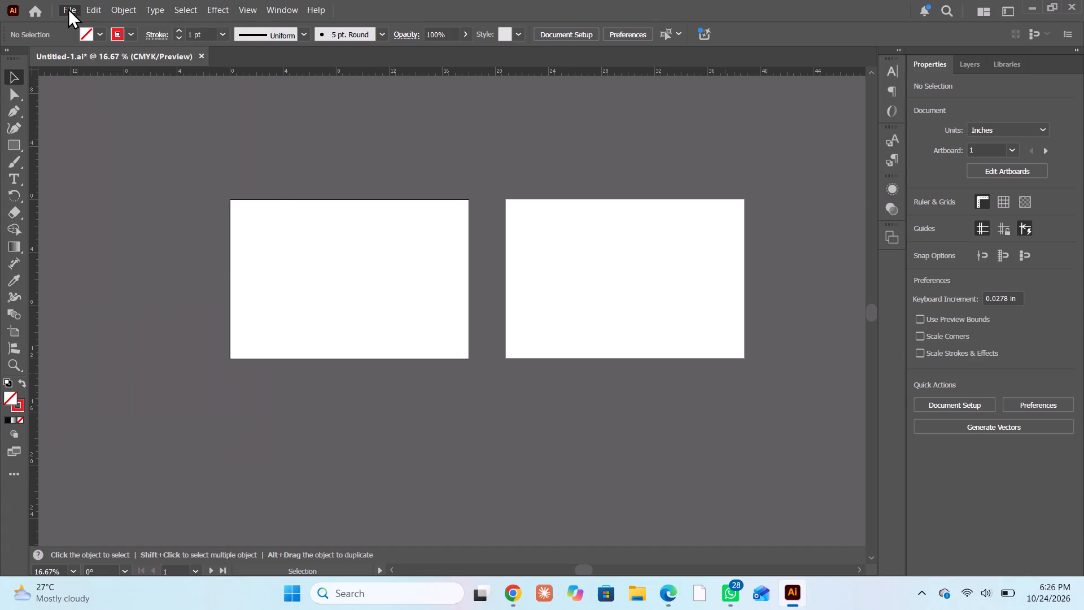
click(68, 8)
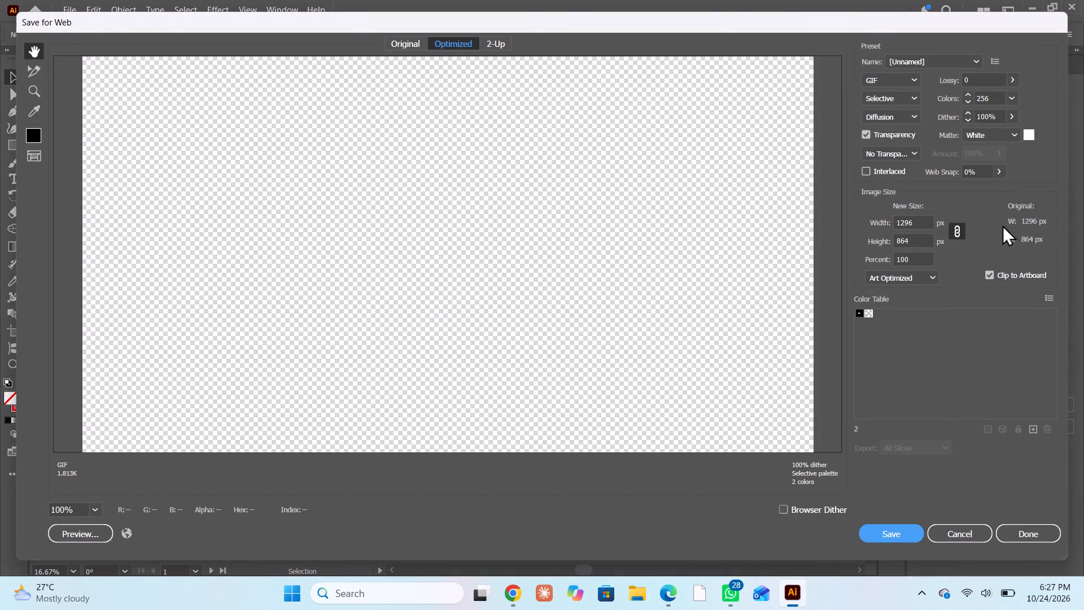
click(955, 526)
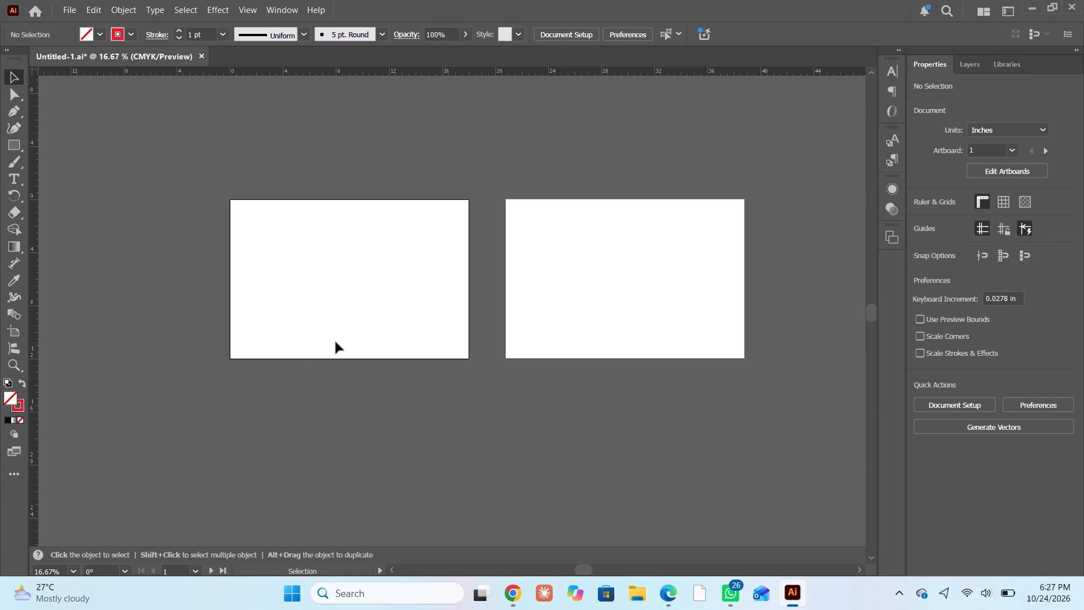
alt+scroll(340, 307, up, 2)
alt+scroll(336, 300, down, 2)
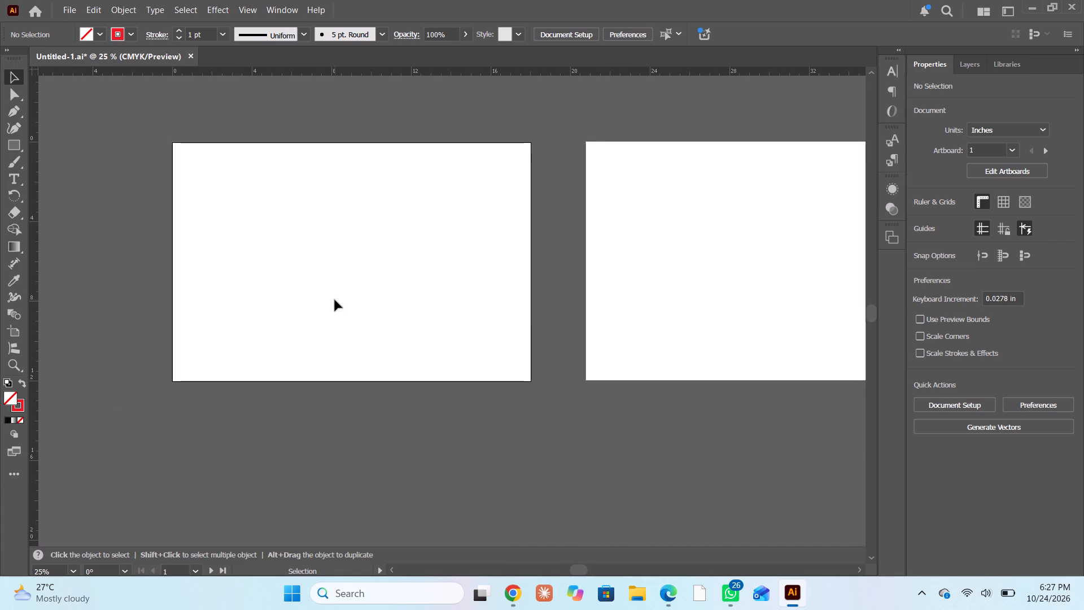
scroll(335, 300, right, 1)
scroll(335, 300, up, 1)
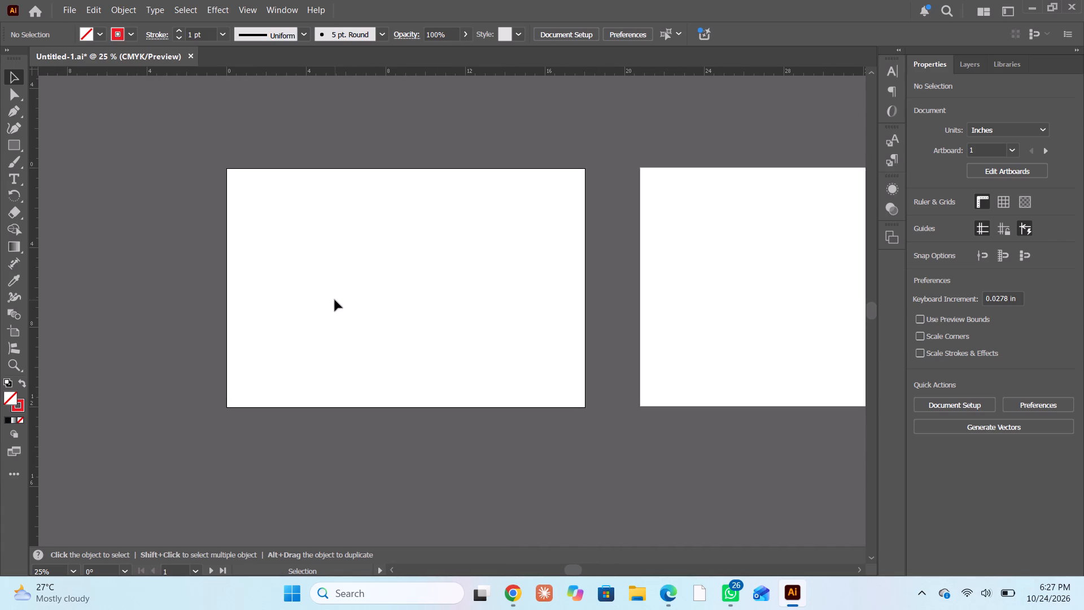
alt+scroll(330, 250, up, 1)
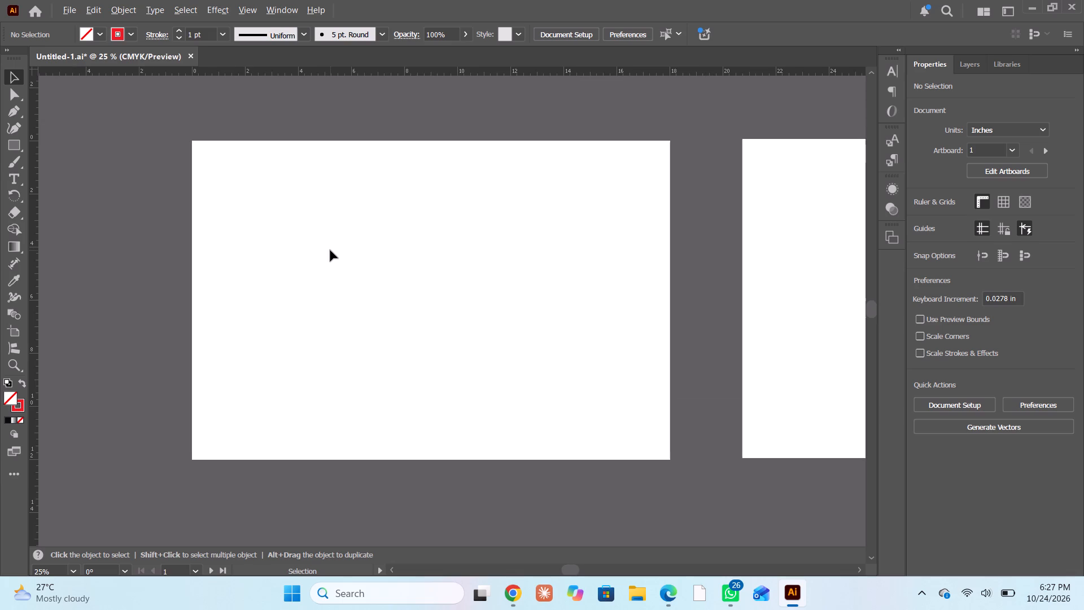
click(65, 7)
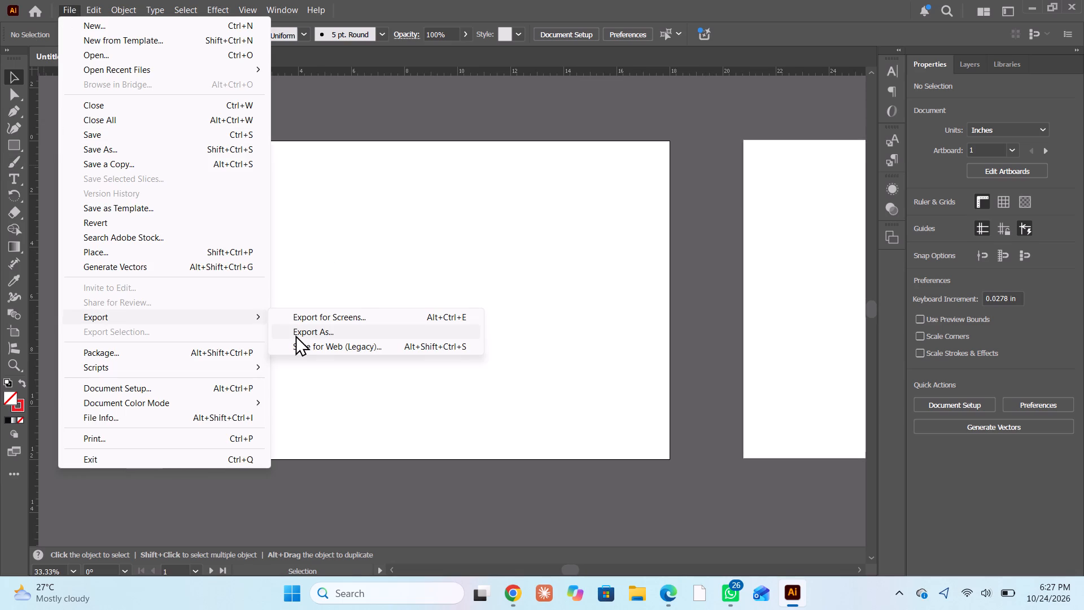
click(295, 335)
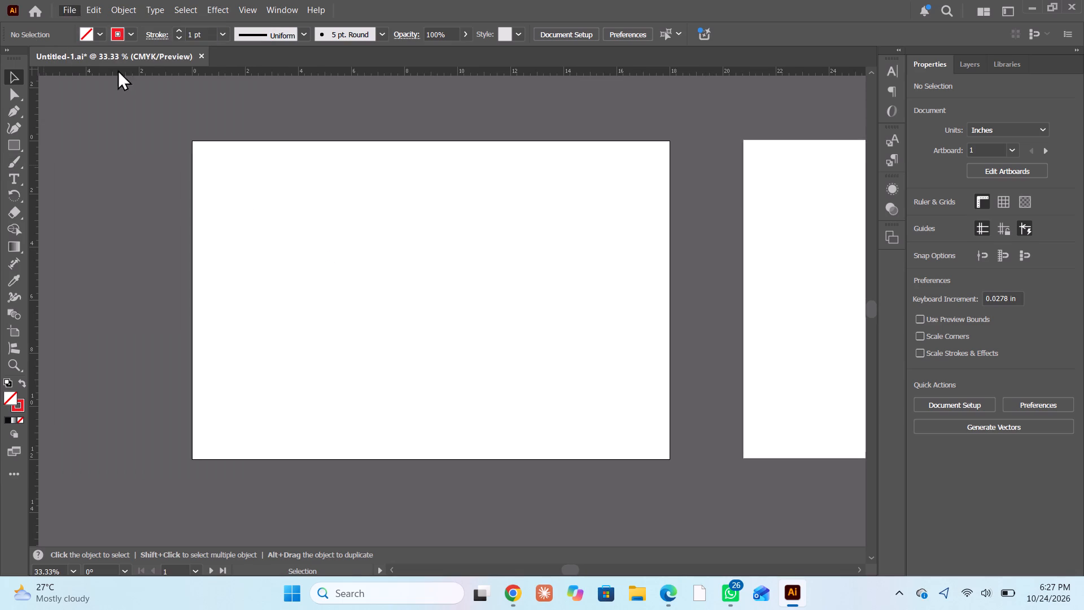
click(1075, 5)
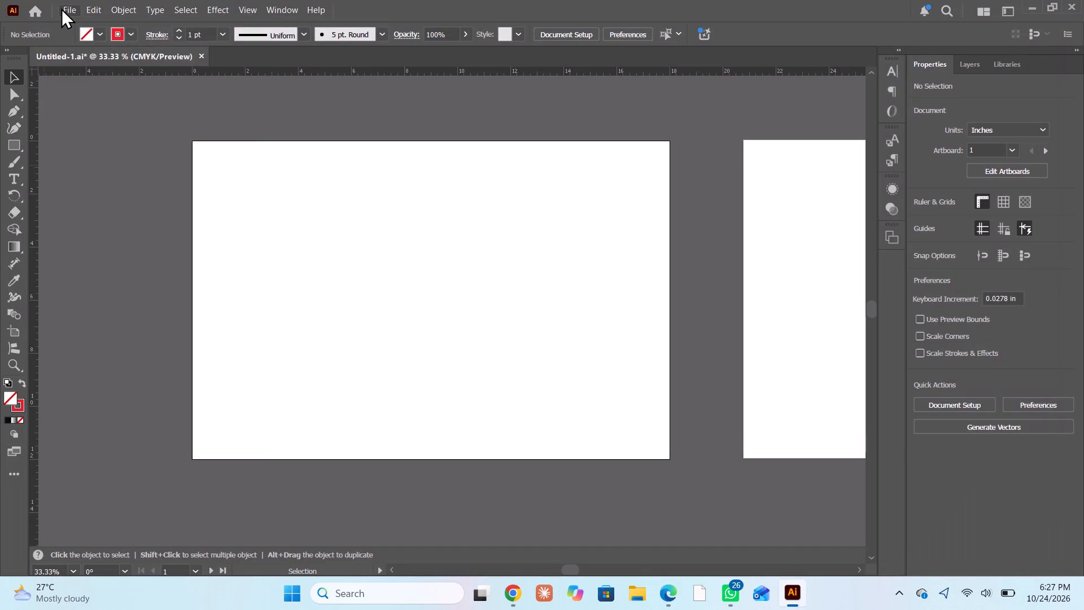
Open the images dd and ddww from the Desktop together.
click(61, 8)
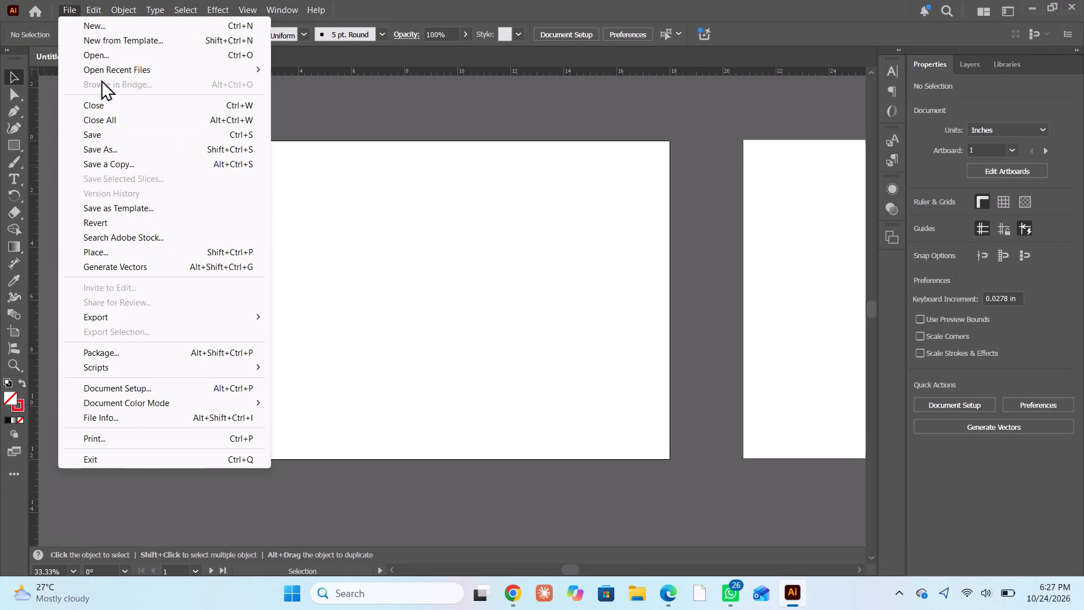
click(103, 56)
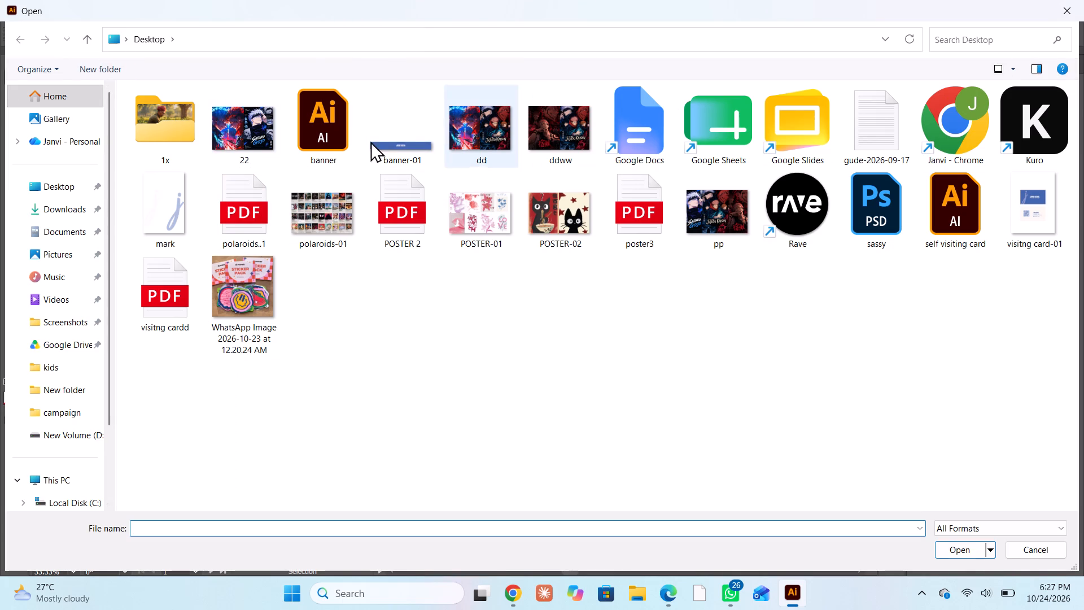
click(241, 144)
click(485, 150)
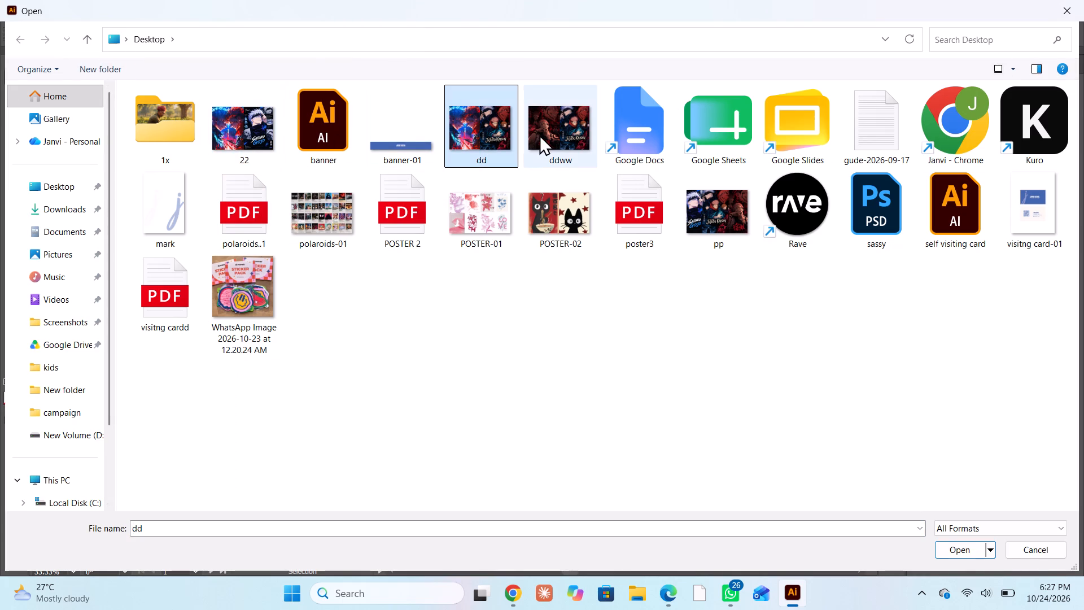
shift+click(539, 134)
click(946, 547)
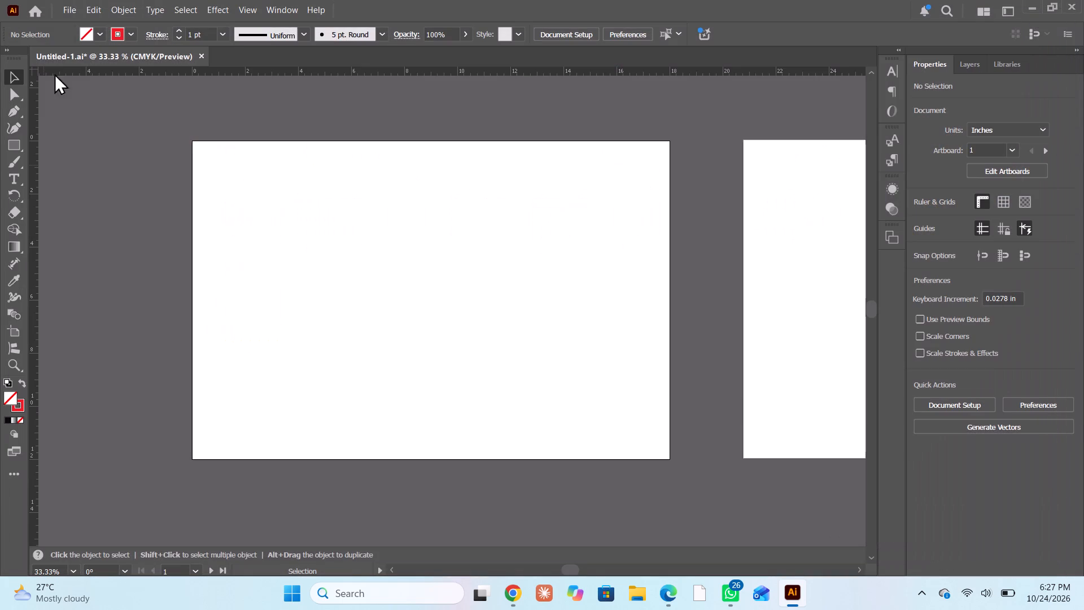
click(71, 11)
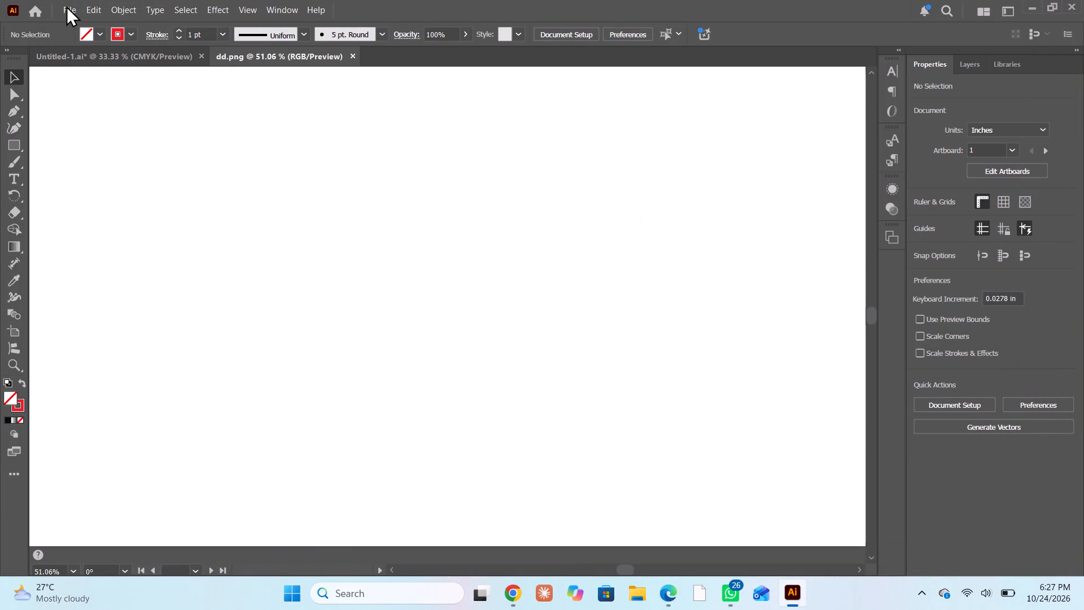
Close the dd.png document.
click(350, 56)
click(348, 57)
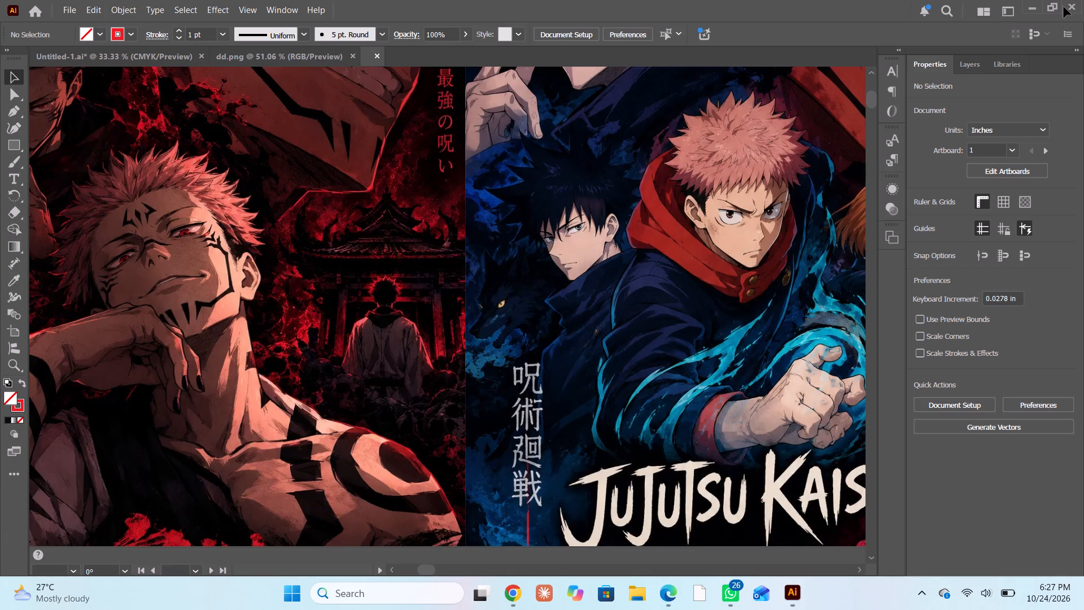
Move the Sukuna and Jujutsu Kaisen poster image in ddww.png partly off its artboard, towards the lower left.
scroll(583, 346, up, 1)
alt+scroll(655, 302, down, 3)
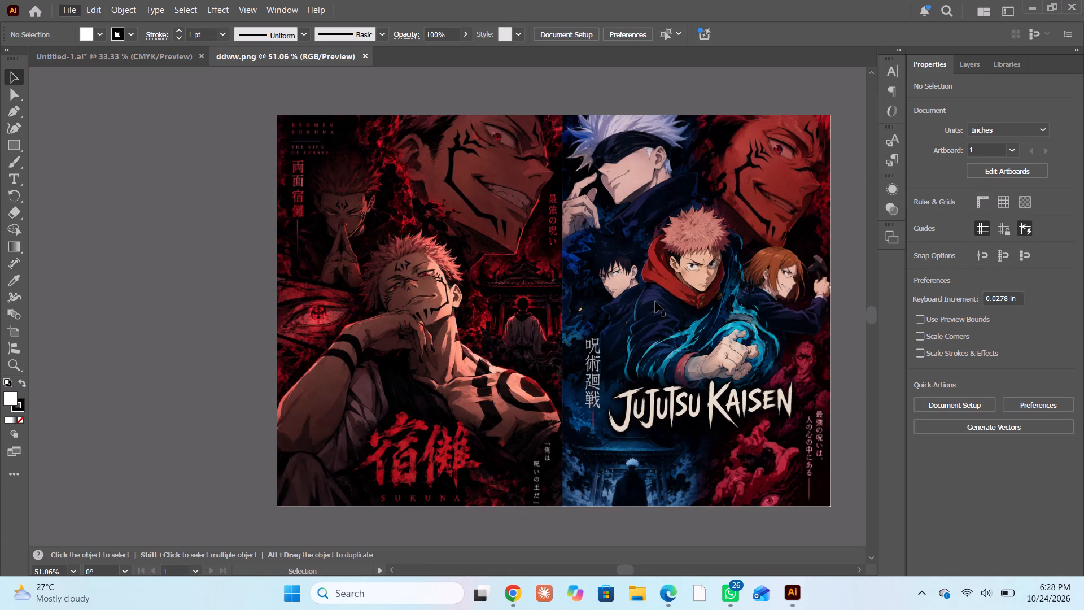
alt+scroll(585, 328, down, 2)
drag(610, 341, 575, 359)
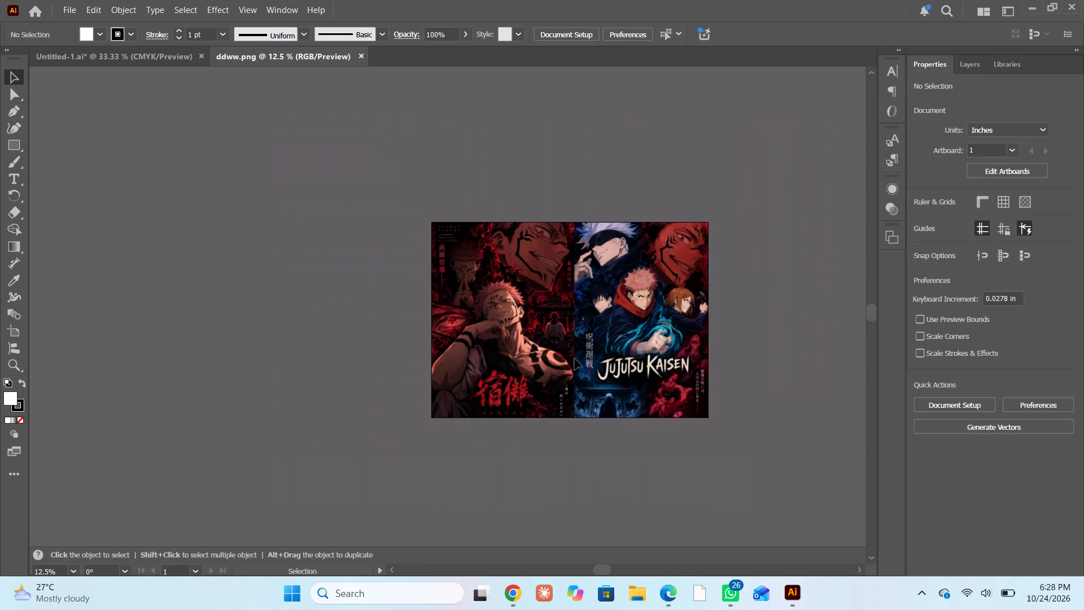
drag(575, 359, 493, 366)
scroll(517, 363, left, 1)
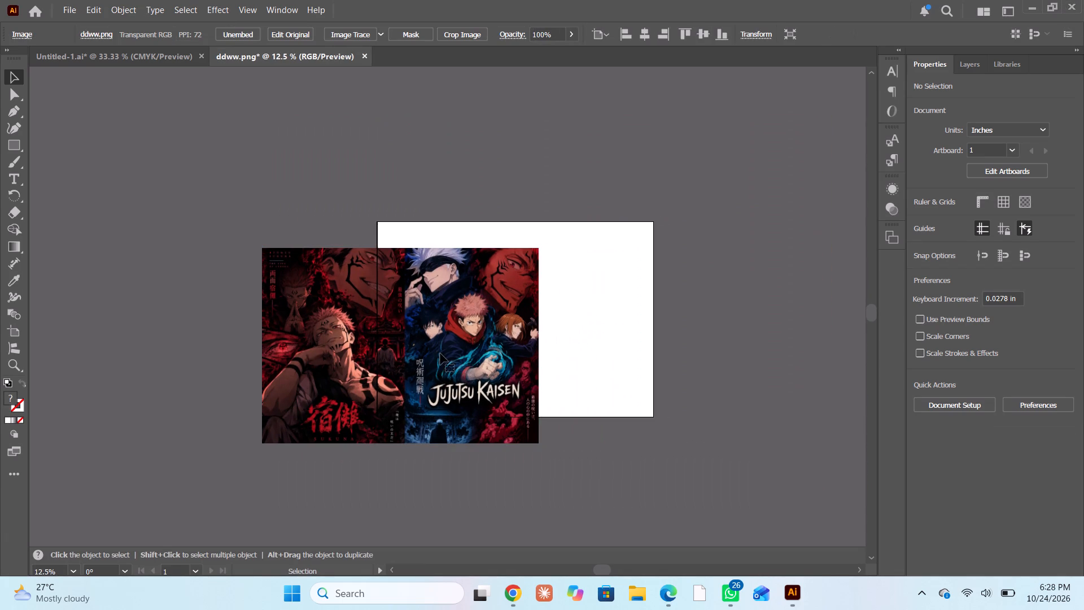
drag(432, 353, 582, 316)
drag(430, 325, 569, 288)
Close the ddww.png document.
click(366, 55)
click(363, 58)
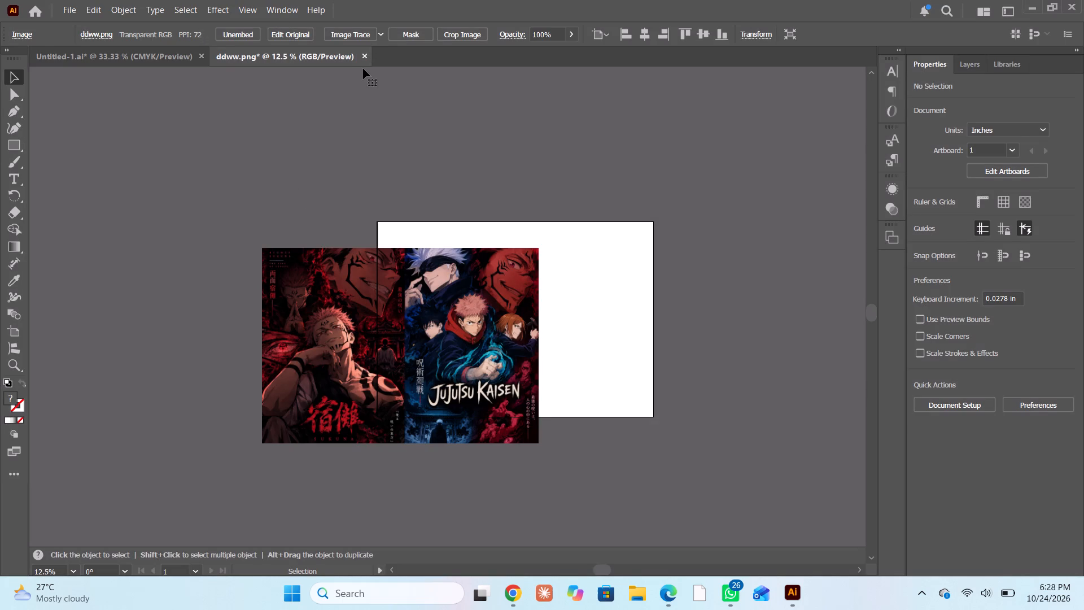
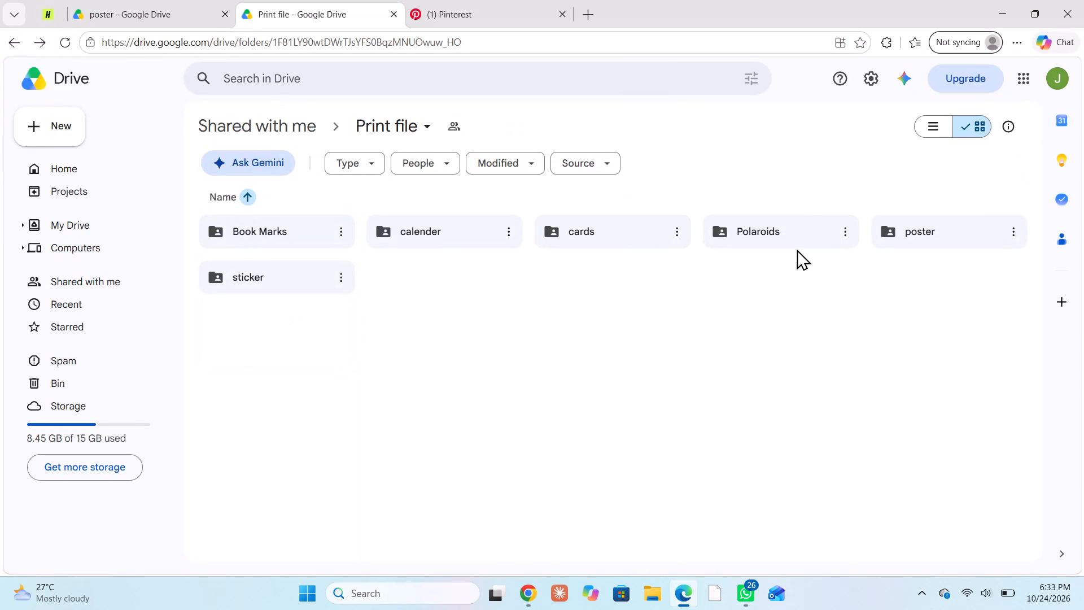
Examine the poster layouts in the polaroids PDF inside the Print file's Polaroids folder and close its preview.
triple_click(773, 238)
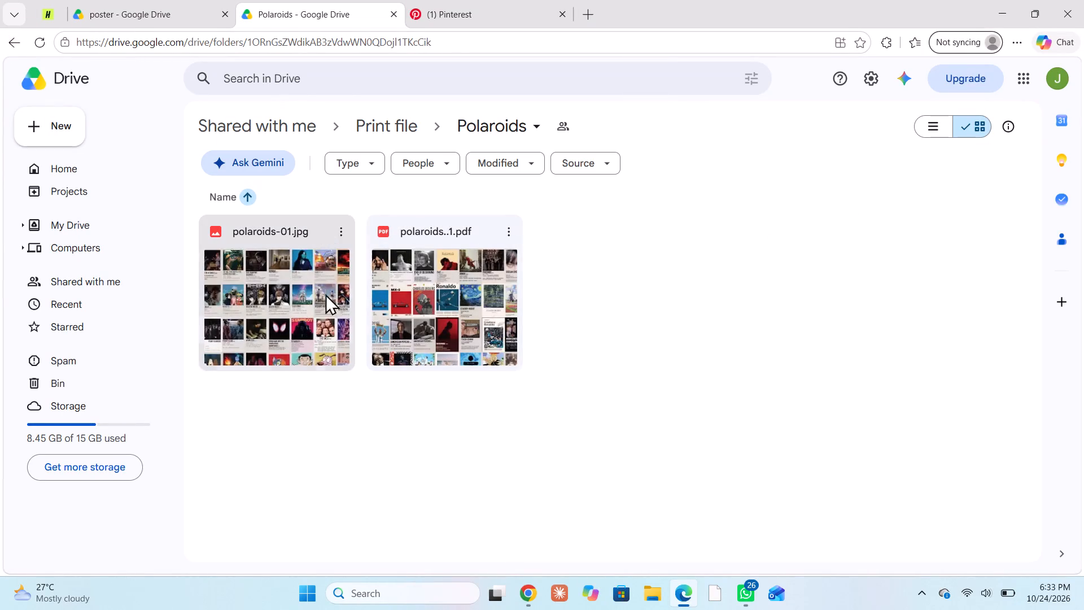
triple_click(422, 239)
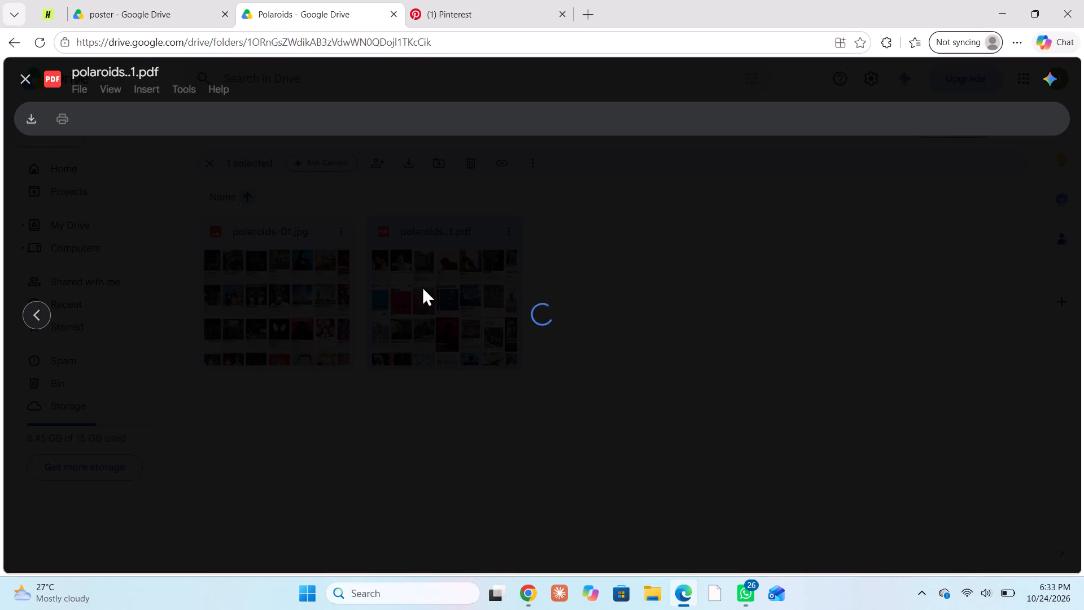
scroll(454, 398, down, 2)
scroll(454, 398, up, 2)
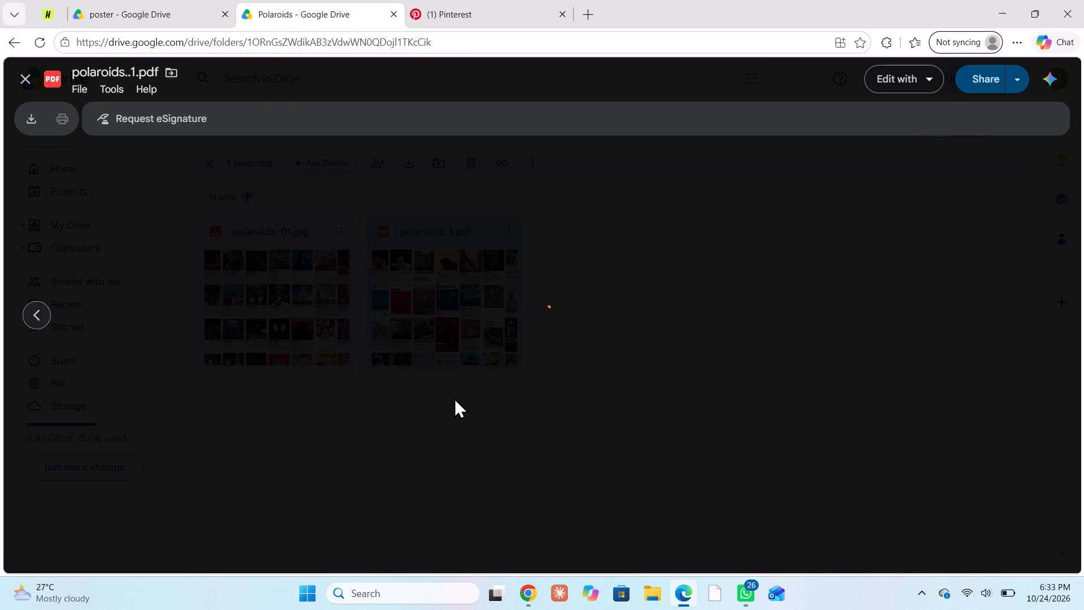
scroll(454, 398, up, 2)
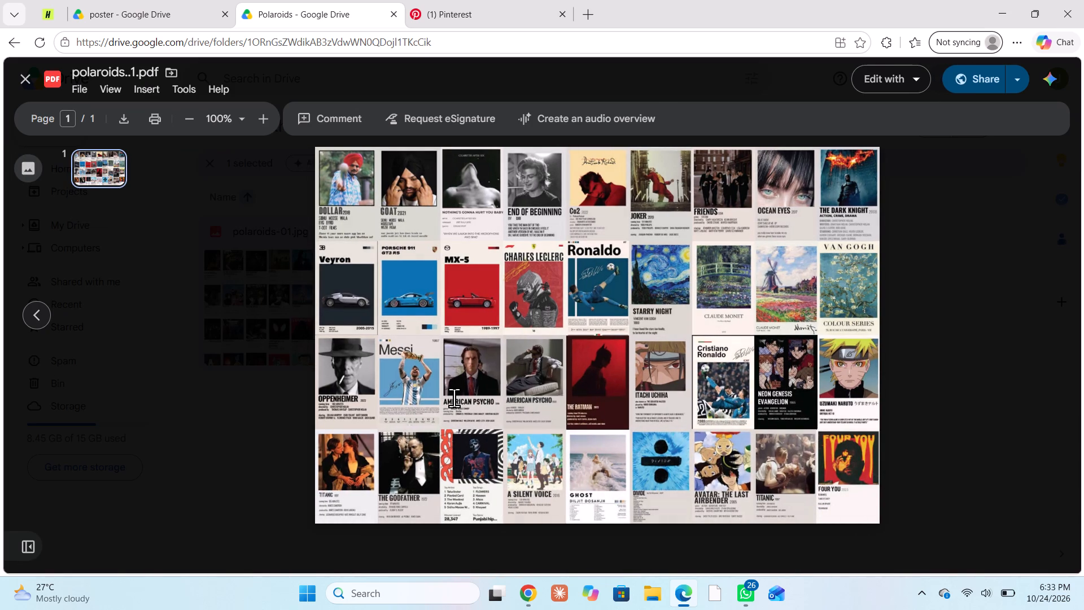
click(27, 73)
Examine the Red Bull layouts in POSTER 2.pdf inside the Print file's poster folder and close its preview.
click(14, 46)
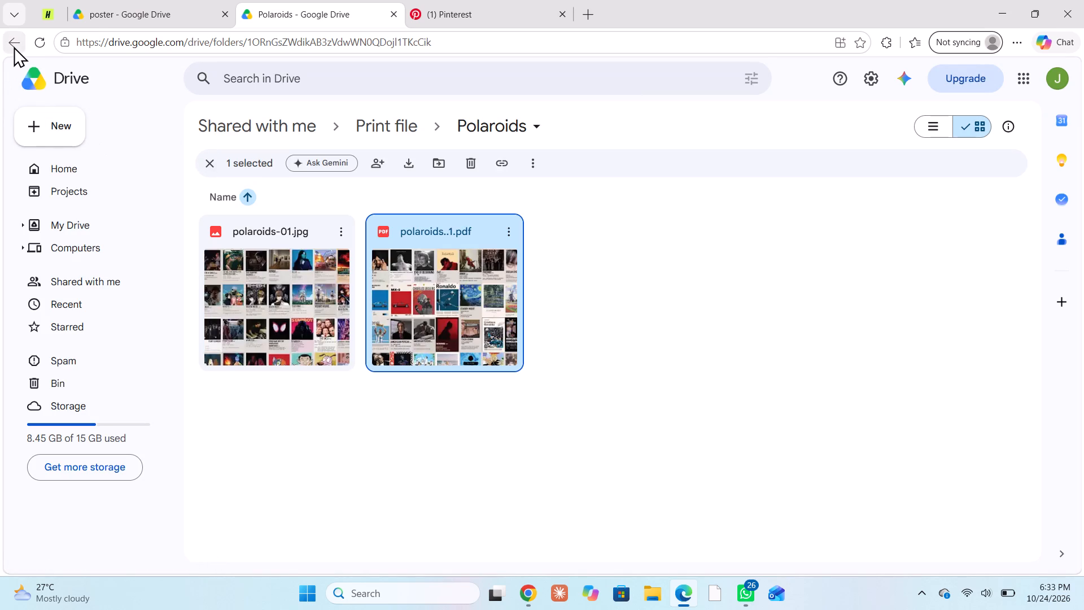
triple_click(917, 237)
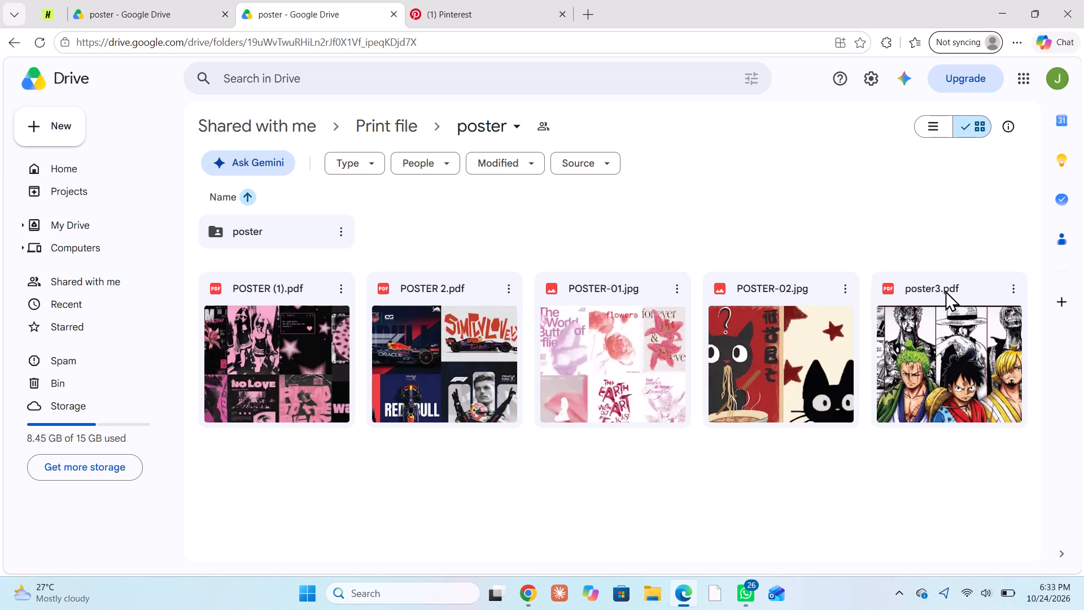
triple_click(418, 292)
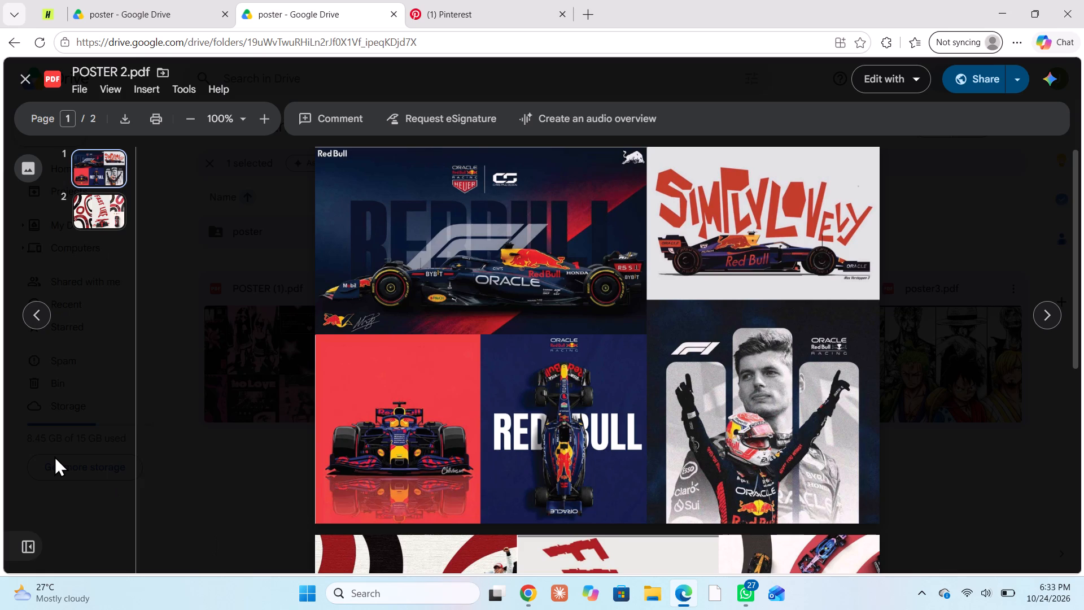
scroll(54, 456, down, 19)
click(29, 87)
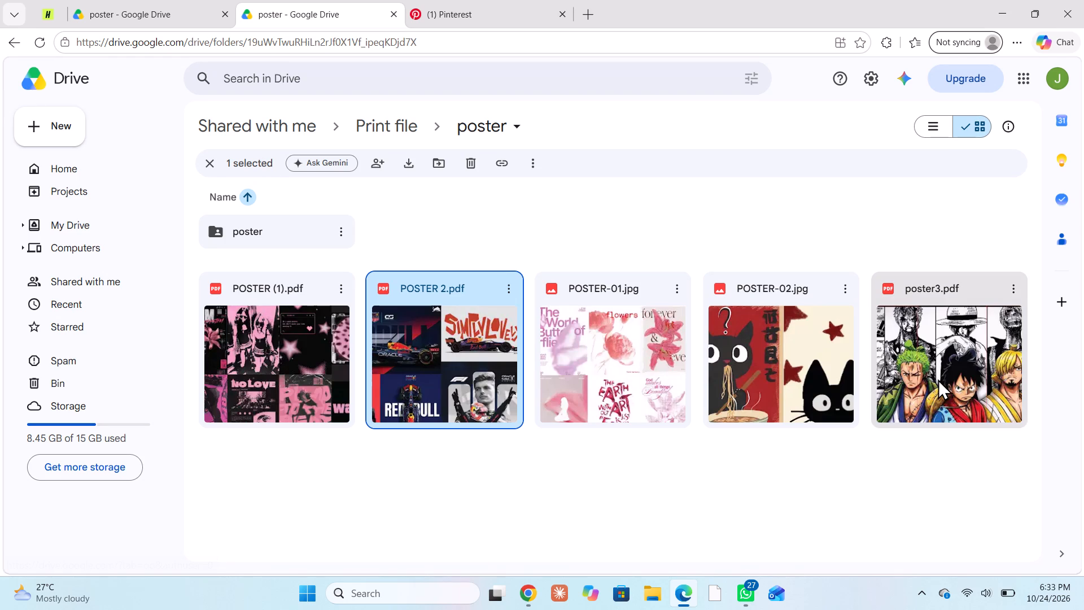
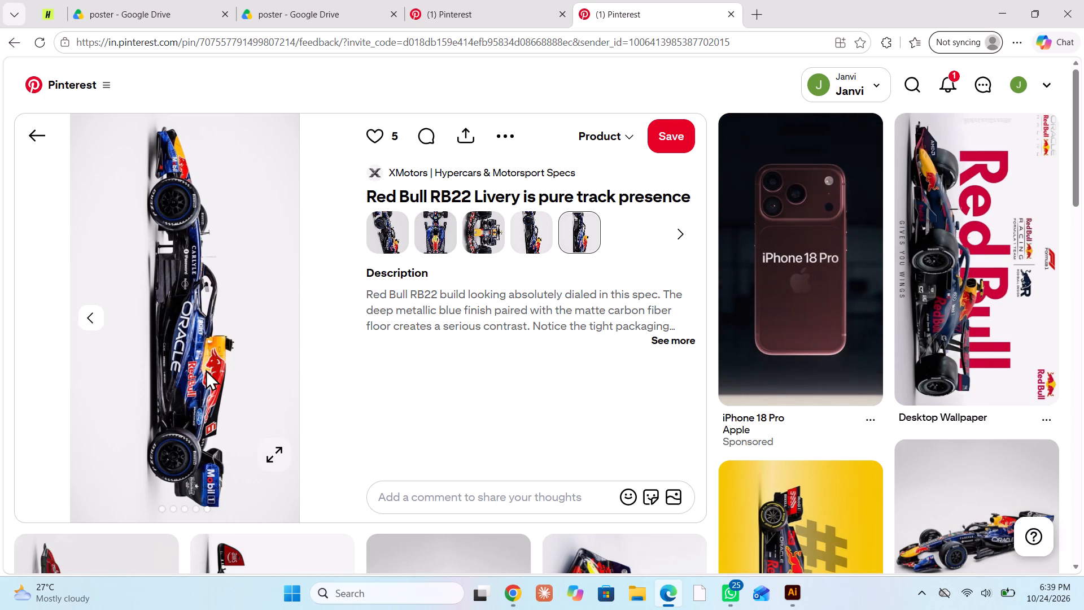
Copy the Red Bull RB22 side-view image from Pinterest and paste it into the Untitled-1 document in Illustrator.
scroll(206, 369, down, 1)
scroll(206, 369, up, 2)
right_click(164, 308)
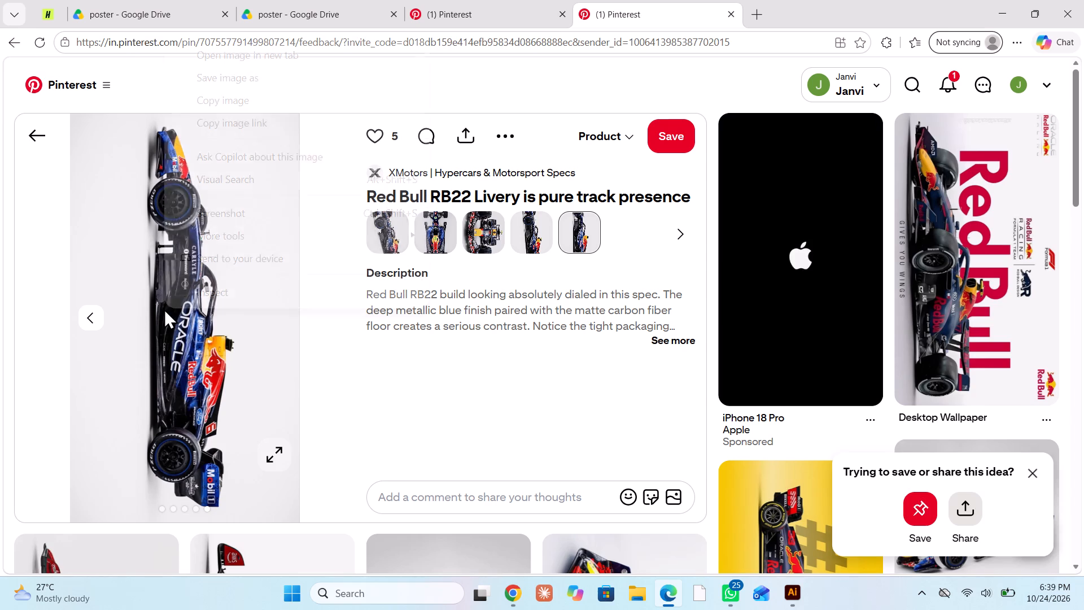
click(225, 97)
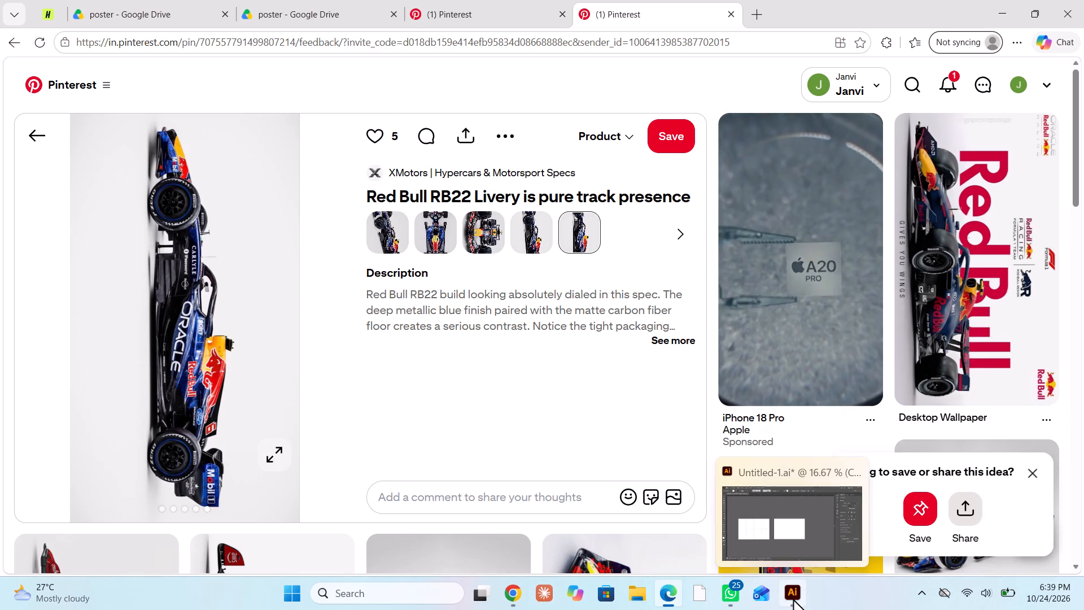
click(795, 597)
drag(642, 492, 453, 317)
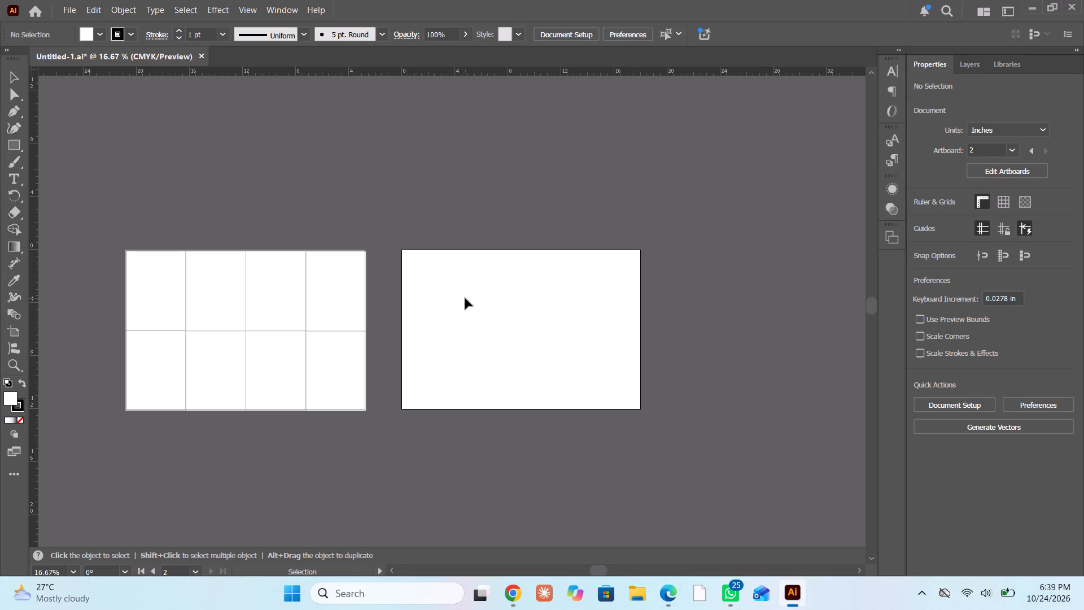
click(266, 164)
key(ctrl+v)
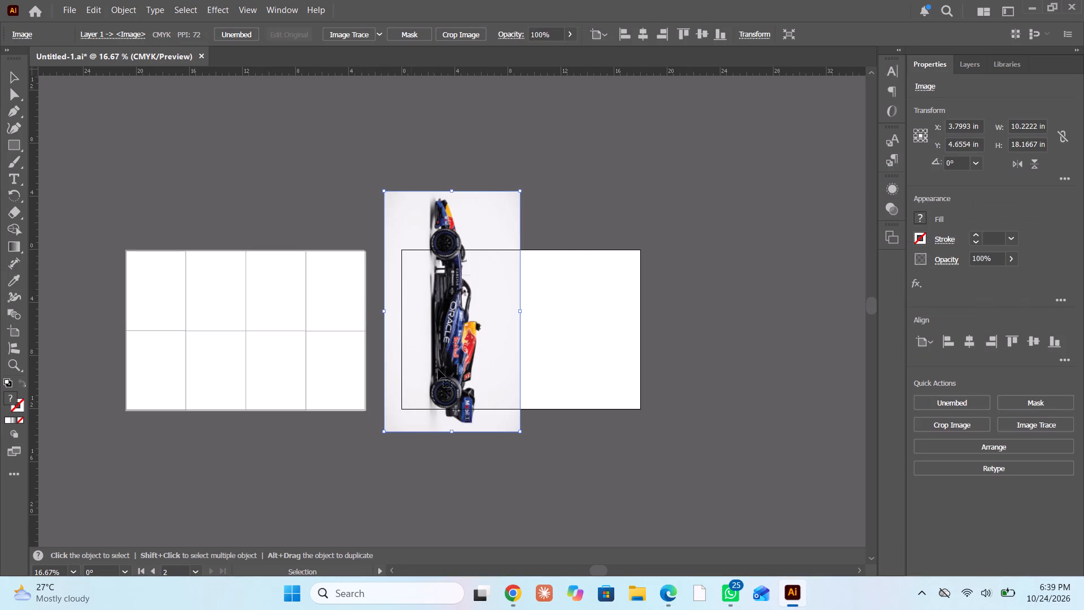
Rotate the pasted car image 90° to landscape and place it below the blank second artboard.
drag(480, 375, 518, 342)
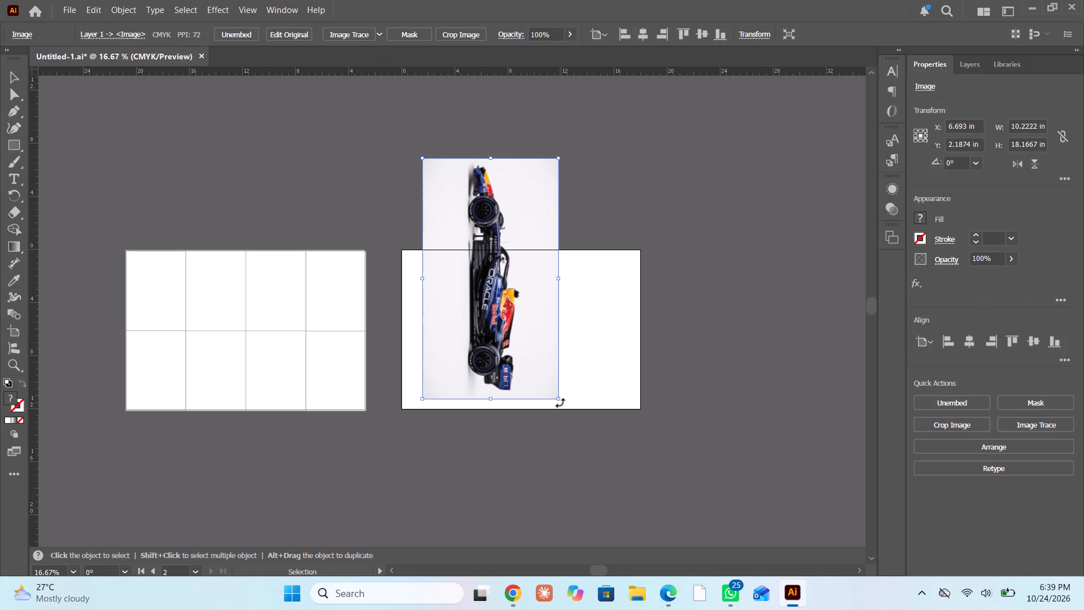
drag(560, 403, 615, 220)
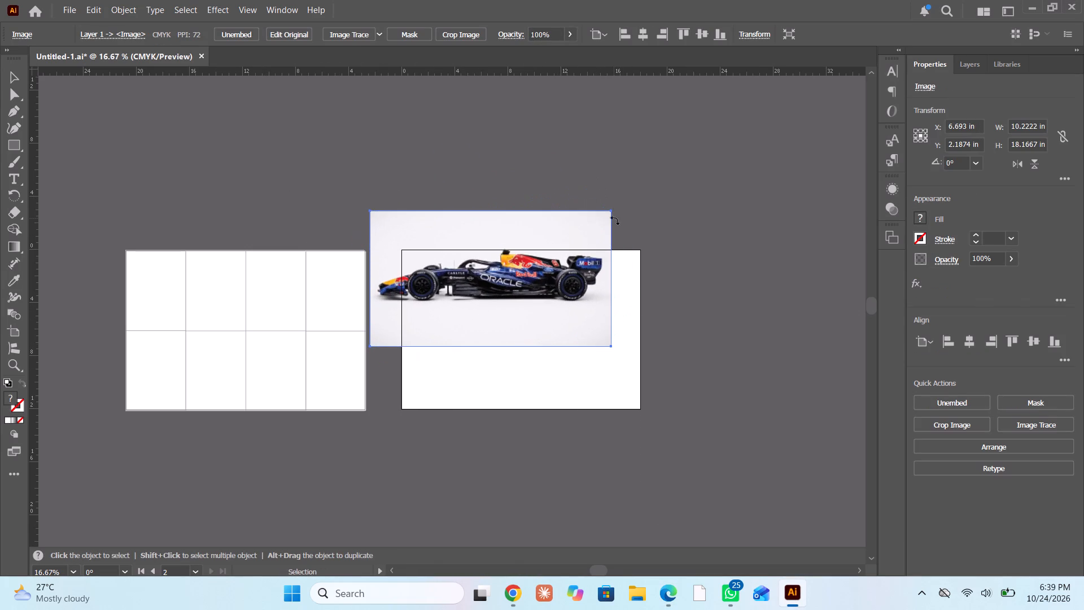
drag(615, 220, 620, 233)
drag(517, 289, 585, 495)
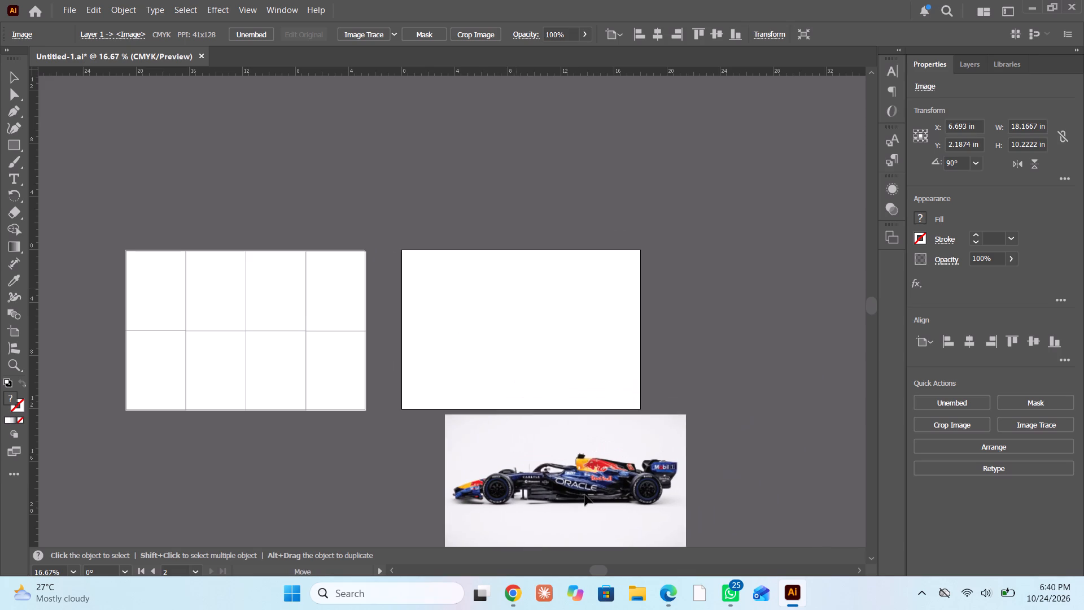
drag(585, 495, 535, 500)
scroll(488, 385, down, 4)
scroll(479, 351, up, 1)
click(479, 348)
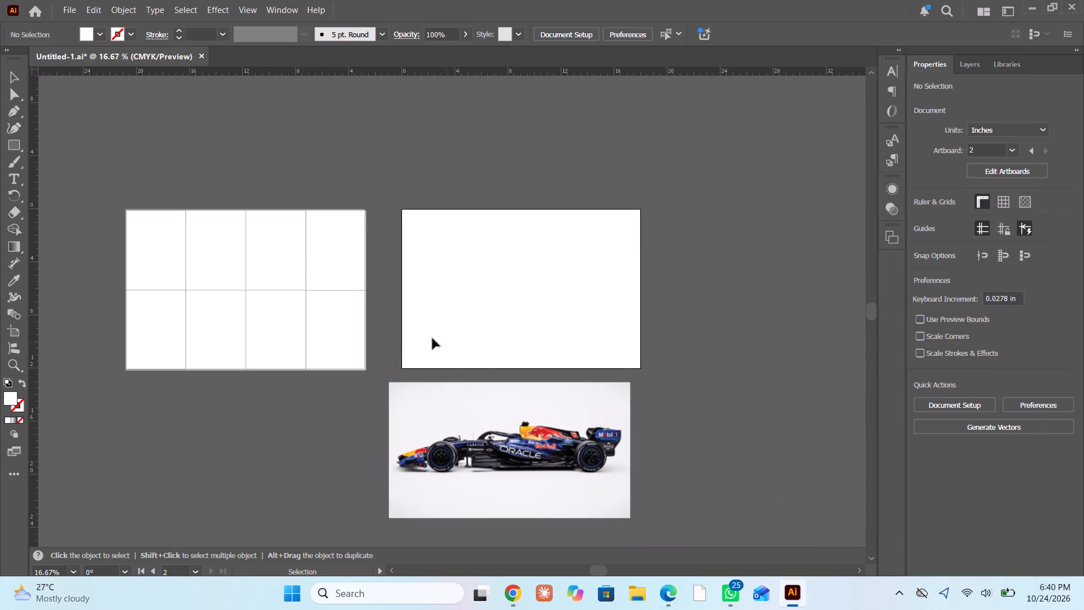
Change Artboard 2 to portrait orientation at 12 × 18 in.
click(11, 81)
click(533, 243)
click(998, 168)
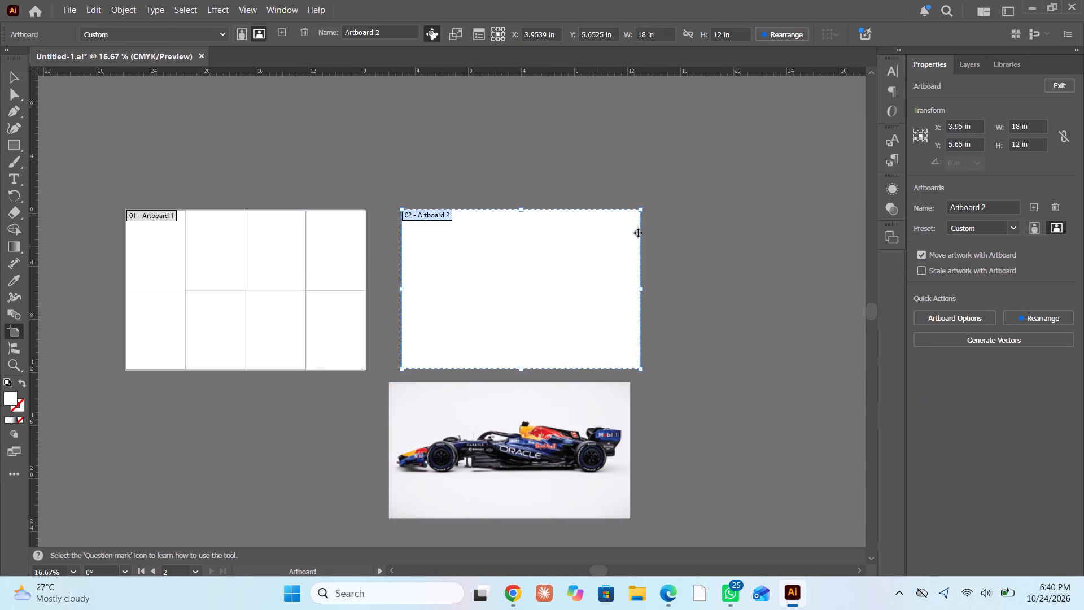
click(1036, 225)
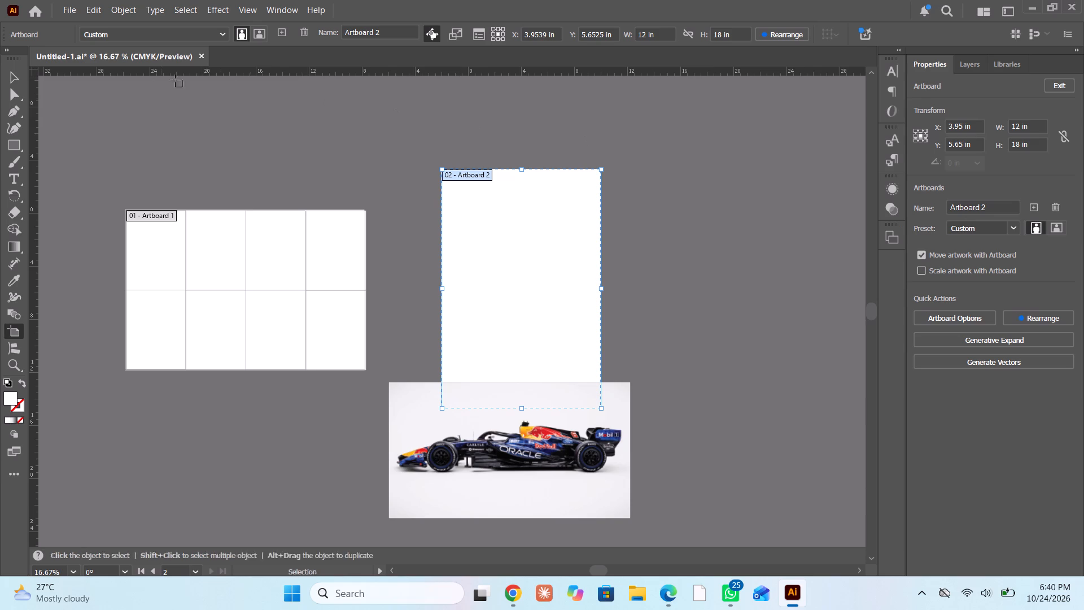
click(12, 77)
click(636, 245)
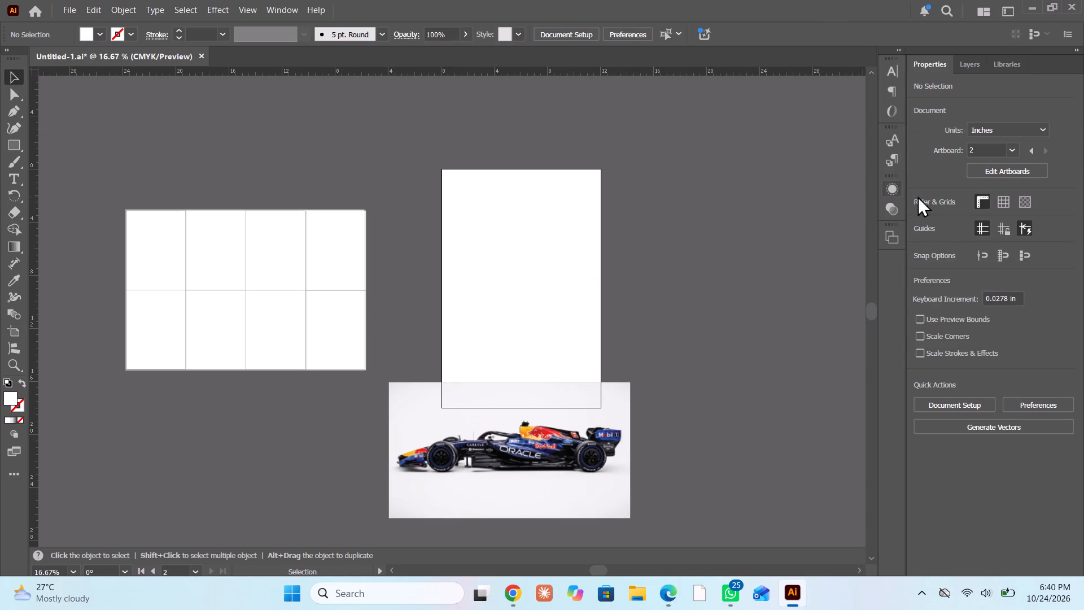
Move Artboard 2 up and duplicate it twice to make a row of three portrait artboards.
click(1013, 168)
drag(465, 176, 404, 127)
alt+drag(396, 126, 578, 119)
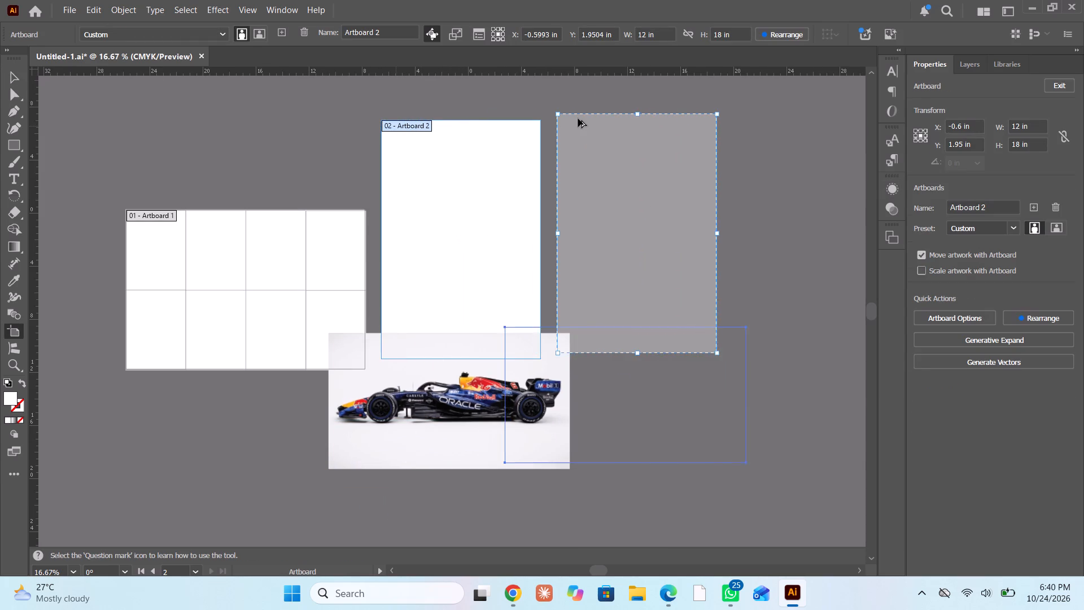
alt+drag(578, 119, 572, 127)
scroll(548, 131, left, 1)
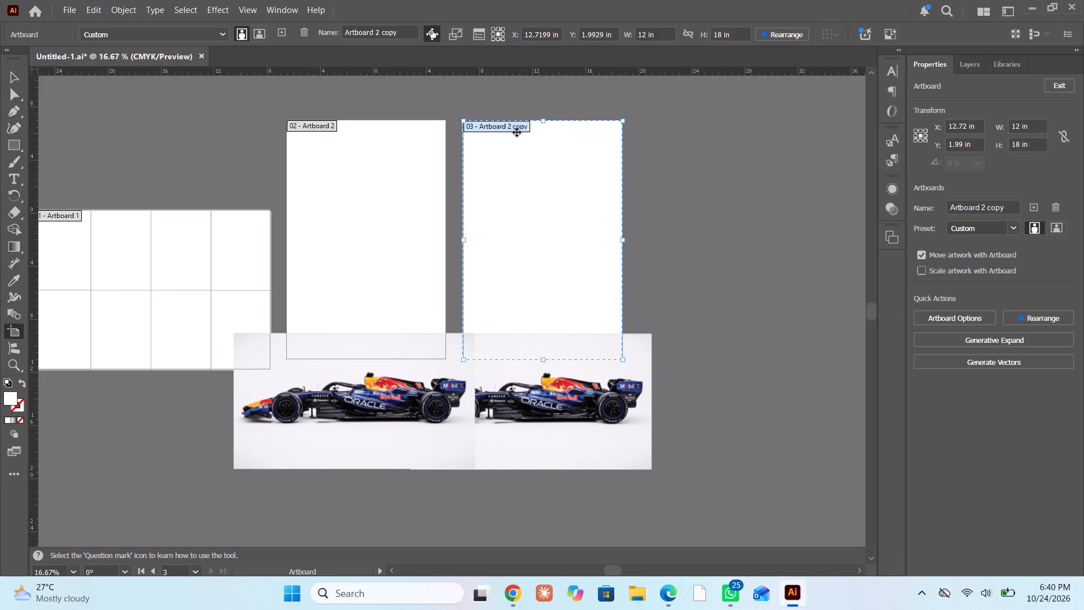
drag(494, 125, 701, 125)
Delete the duplicated car images and move the remaining one clear below the artboards.
click(8, 74)
click(555, 419)
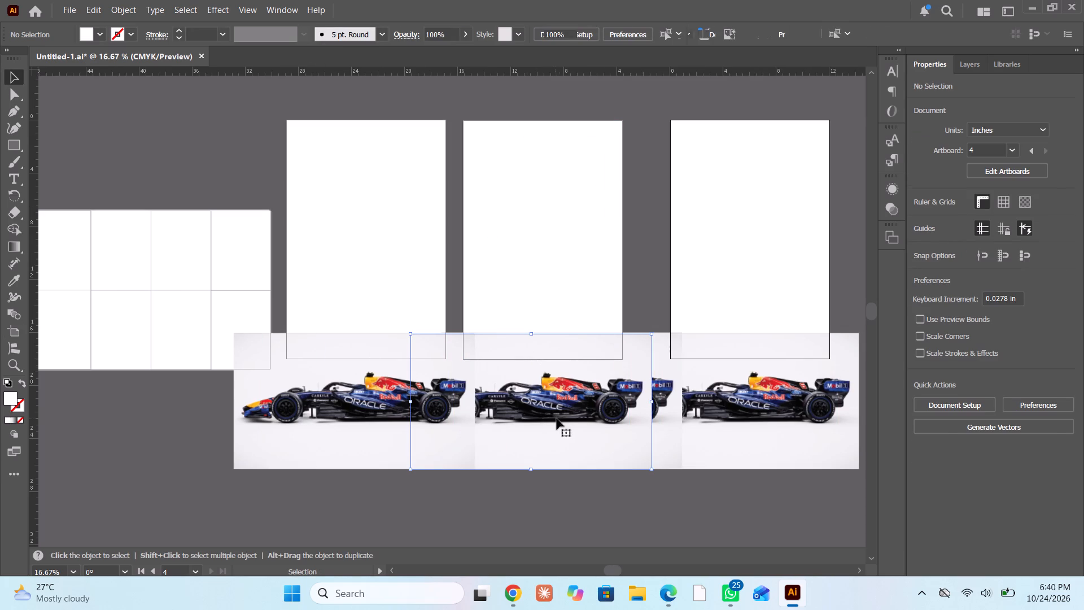
key(Delete)
click(720, 404)
key(Delete)
click(597, 416)
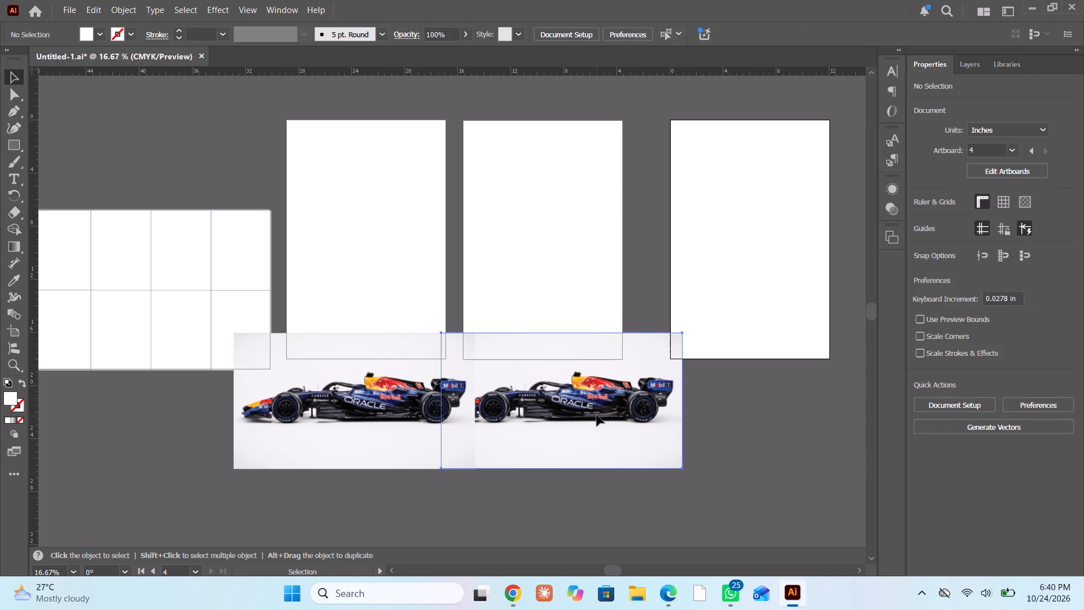
key(Delete)
drag(381, 422, 335, 487)
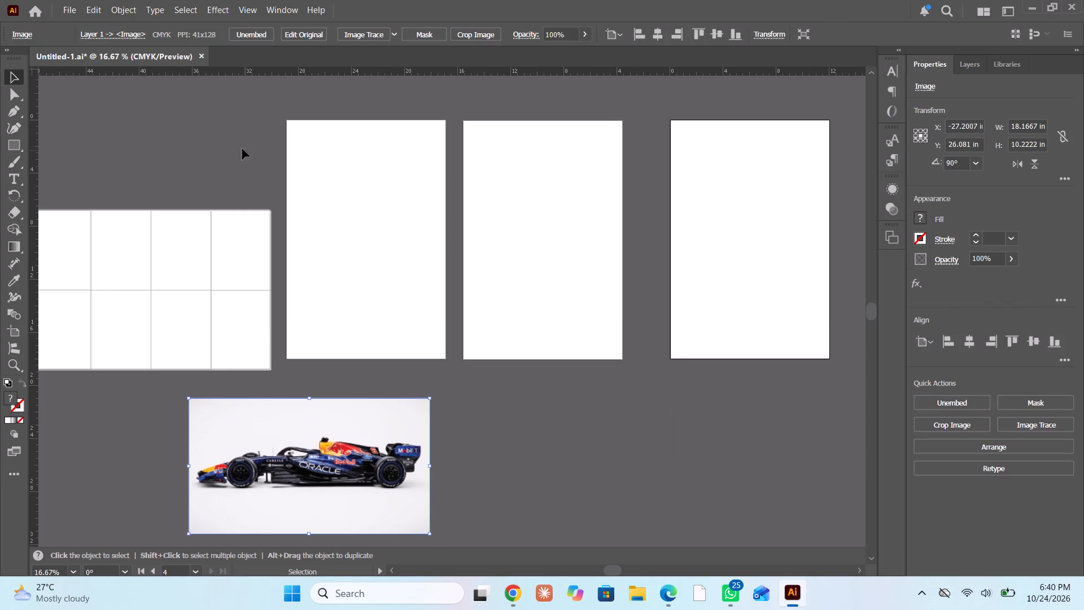
click(753, 332)
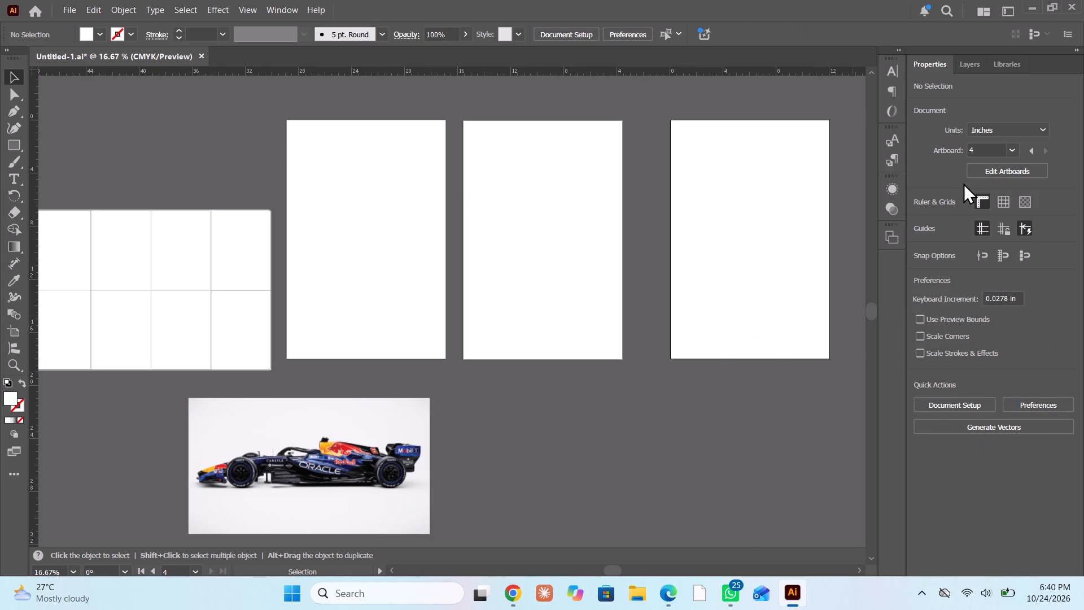
Move the middle portrait artboard flush against the first one, with their top and bottom edges level.
click(977, 171)
drag(496, 125, 474, 129)
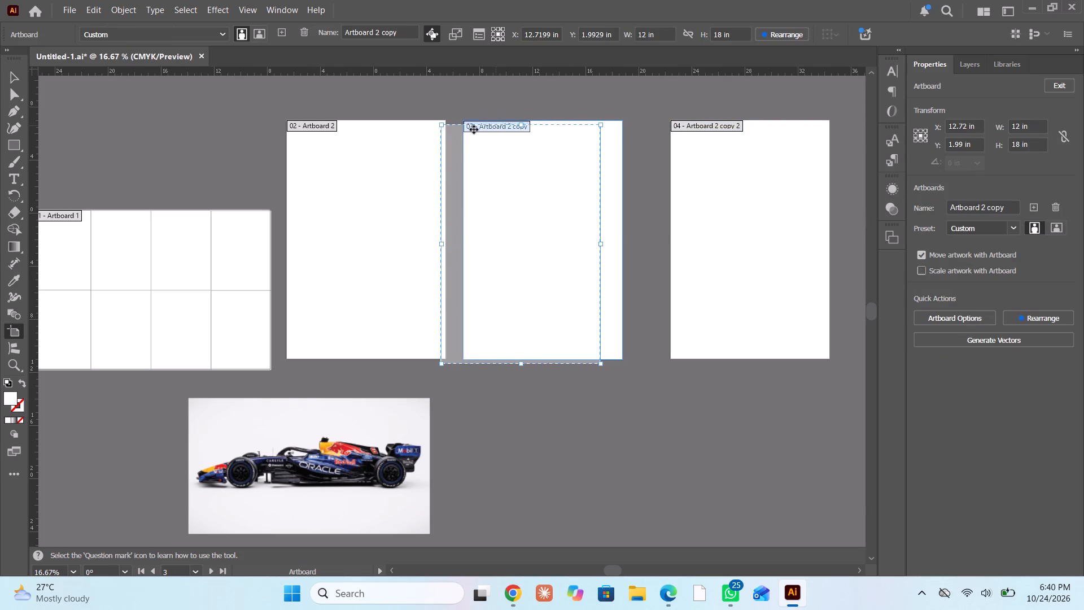
drag(474, 129, 481, 125)
alt+scroll(464, 130, up, 2)
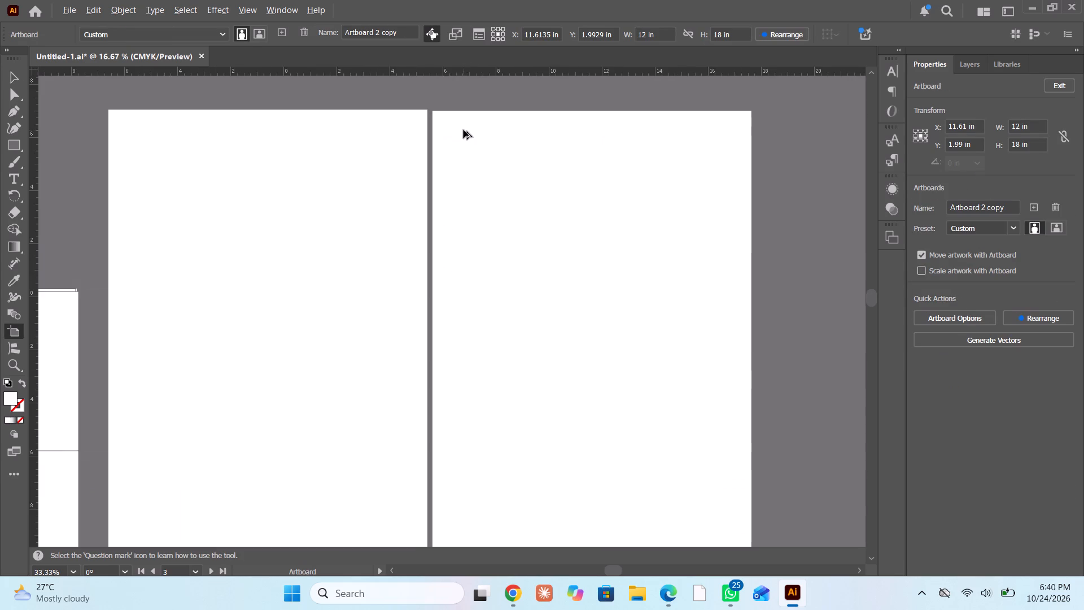
alt+scroll(464, 130, up, 1)
drag(444, 108, 438, 108)
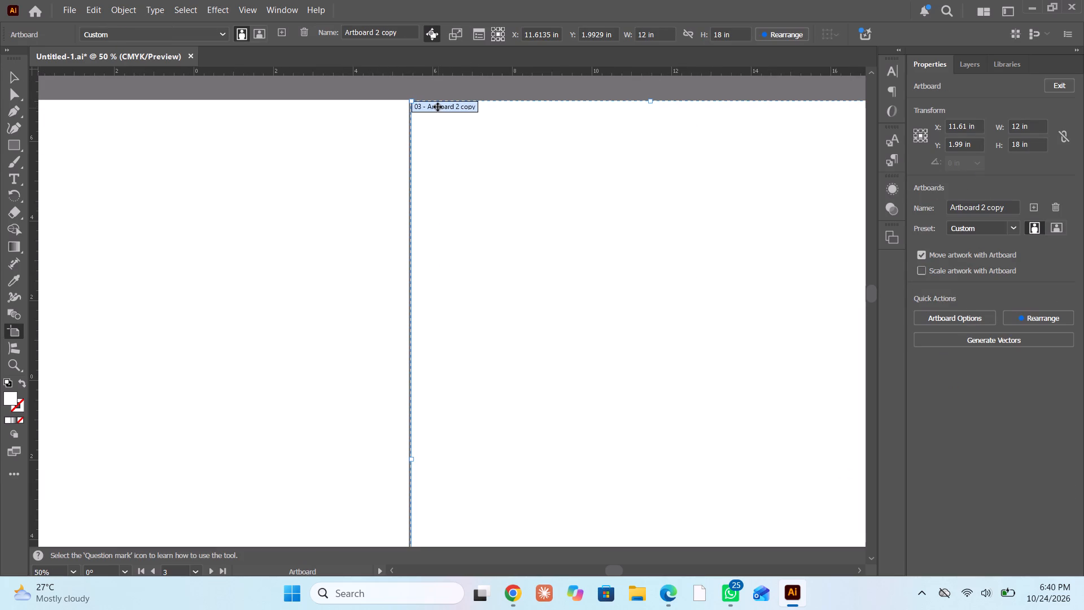
click(438, 107)
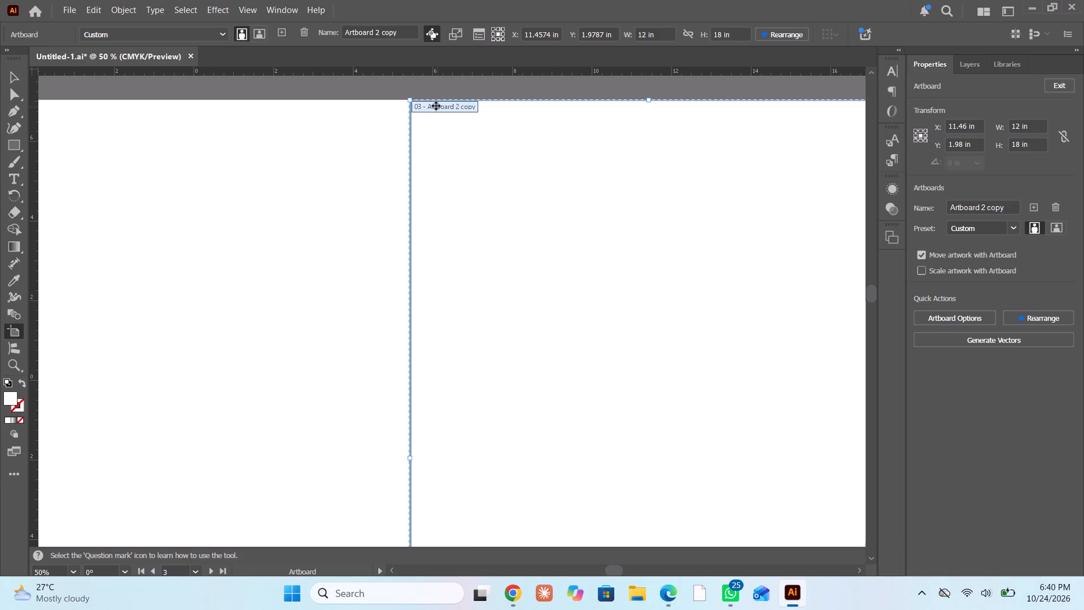
scroll(431, 188, down, 20)
scroll(446, 388, down, 6)
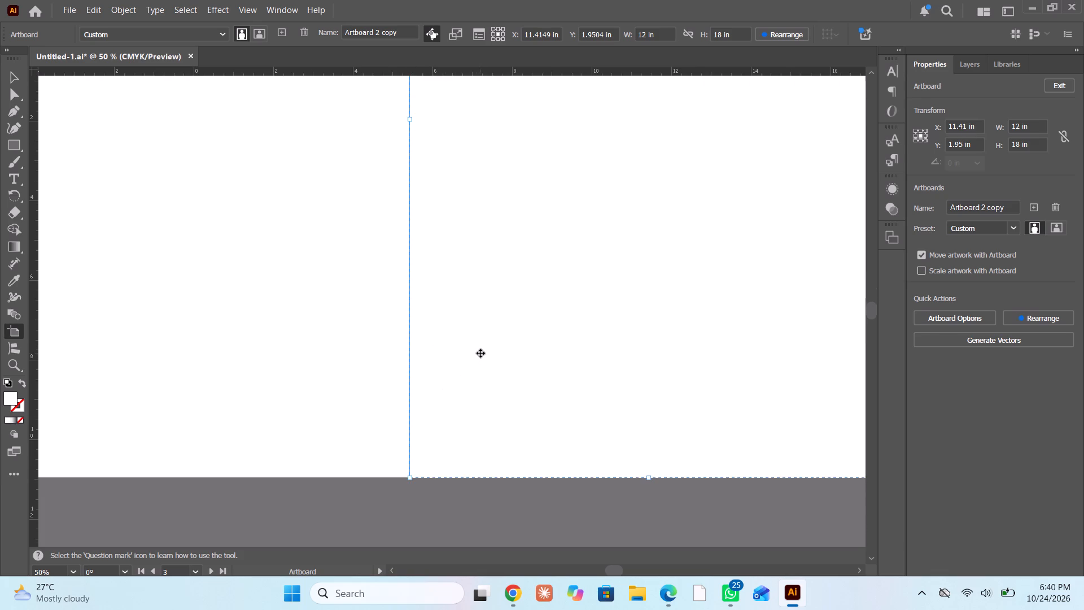
Move the third portrait artboard flush against the middle one, with their top edges level.
scroll(482, 342, left, 4)
scroll(483, 338, up, 6)
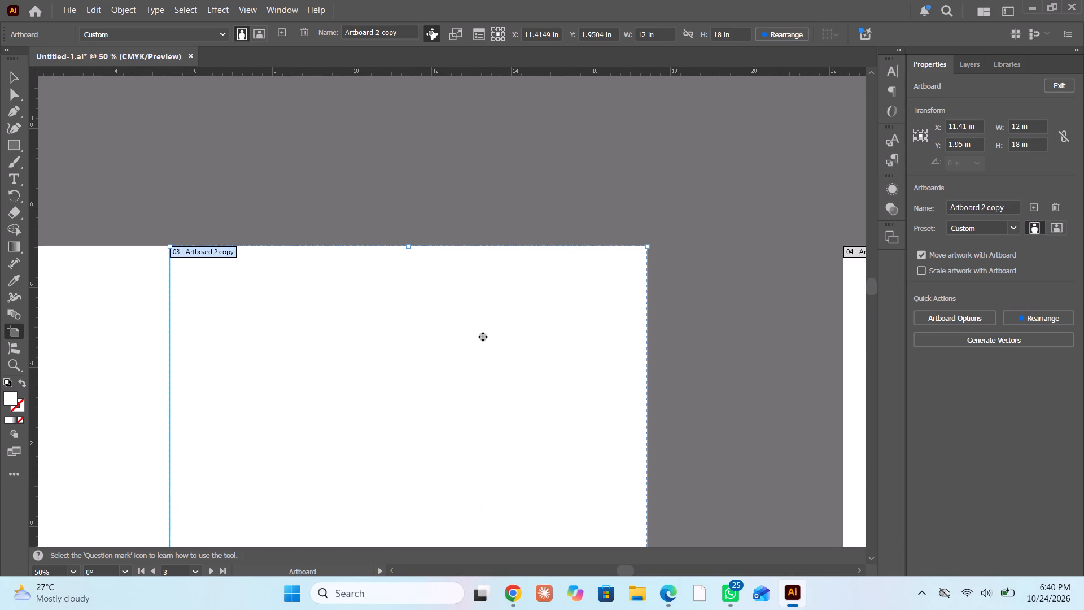
scroll(483, 337, left, 2)
right_drag(700, 269, 704, 263)
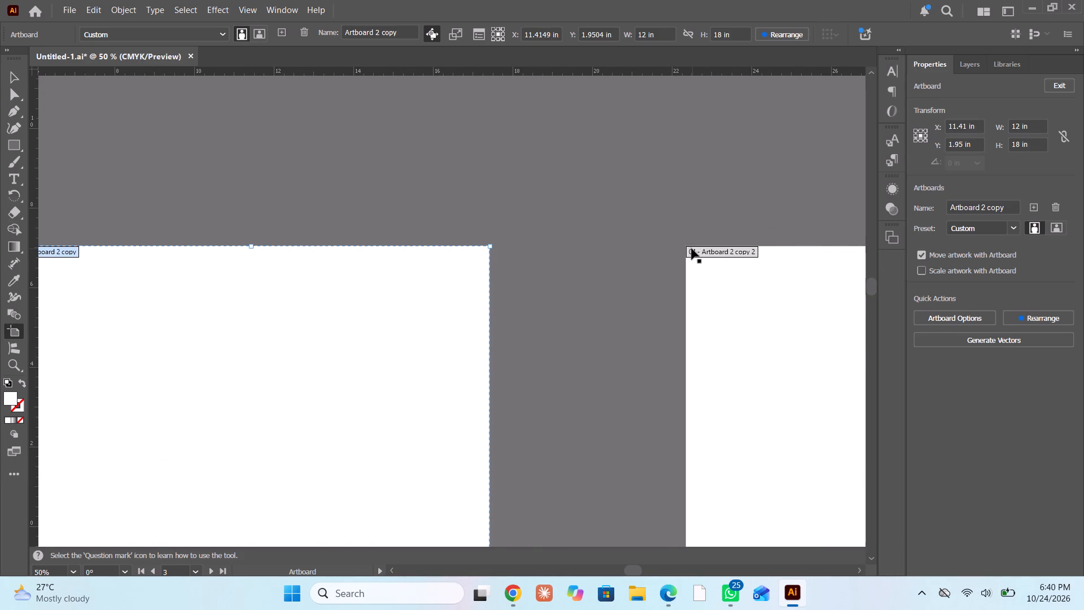
drag(693, 247, 498, 247)
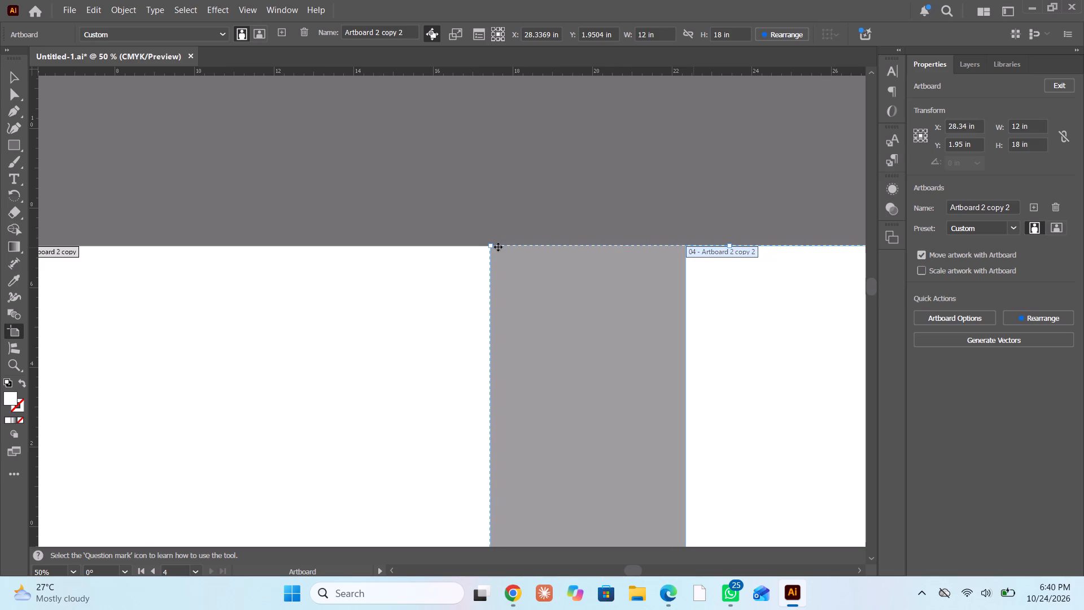
drag(498, 247, 498, 249)
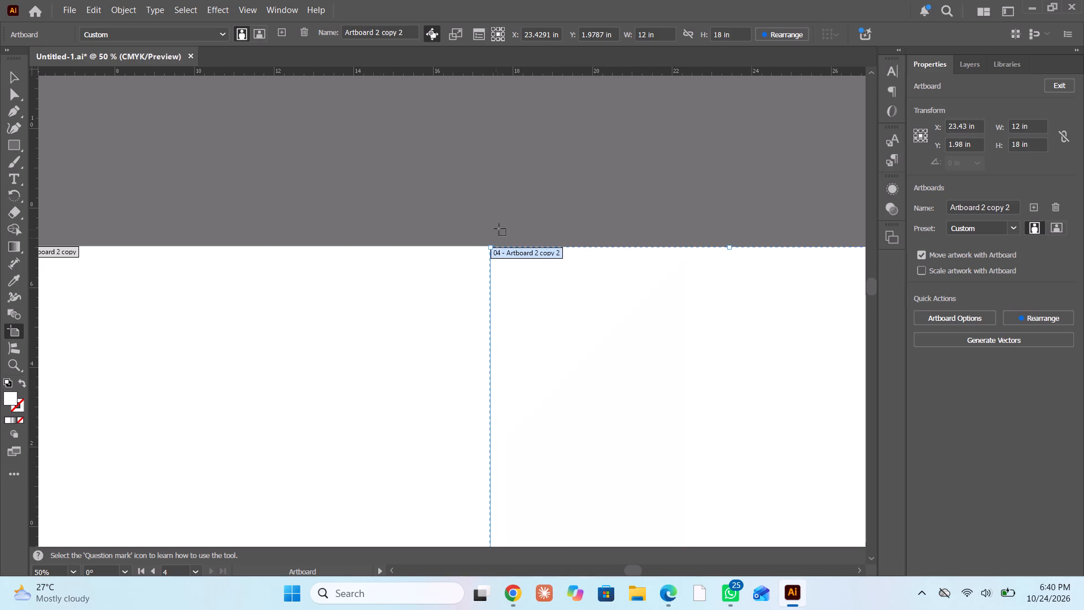
click(501, 224)
click(502, 253)
click(502, 253)
scroll(493, 251, down, 4)
alt+scroll(512, 227, up, 2)
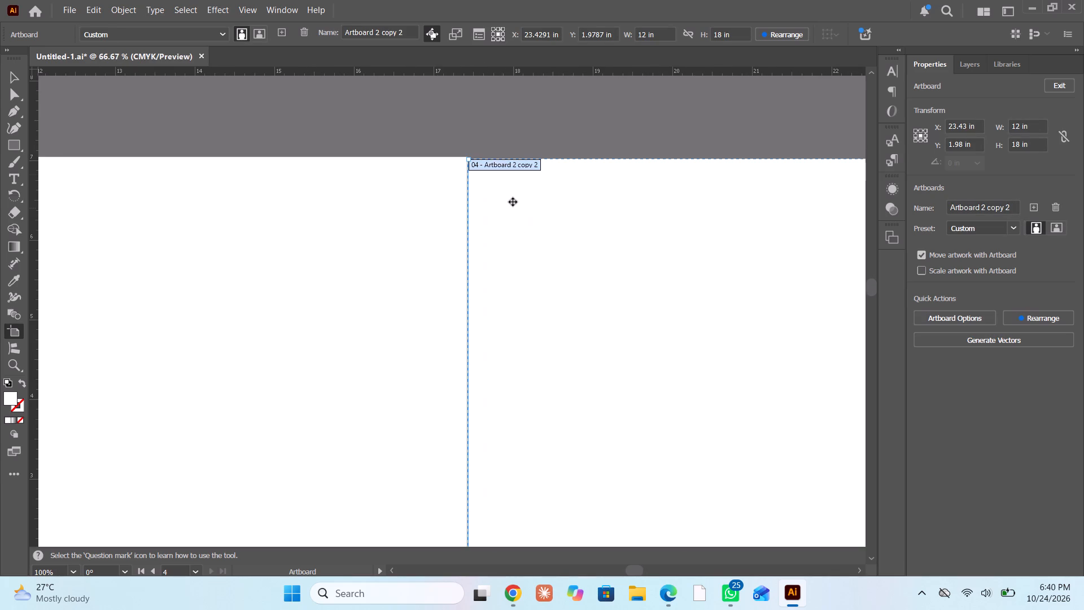
click(493, 167)
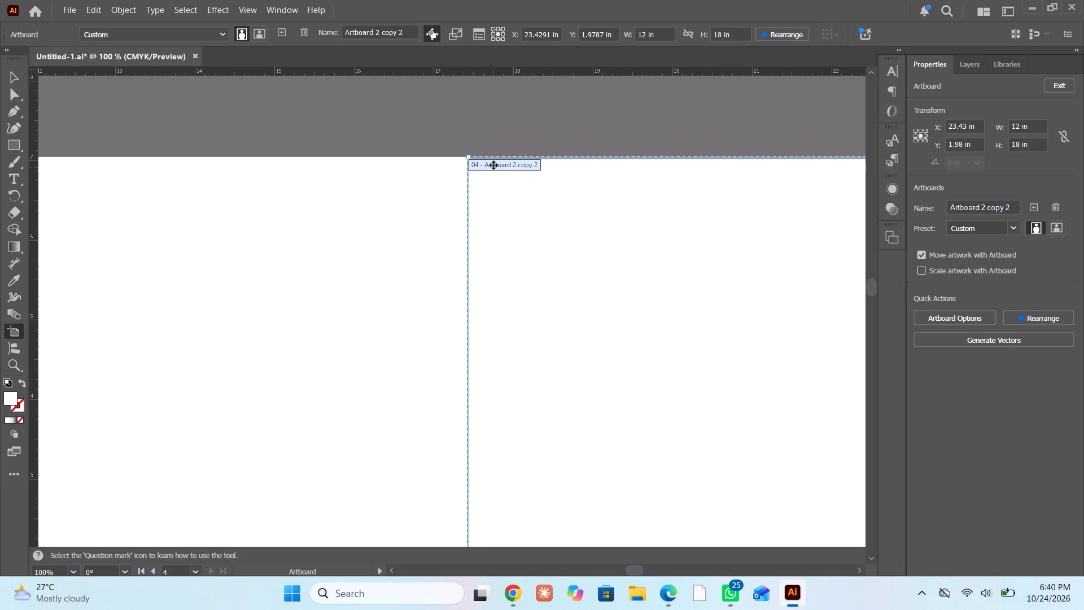
click(471, 145)
Examine the joins between the three portrait artboards at different magnifications, and leave artboard editing.
scroll(501, 196, down, 4)
scroll(501, 196, up, 1)
scroll(501, 196, down, 4)
scroll(501, 195, up, 2)
scroll(501, 195, down, 4)
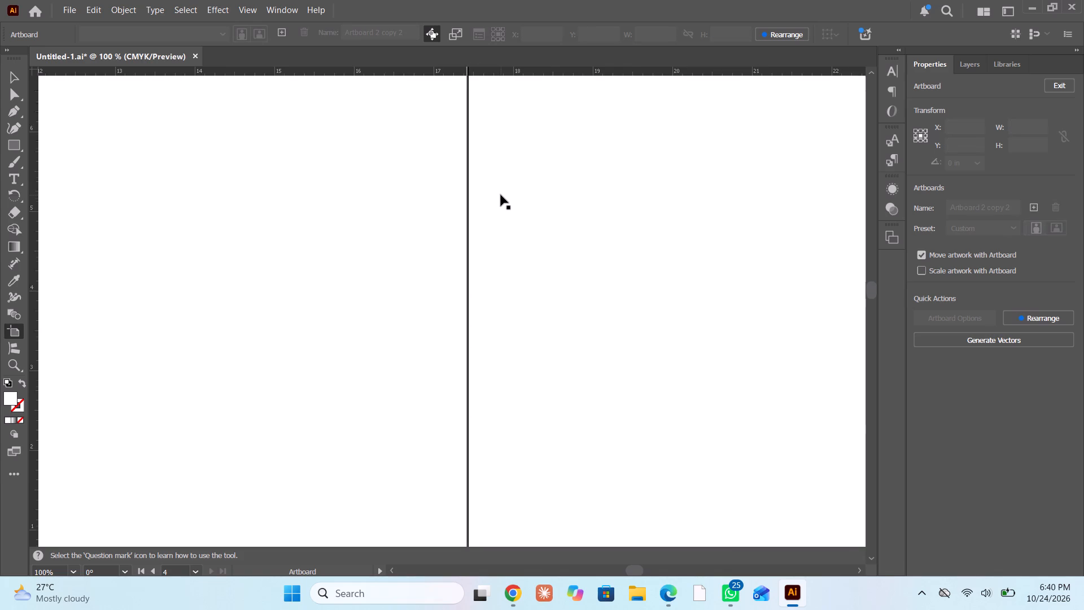
alt+scroll(501, 195, down, 5)
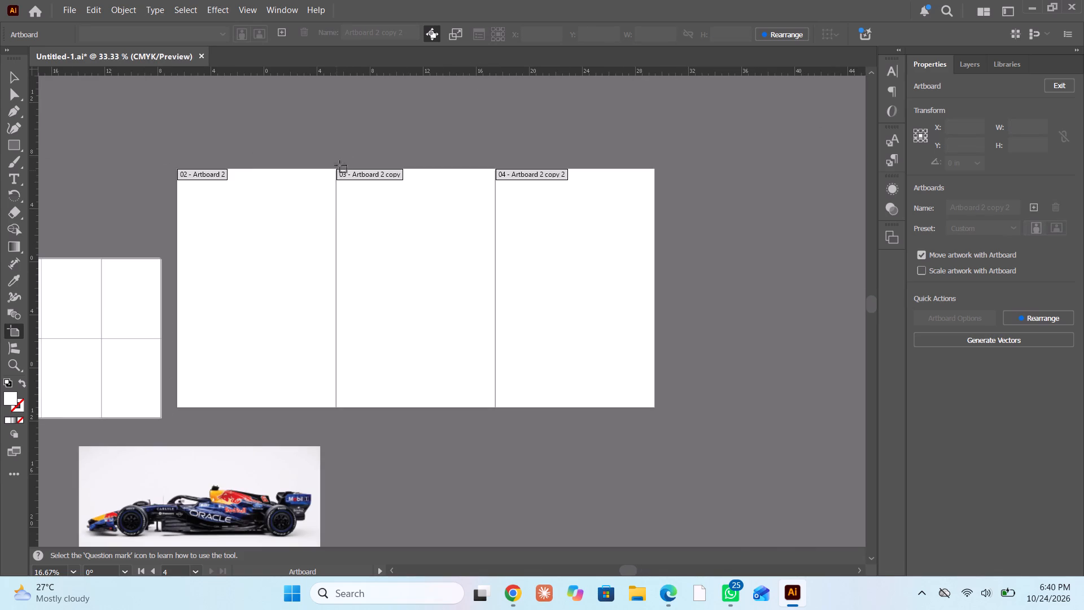
click(346, 149)
alt+scroll(318, 210, up, 3)
alt+scroll(325, 196, down, 2)
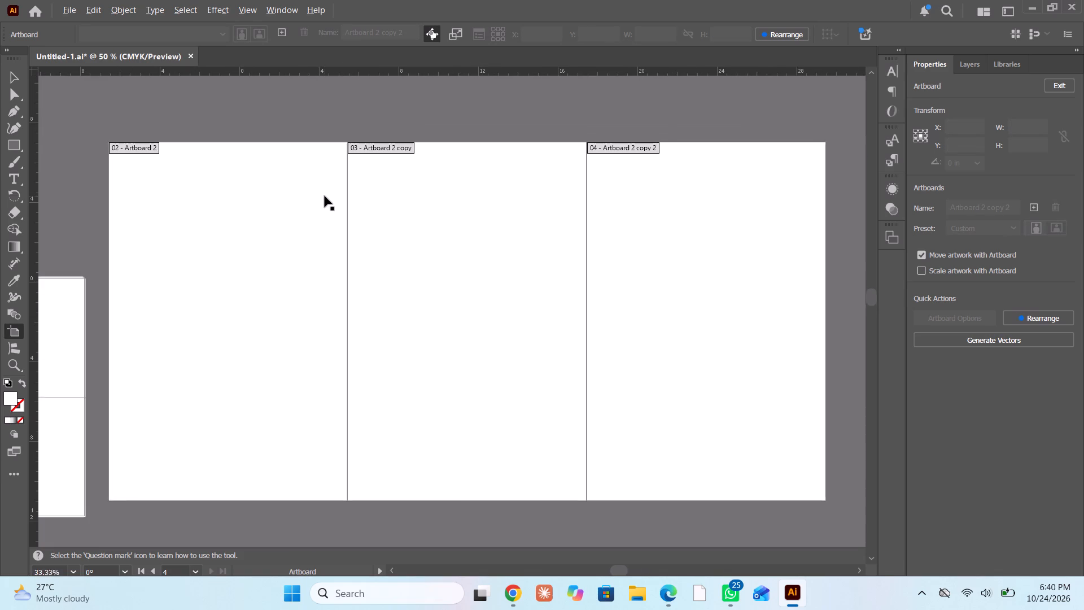
alt+scroll(325, 196, down, 1)
scroll(325, 196, right, 1)
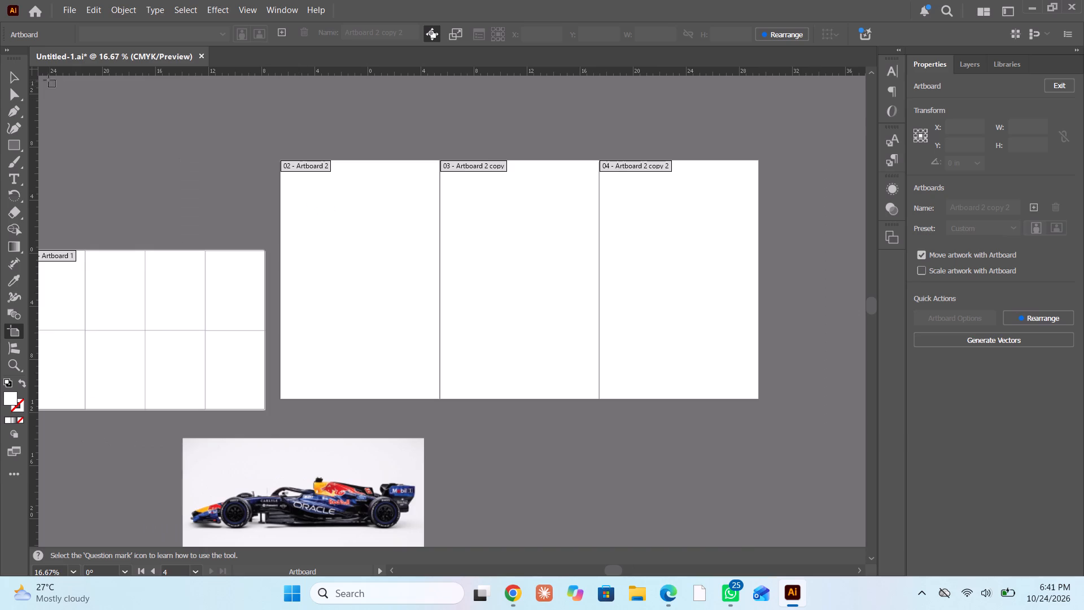
click(15, 77)
click(211, 137)
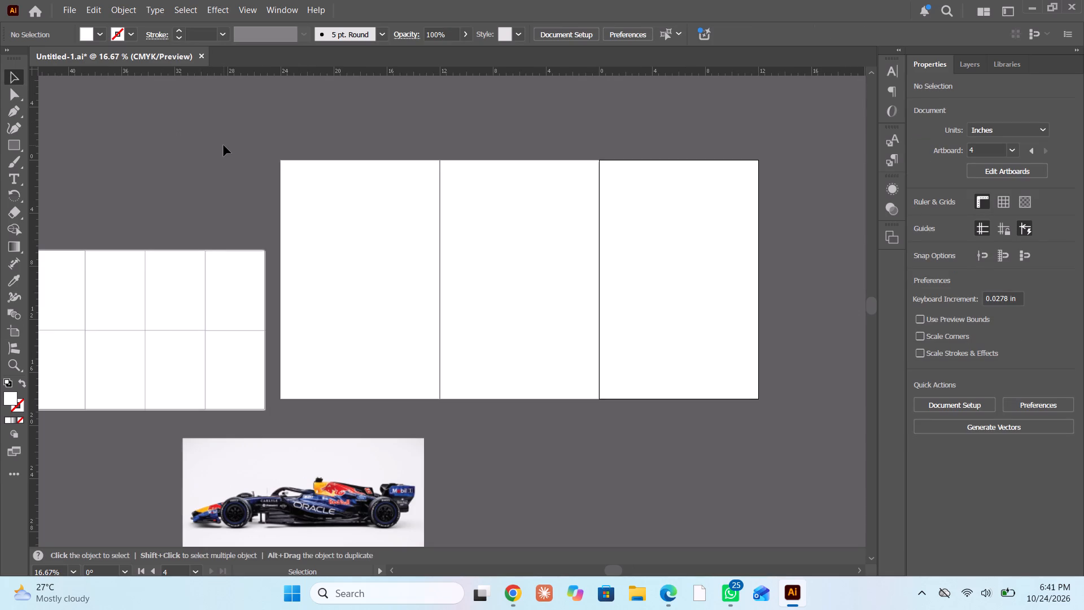
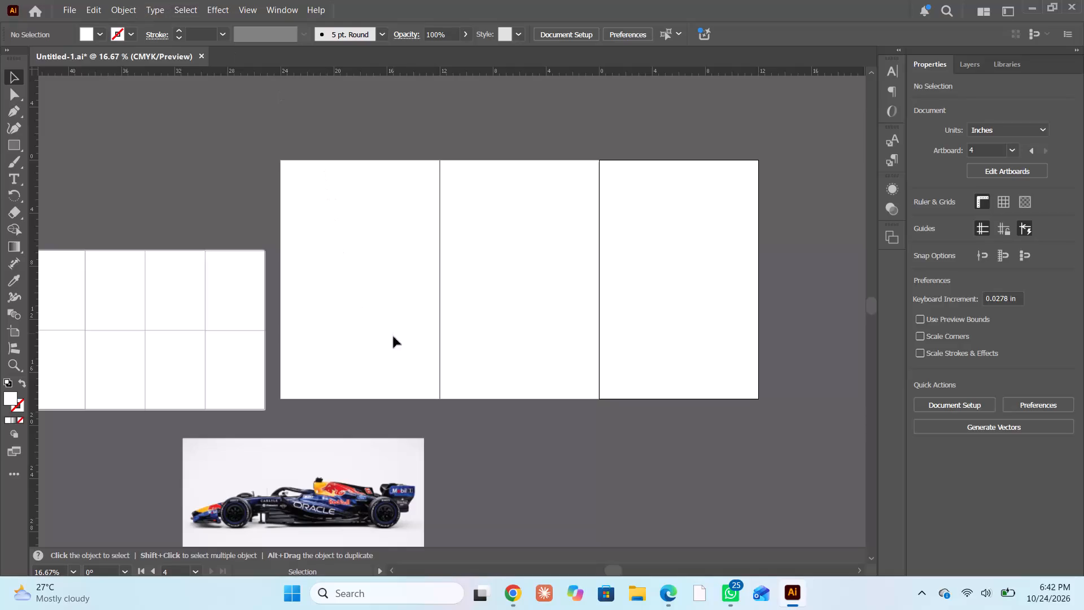
Close the remaining gap between the first and middle portrait artboards by moving the middle one flush against the first.
scroll(401, 357, down, 2)
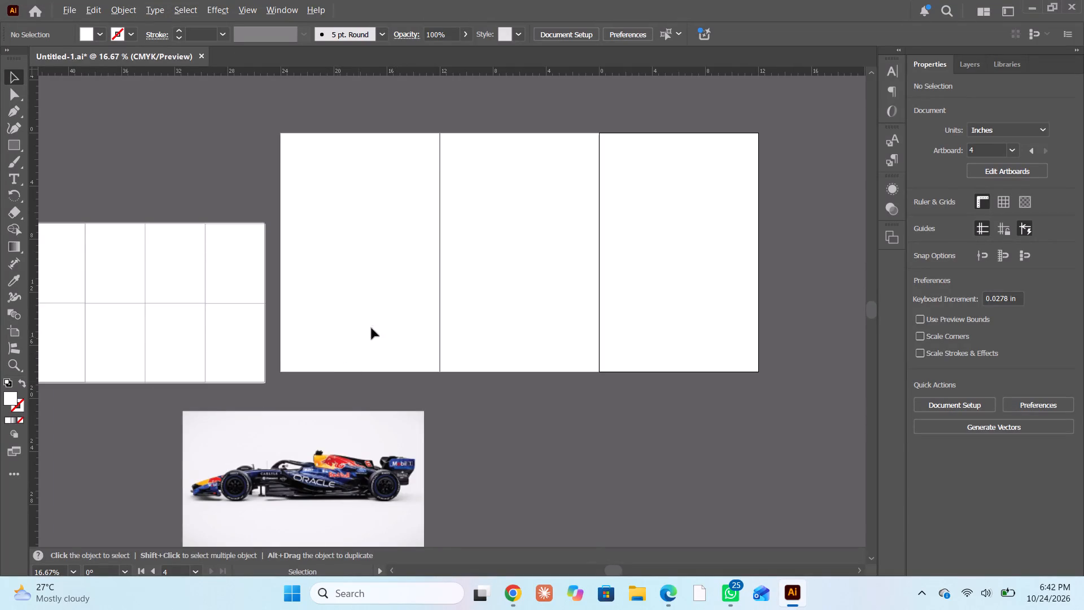
alt+scroll(405, 307, up, 2)
alt+scroll(507, 341, up, 3)
alt+scroll(412, 330, up, 5)
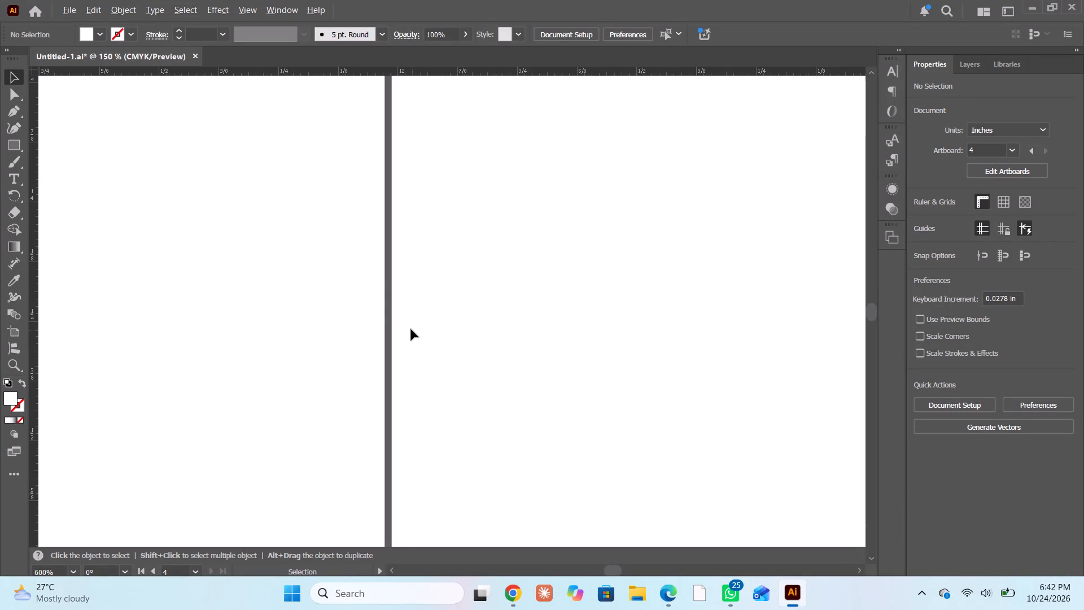
alt+scroll(410, 329, down, 8)
scroll(518, 323, up, 7)
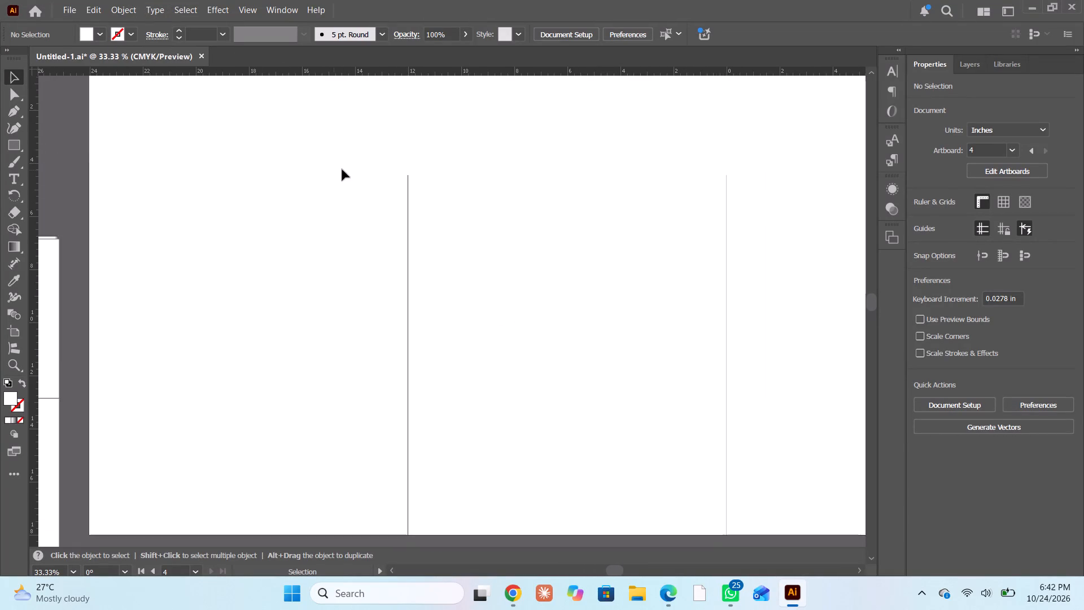
scroll(342, 169, up, 2)
scroll(348, 169, down, 1)
scroll(348, 168, up, 6)
alt+scroll(414, 138, up, 10)
alt+scroll(495, 145, up, 6)
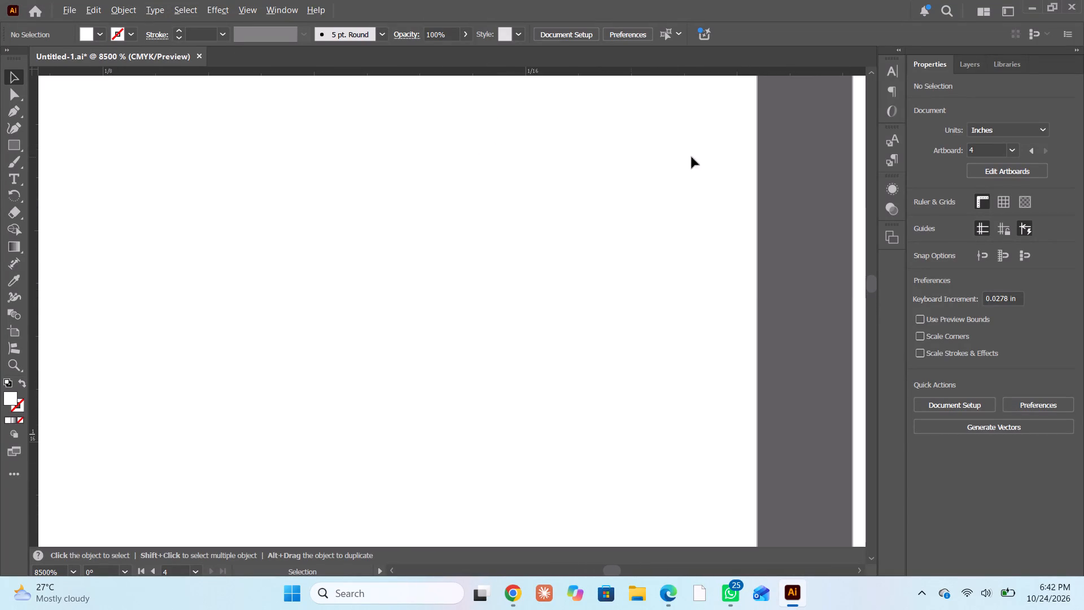
scroll(718, 205, up, 6)
scroll(685, 198, left, 4)
scroll(659, 343, down, 2)
scroll(659, 345, up, 2)
scroll(659, 345, down, 8)
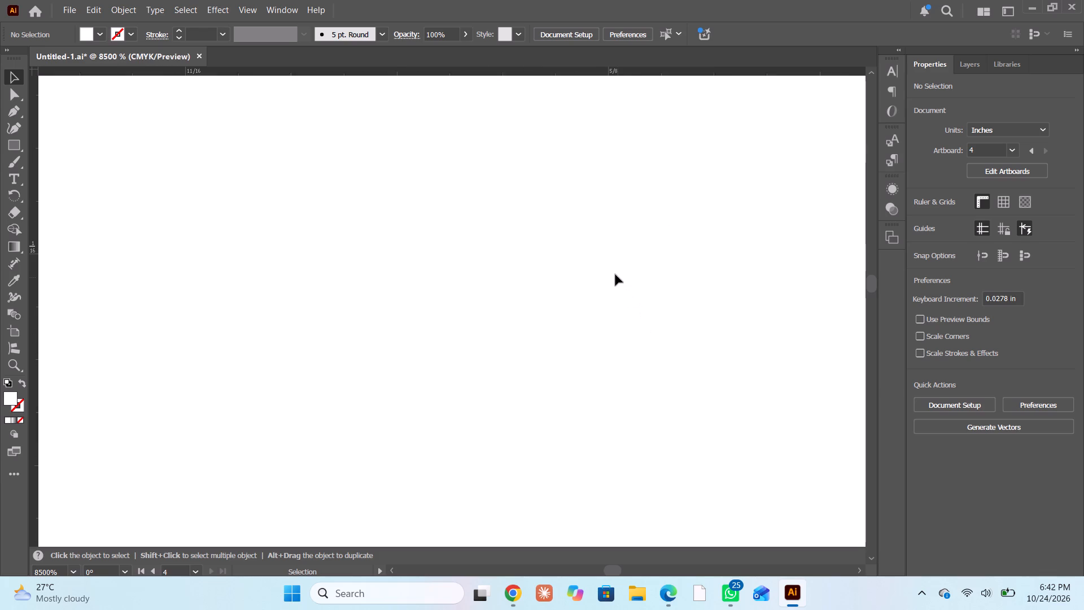
alt+scroll(615, 274, down, 5)
scroll(77, 206, right, 1)
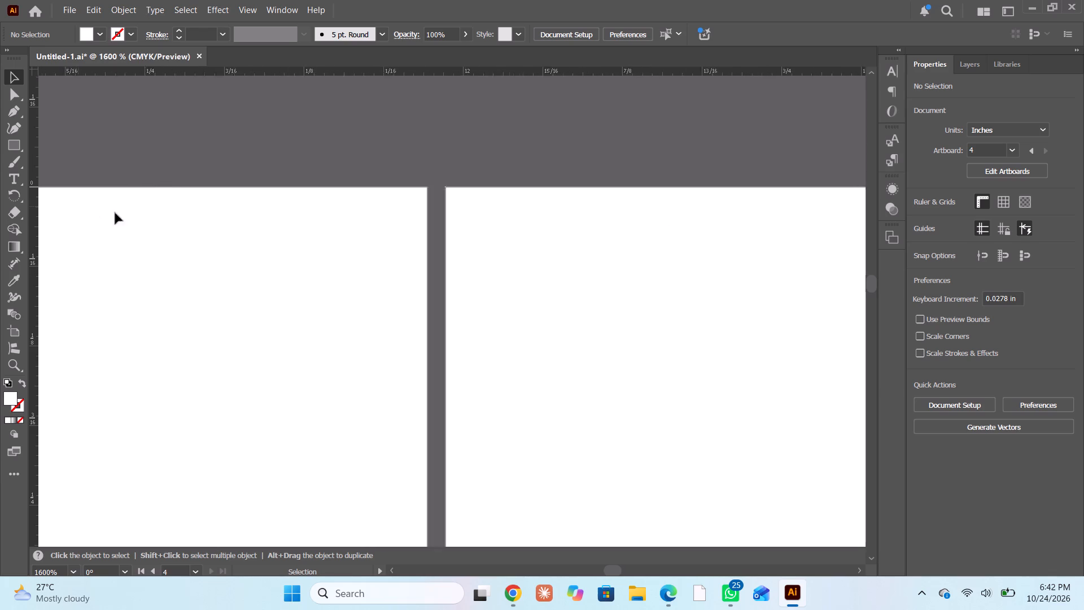
scroll(115, 213, right, 2)
click(978, 168)
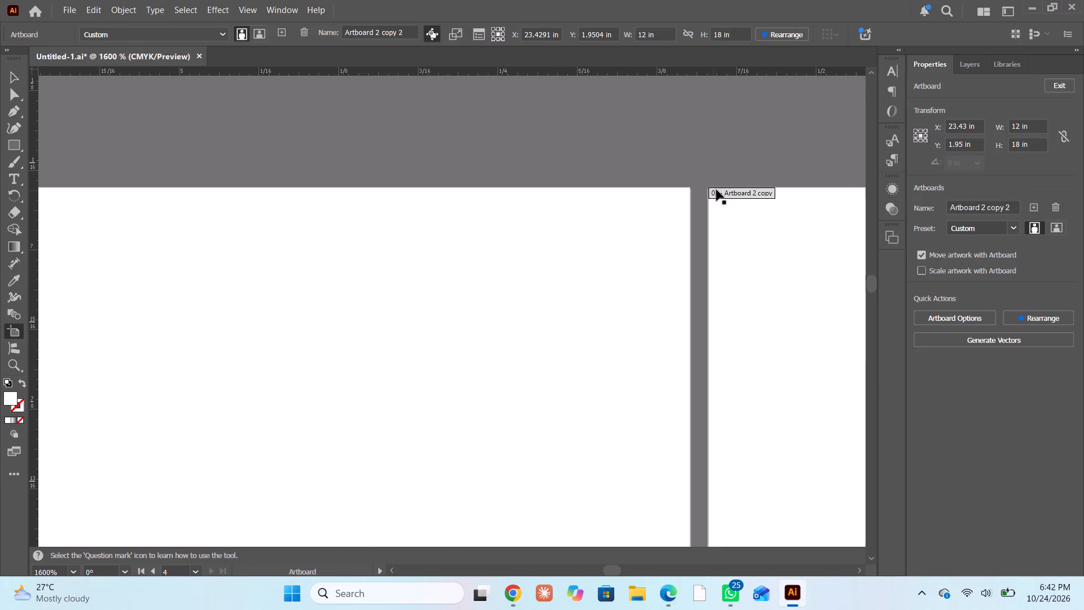
drag(716, 189, 698, 190)
click(665, 166)
click(706, 193)
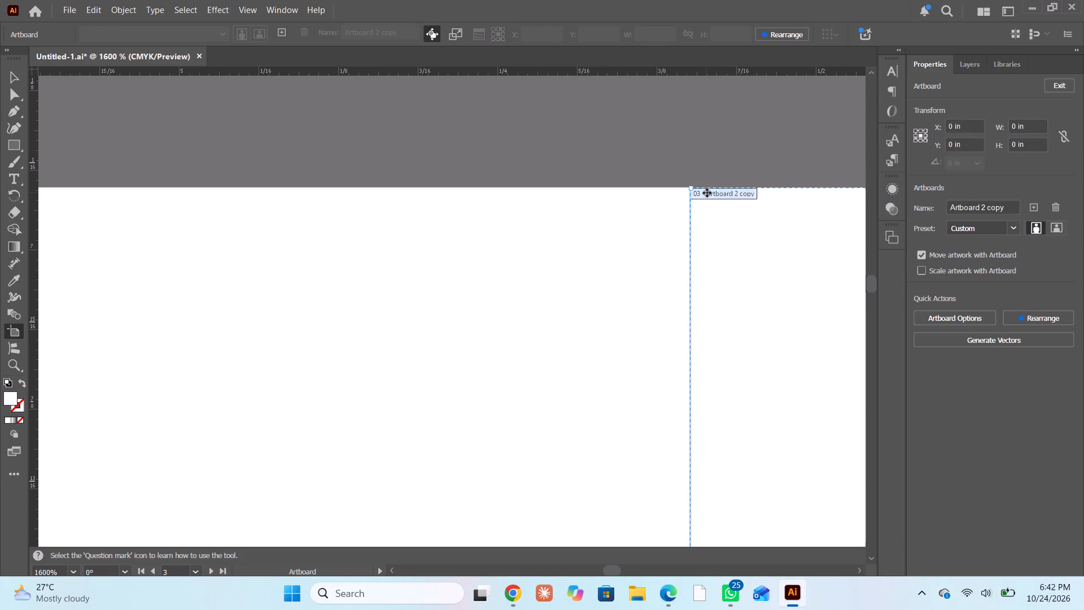
click(702, 194)
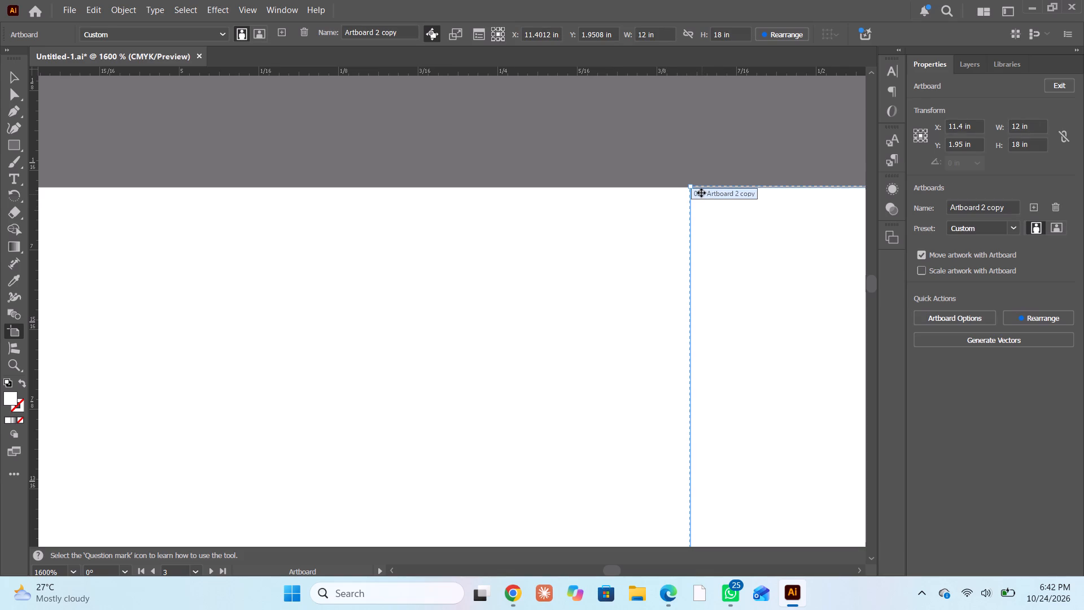
click(703, 160)
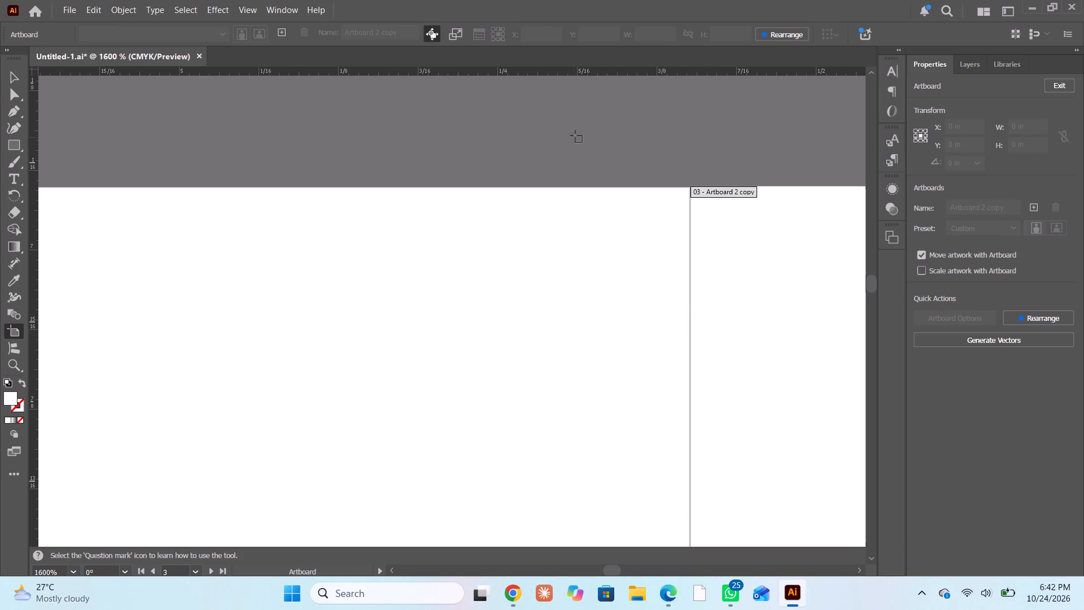
Move the third portrait artboard flush against the middle one with their top edges level, and leave artboard editing.
scroll(576, 135, left, 14)
scroll(576, 134, left, 9)
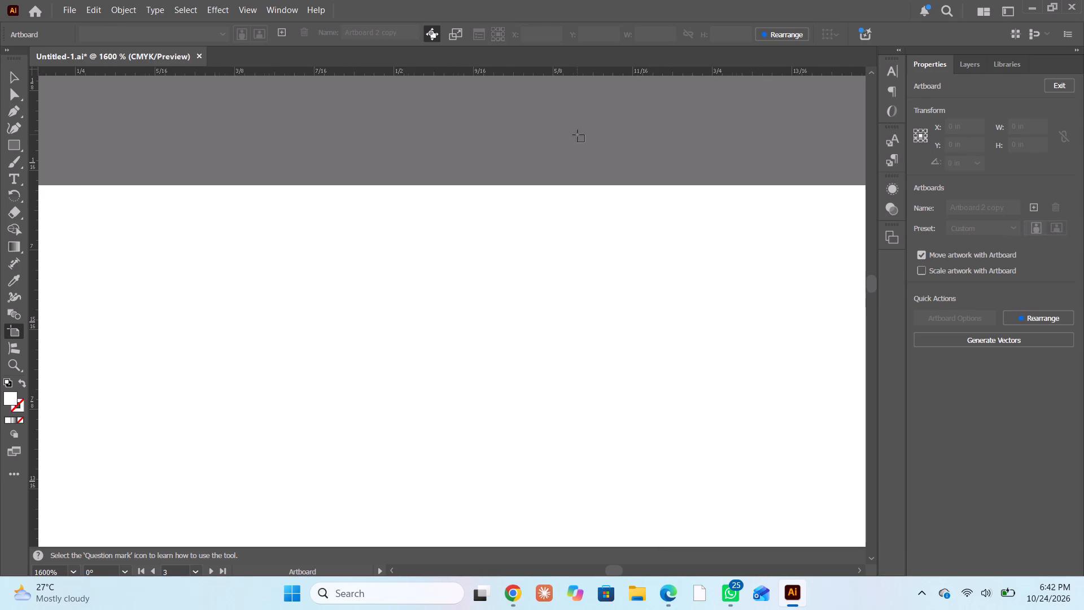
scroll(577, 134, left, 7)
scroll(577, 134, left, 17)
scroll(577, 134, left, 10)
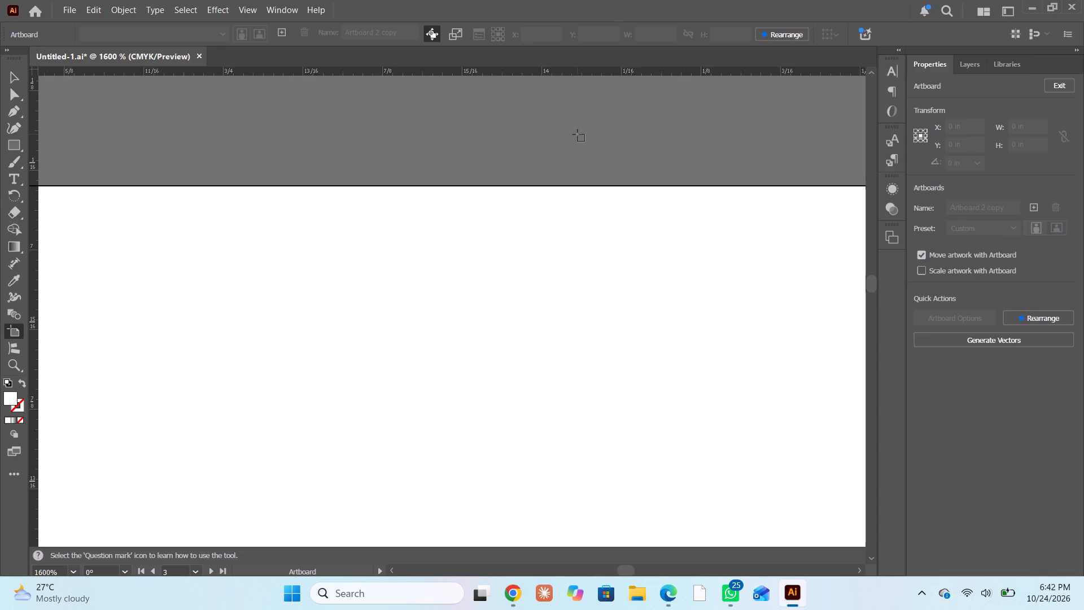
scroll(577, 134, left, 12)
scroll(582, 184, right, 7)
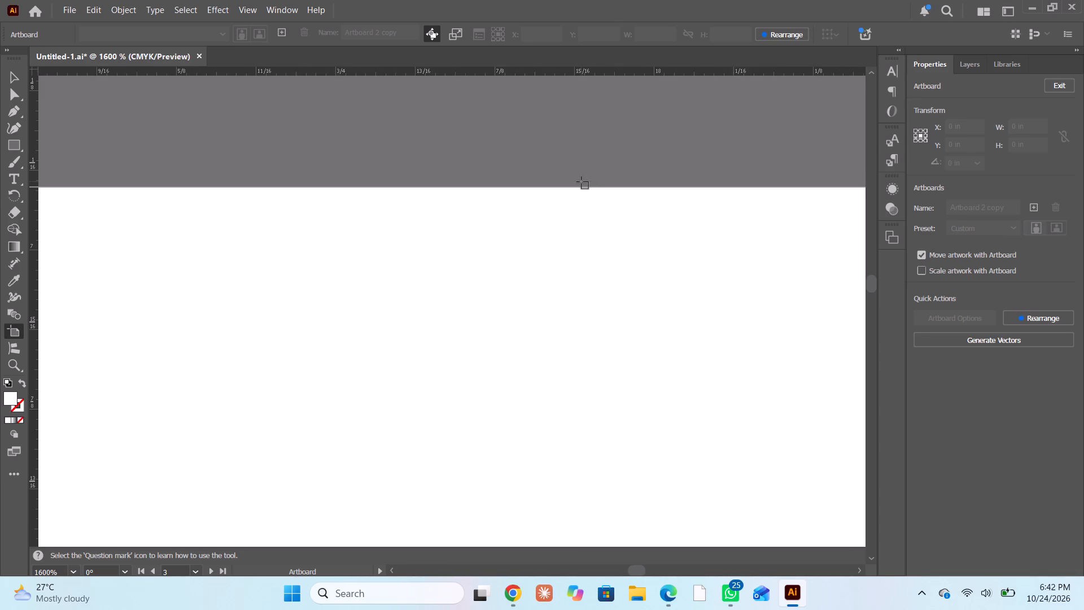
scroll(581, 181, right, 9)
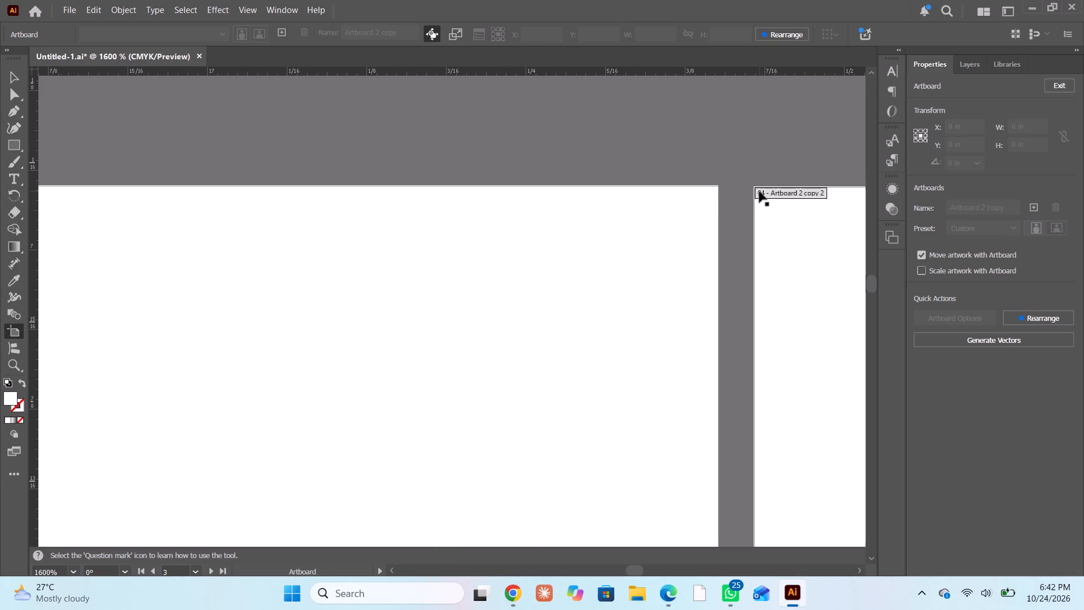
drag(759, 191, 724, 189)
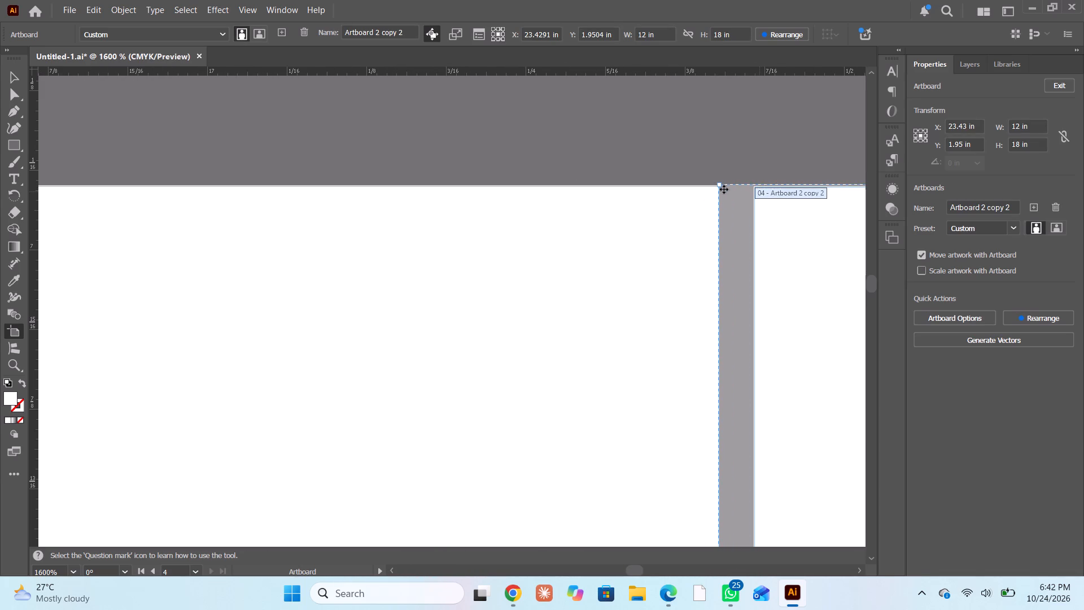
drag(724, 189, 724, 190)
click(708, 162)
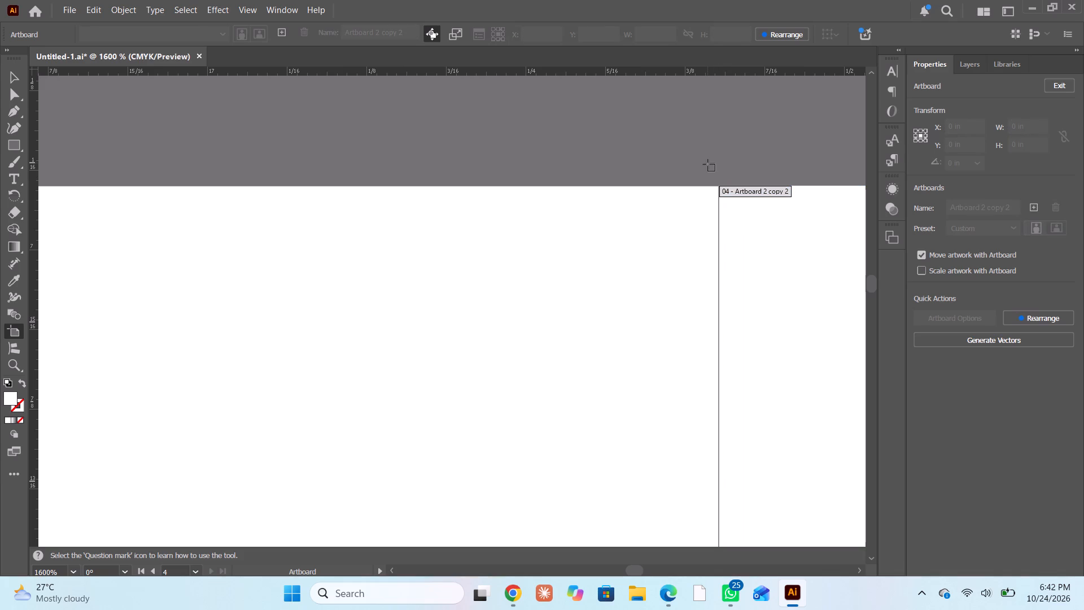
click(657, 155)
alt+scroll(637, 242, down, 10)
ctrl+scroll(637, 239, down, 8)
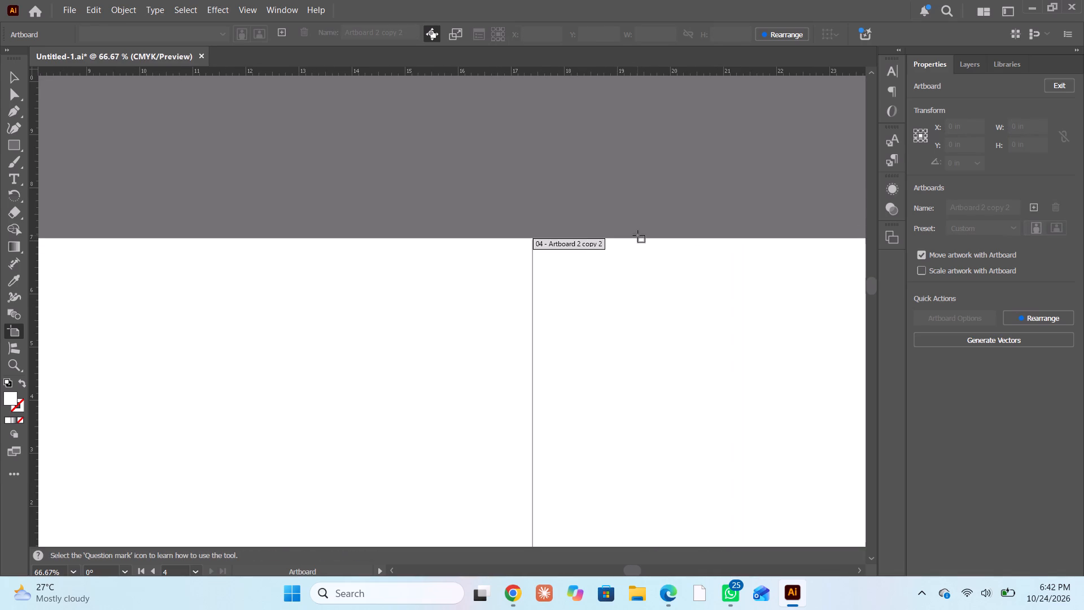
scroll(621, 244, down, 6)
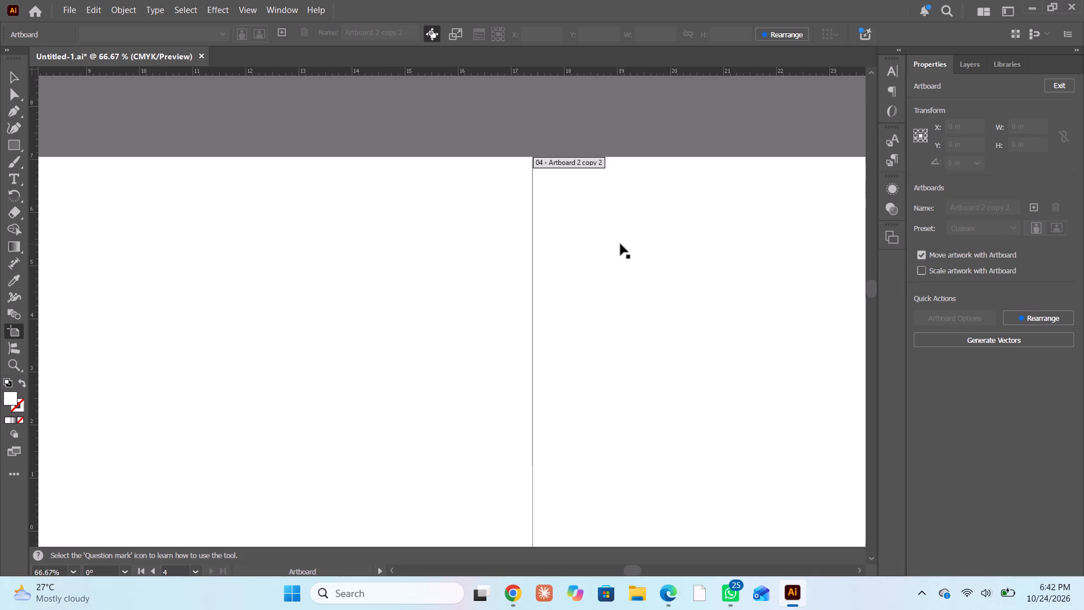
alt+scroll(620, 242, down, 4)
click(15, 75)
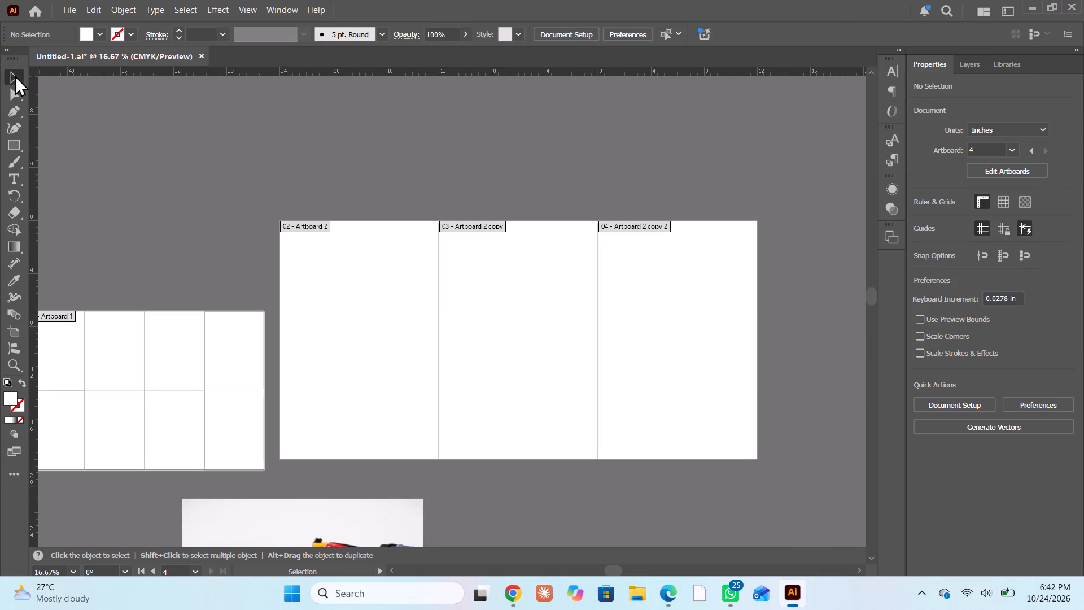
Move the car image onto the portrait artboards, with its upper-left corner at the first artboard's upper-left corner.
scroll(323, 232, down, 2)
scroll(323, 232, up, 1)
scroll(324, 232, down, 10)
alt+scroll(328, 228, up, 3)
alt+scroll(332, 384, down, 4)
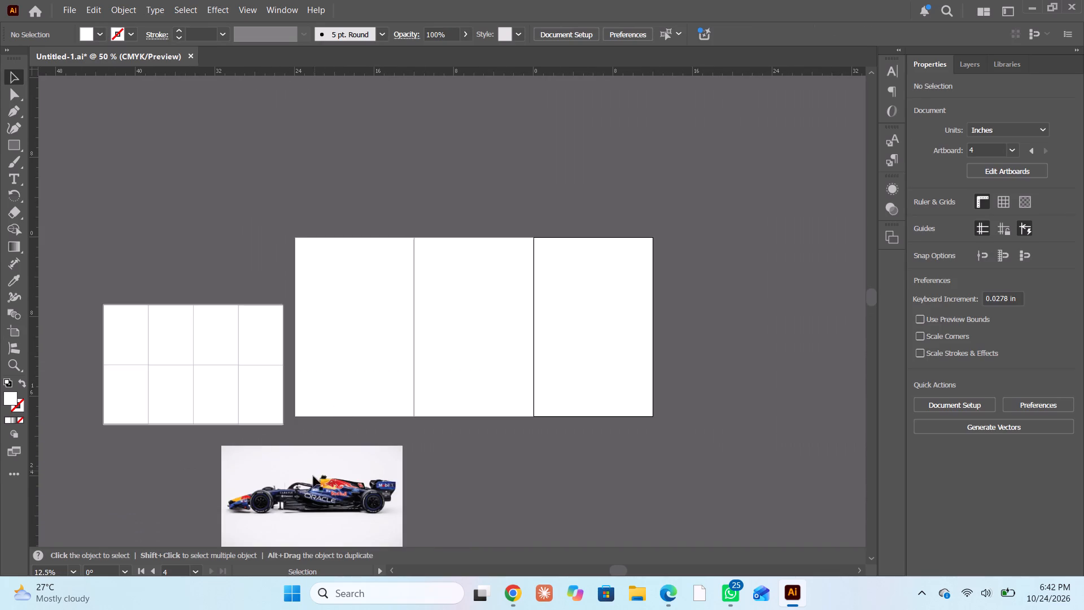
drag(311, 487, 384, 280)
Enlarge the car image proportionally to about 36 × 20.2 in so it spans the width of all three portrait artboards.
scroll(358, 343, down, 2)
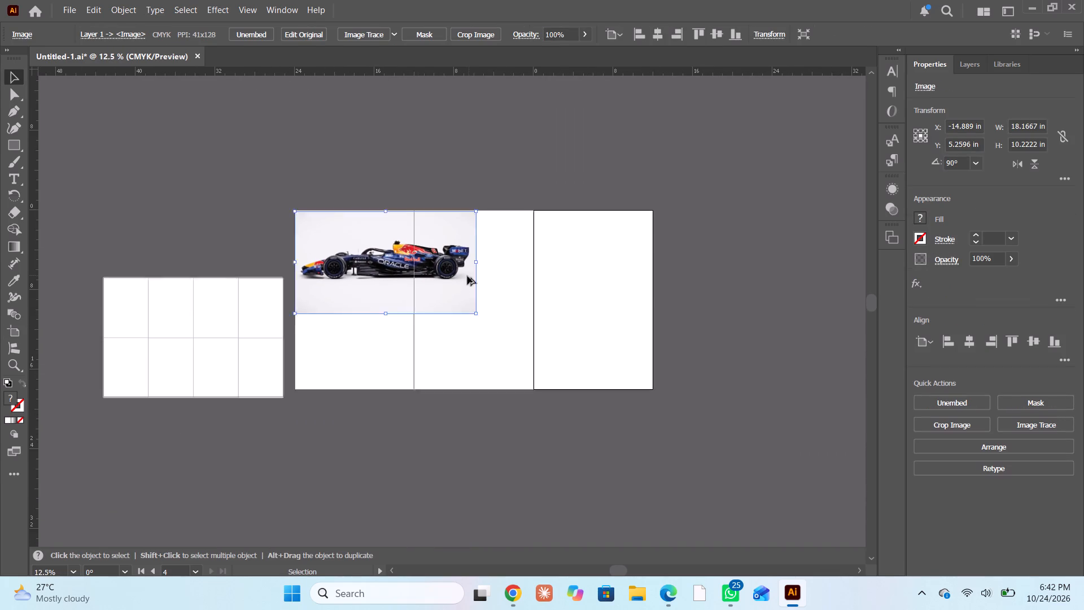
alt+scroll(467, 277, up, 2)
shift+drag(482, 348, 763, 430)
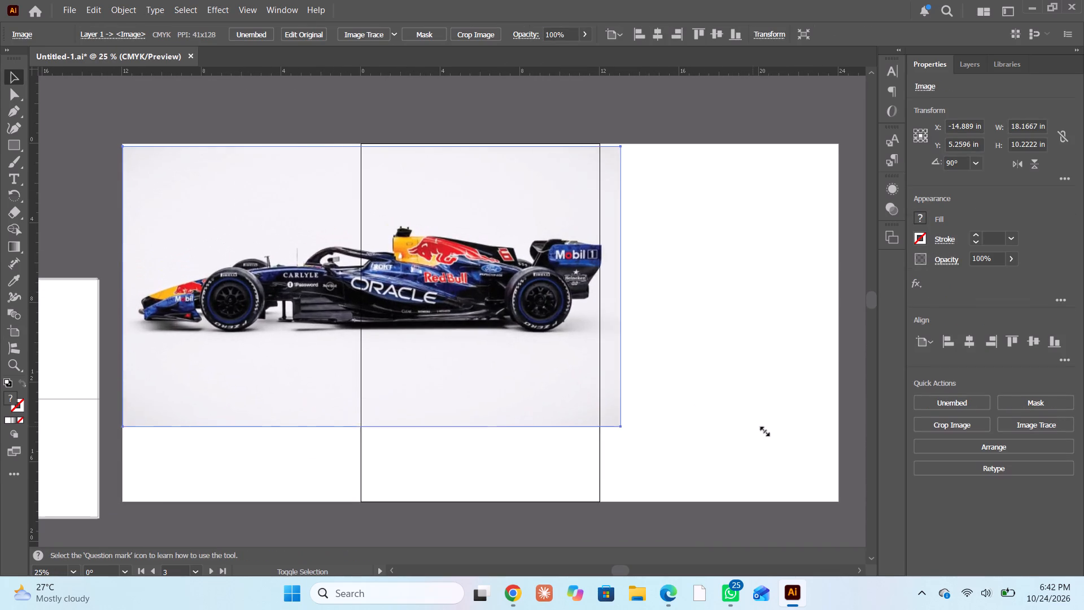
shift+drag(763, 430, 893, 497)
scroll(285, 321, down, 3)
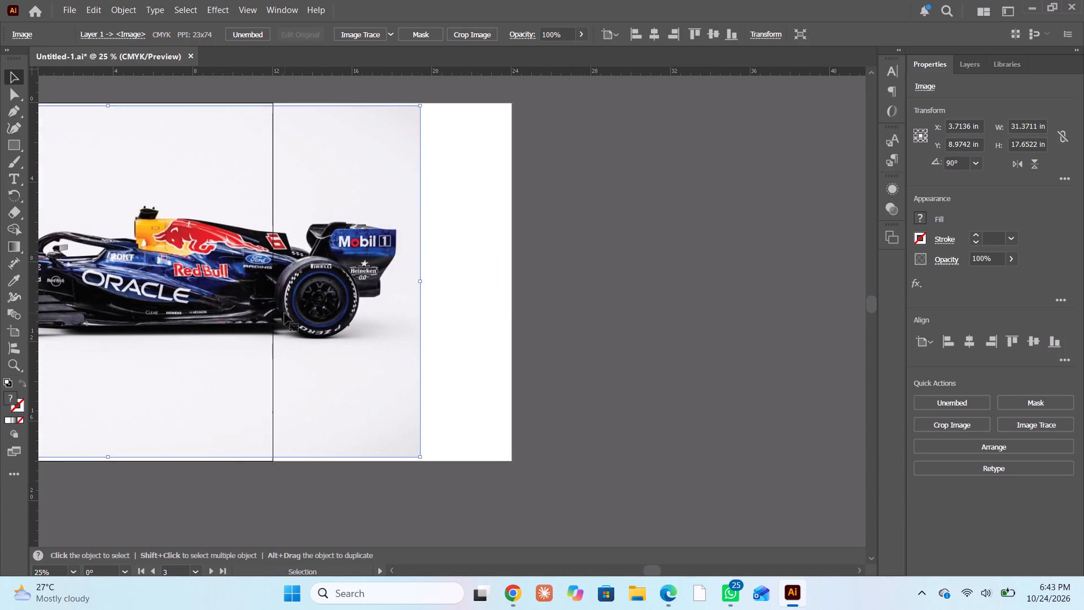
scroll(285, 313, right, 4)
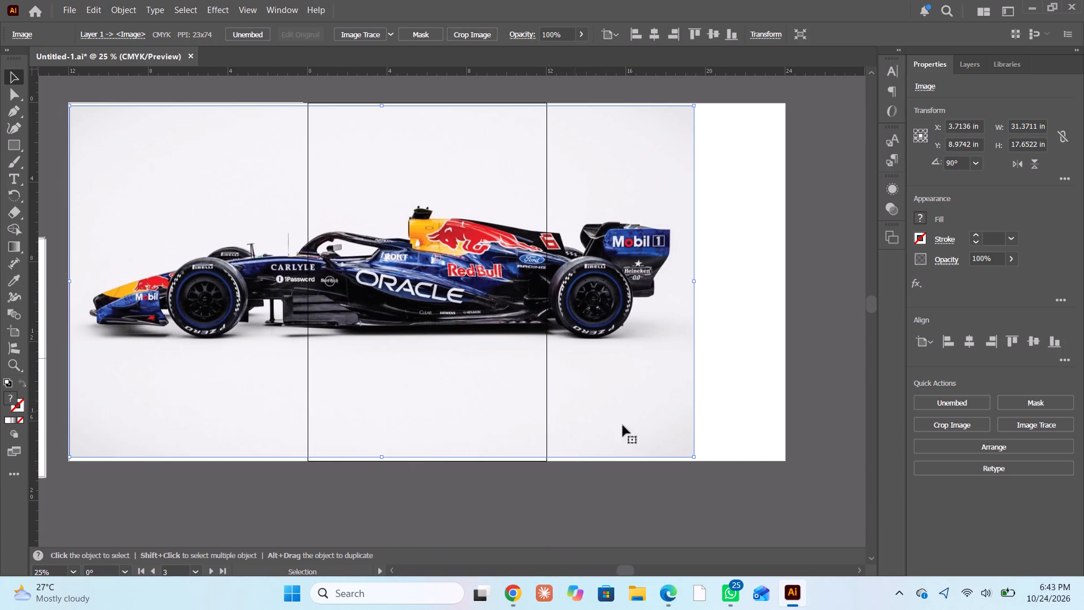
shift+drag(696, 457, 751, 473)
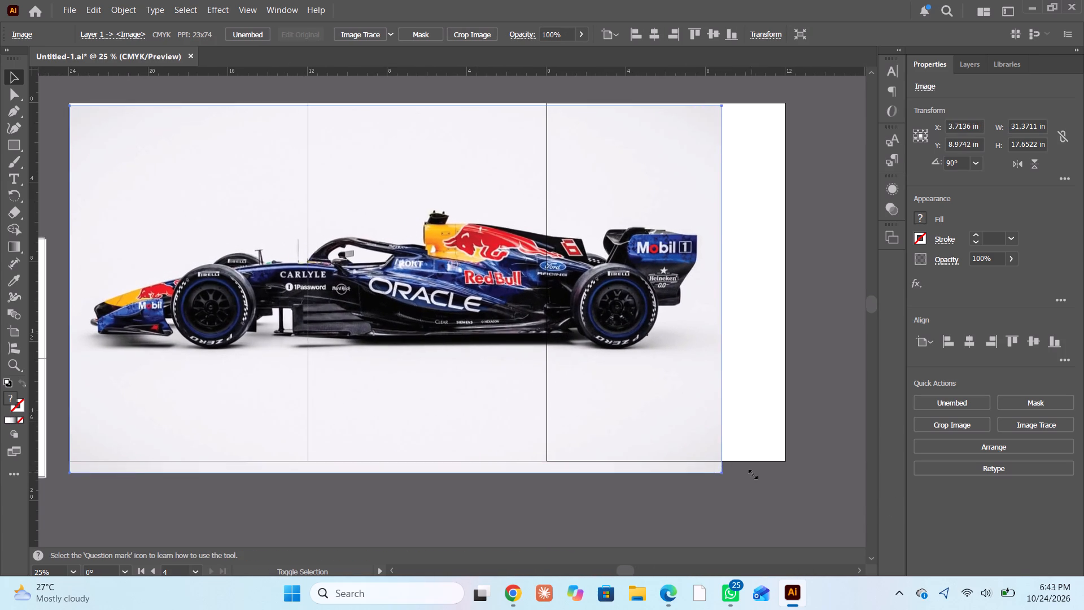
shift+drag(751, 473, 789, 508)
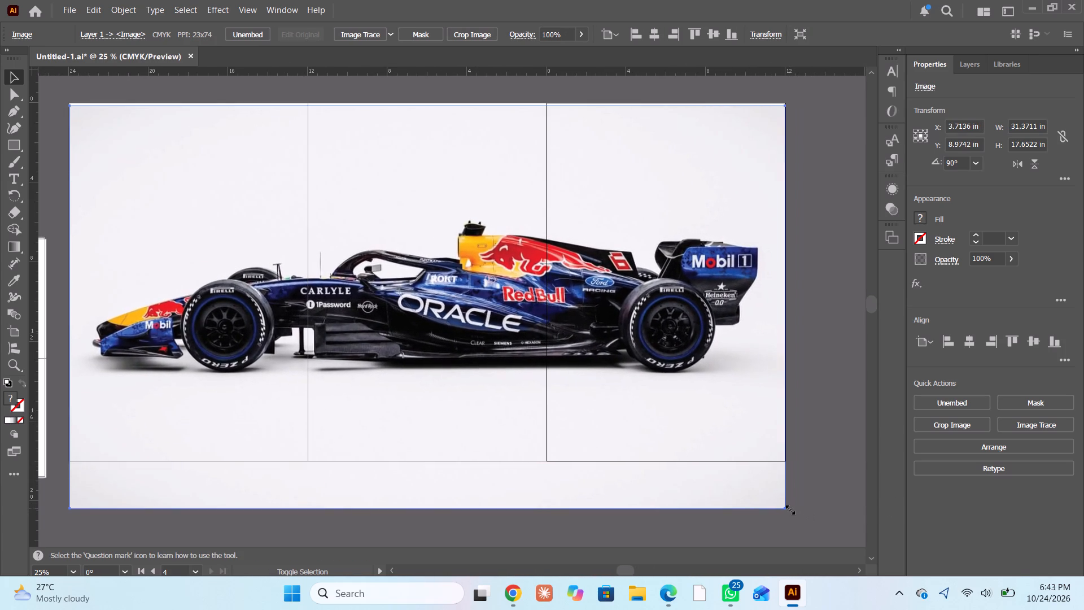
shift+drag(789, 508, 798, 508)
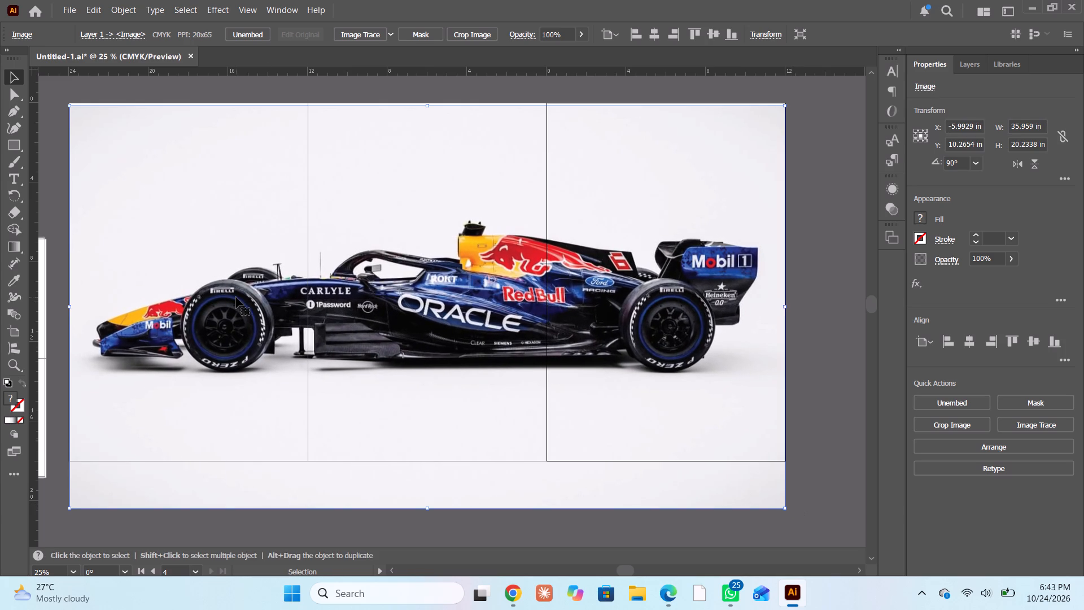
Adjust the car image's size proportionally from its lower-left corner to about 35.8 × 20.1 in.
scroll(236, 294, right, 2)
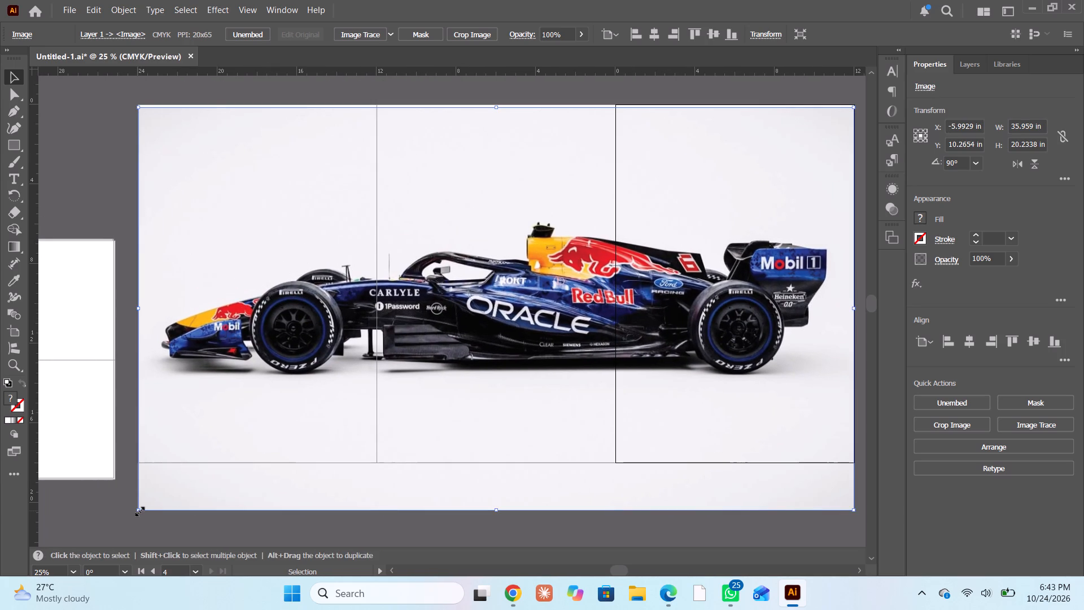
shift+drag(138, 508, 130, 507)
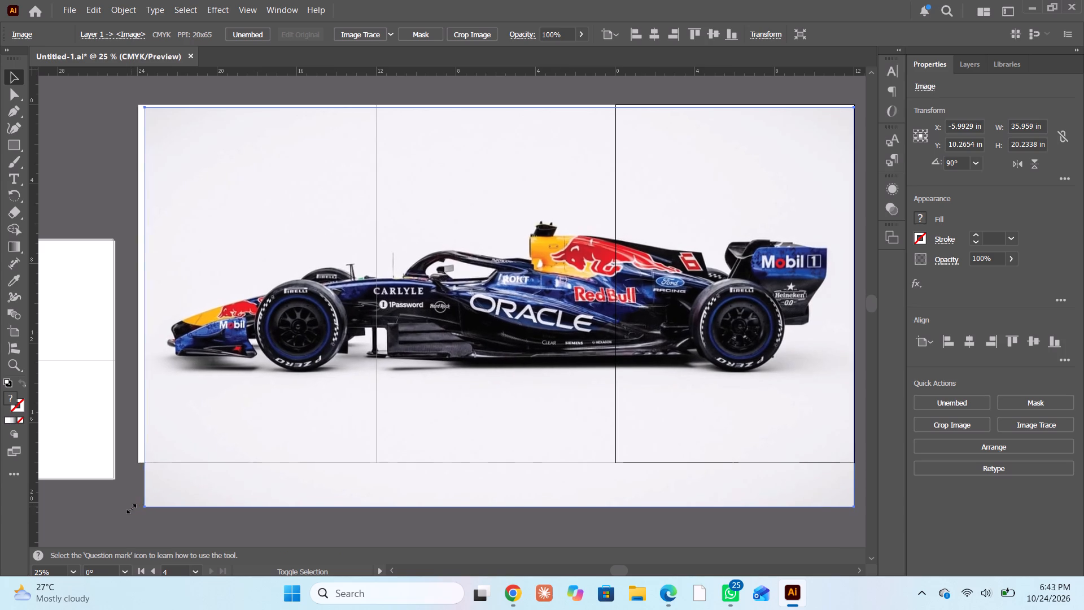
shift+drag(130, 507, 117, 506)
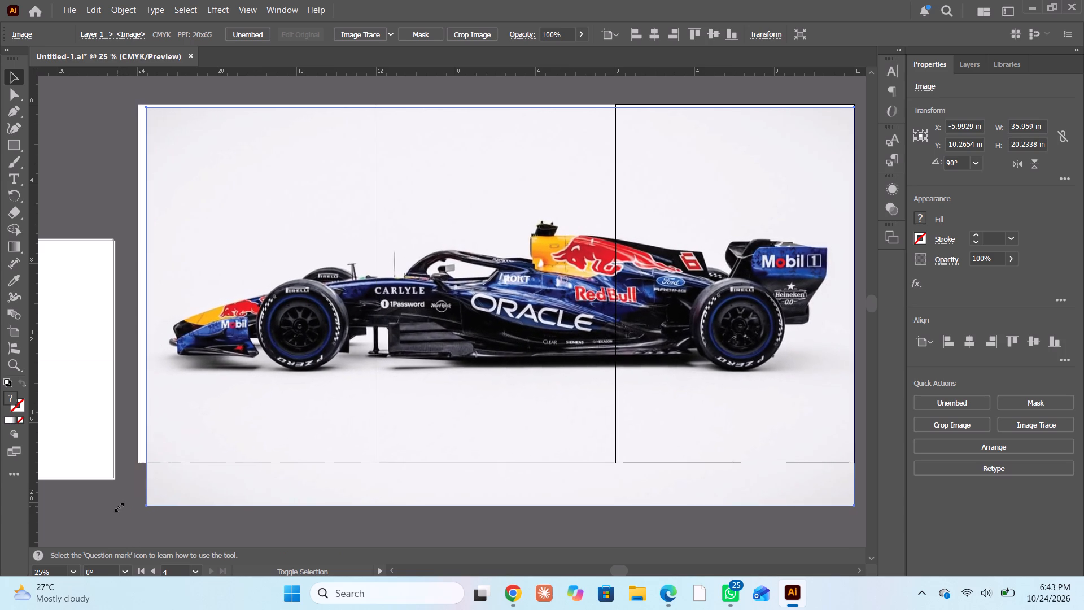
shift+drag(117, 506, 110, 511)
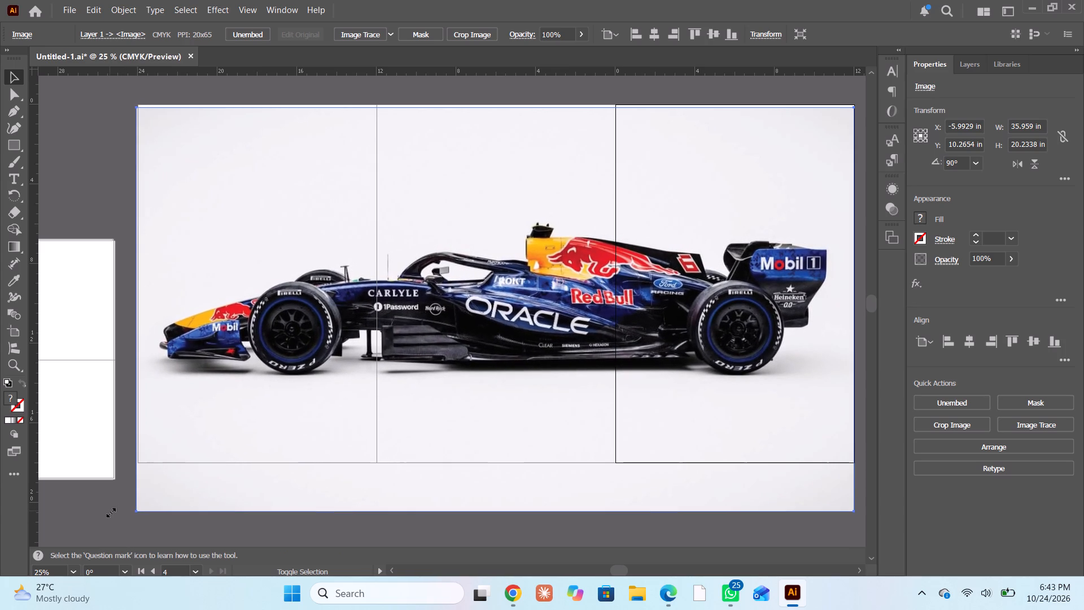
shift+drag(110, 511, 106, 508)
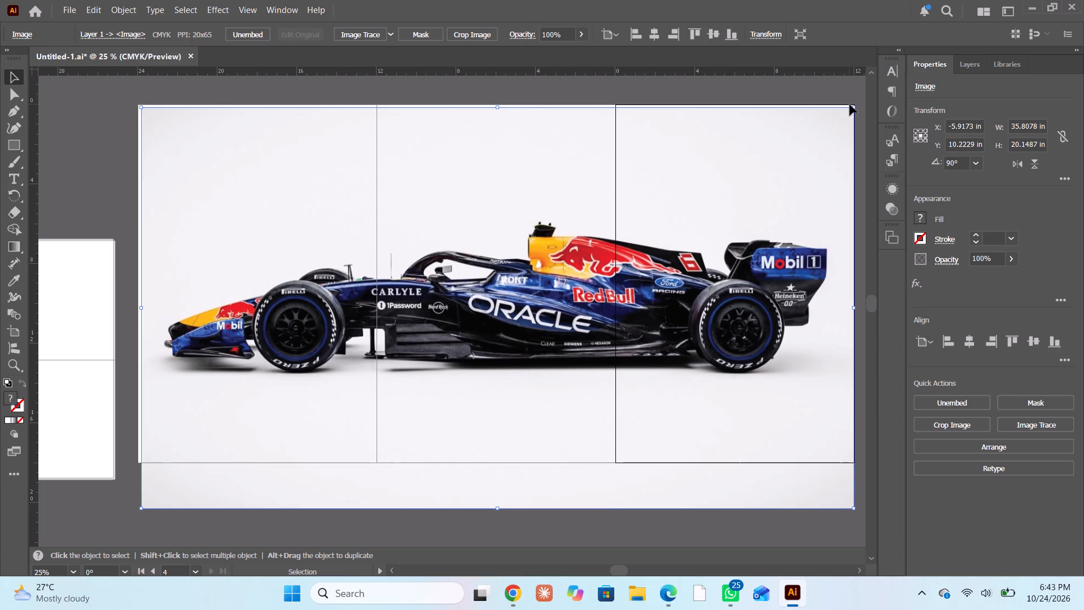
Shrink the car image proportionally from its upper-right corner to about 35.5 × 20 in.
shift+drag(852, 109, 851, 106)
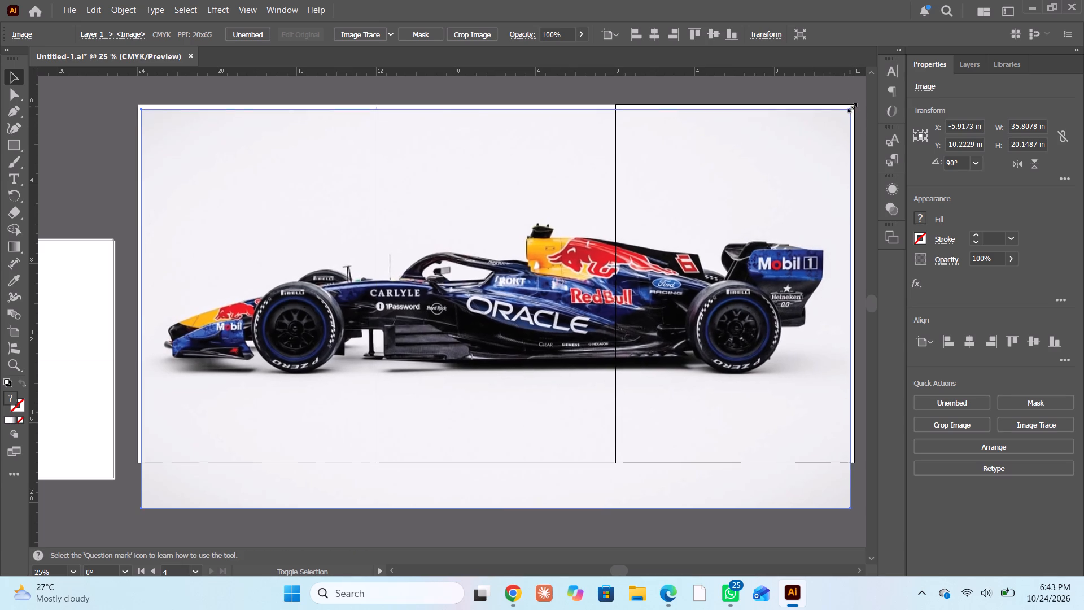
shift+drag(851, 106, 850, 102)
shift+drag(850, 102, 849, 103)
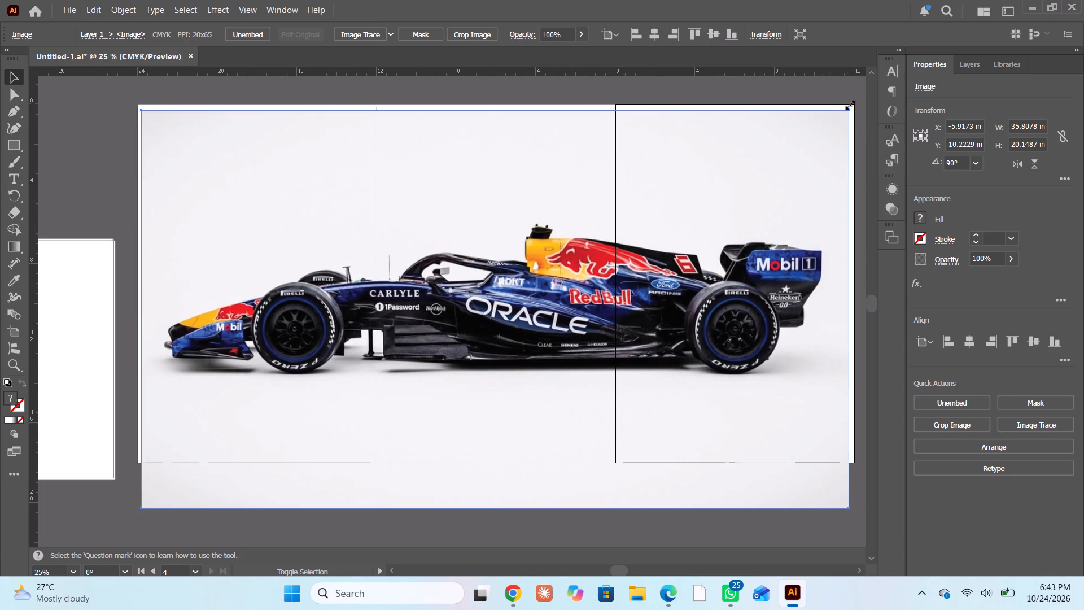
shift+drag(849, 103, 847, 104)
click(750, 183)
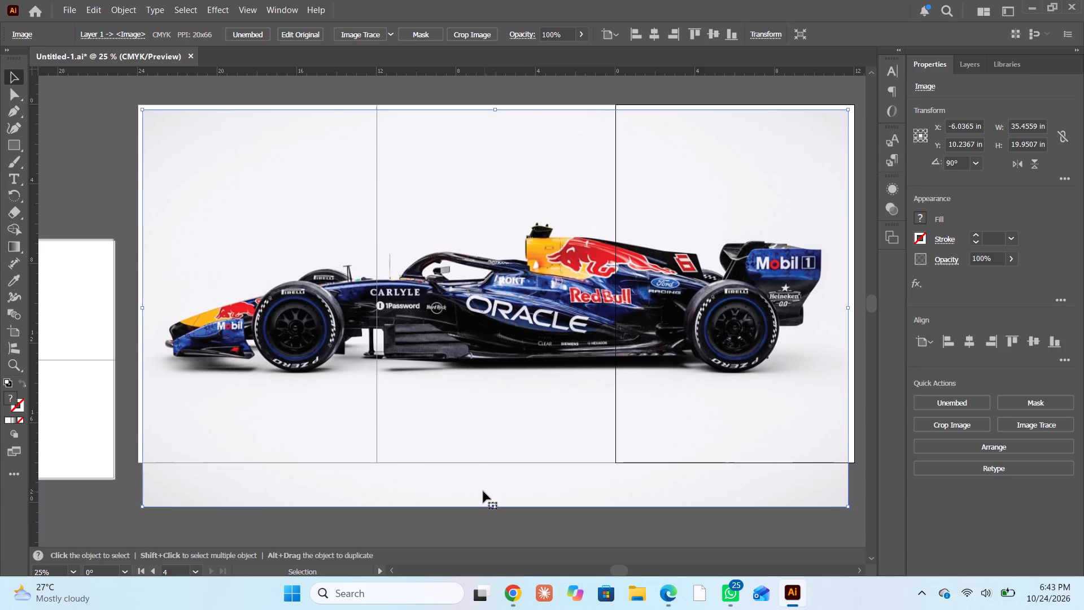
Examine the car image's pixel quality up close and its fit across the three portrait artboards.
scroll(475, 482, down, 3)
alt+scroll(468, 472, down, 2)
alt+scroll(513, 402, up, 7)
alt+scroll(514, 358, down, 8)
alt+scroll(502, 354, up, 2)
alt+scroll(502, 354, down, 1)
alt+scroll(502, 354, up, 5)
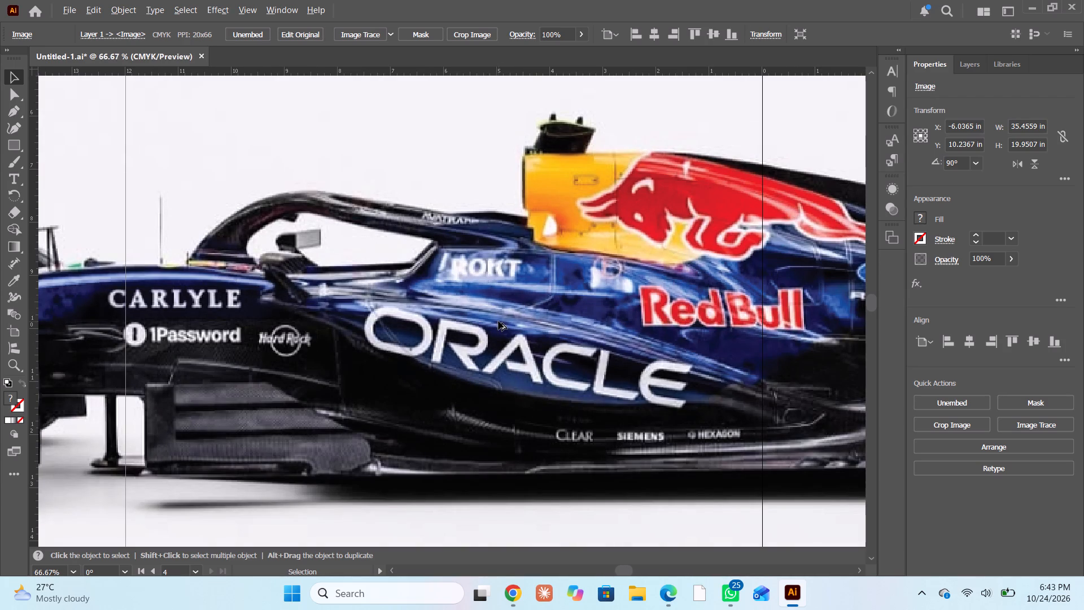
alt+scroll(501, 315, up, 5)
alt+scroll(502, 313, down, 1)
alt+scroll(502, 313, up, 5)
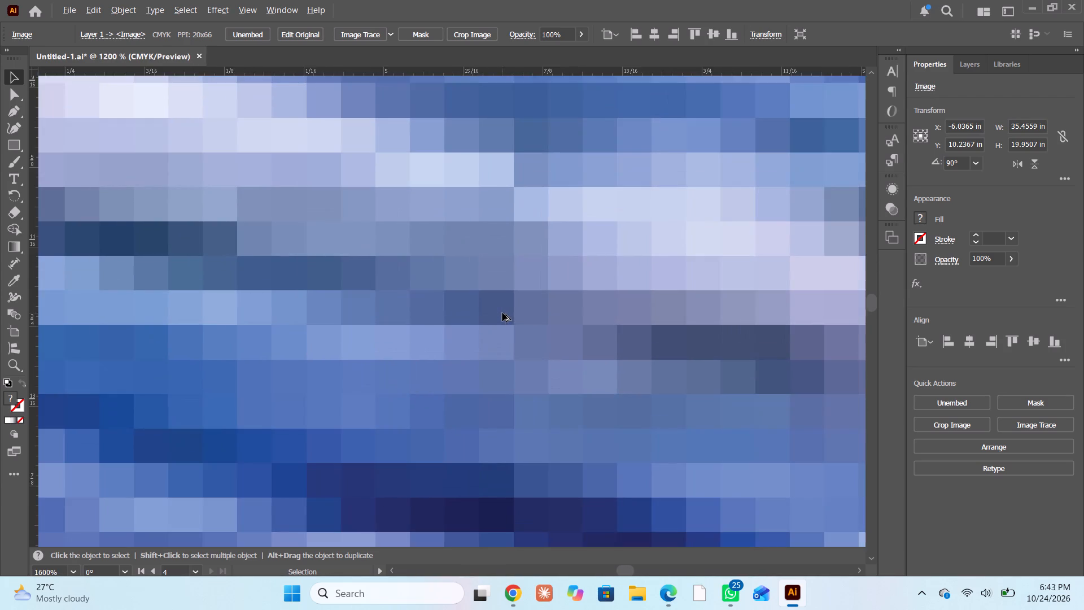
alt+scroll(502, 313, down, 2)
alt+scroll(502, 313, up, 5)
alt+scroll(502, 313, down, 16)
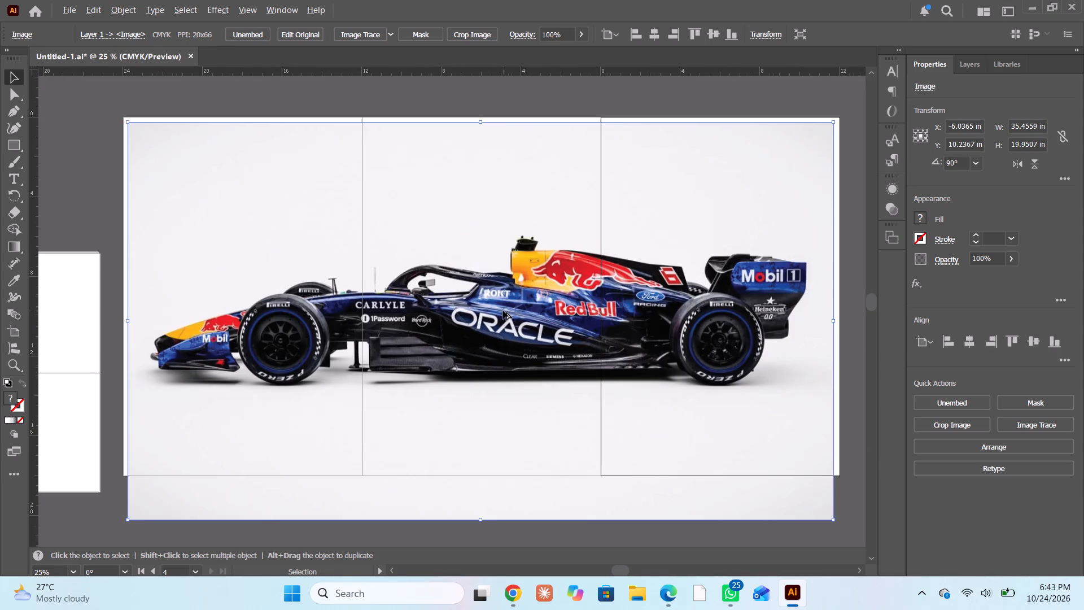
scroll(444, 390, down, 3)
alt+scroll(466, 346, up, 2)
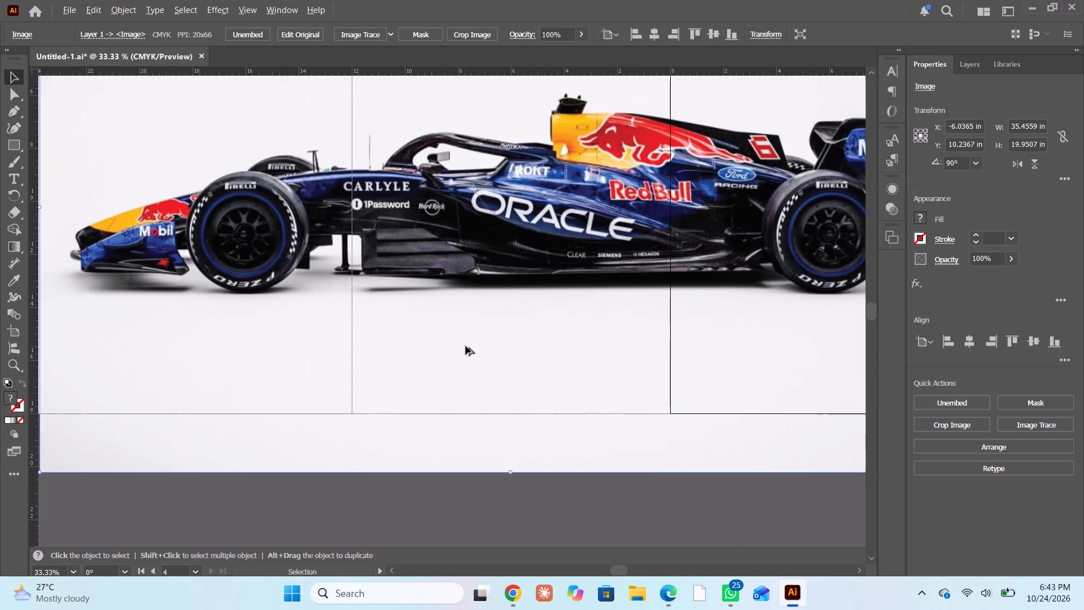
alt+scroll(410, 292, up, 3)
alt+scroll(410, 290, down, 2)
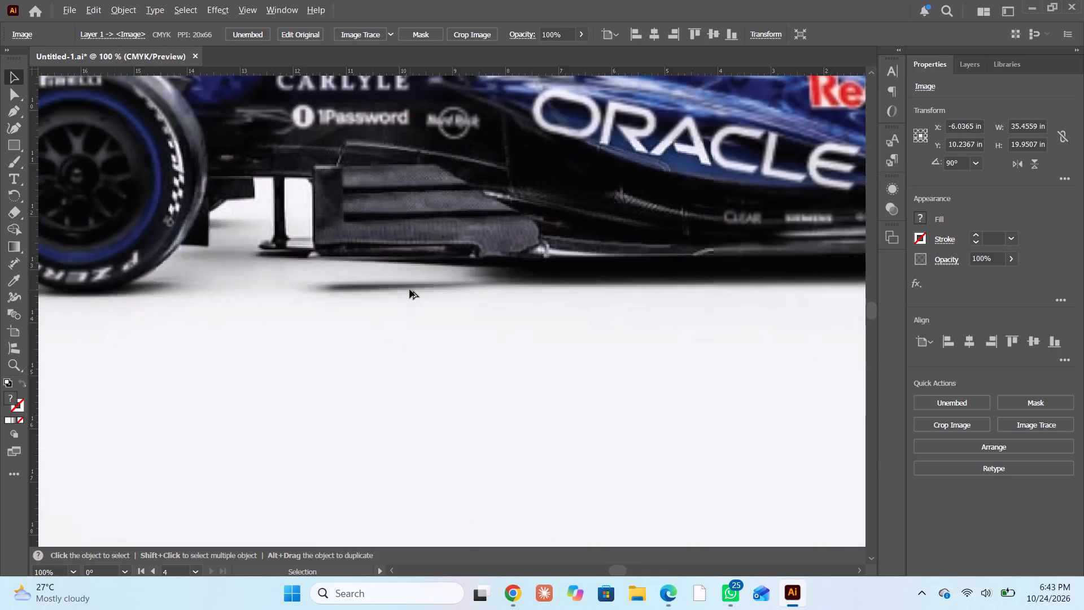
alt+scroll(410, 290, down, 3)
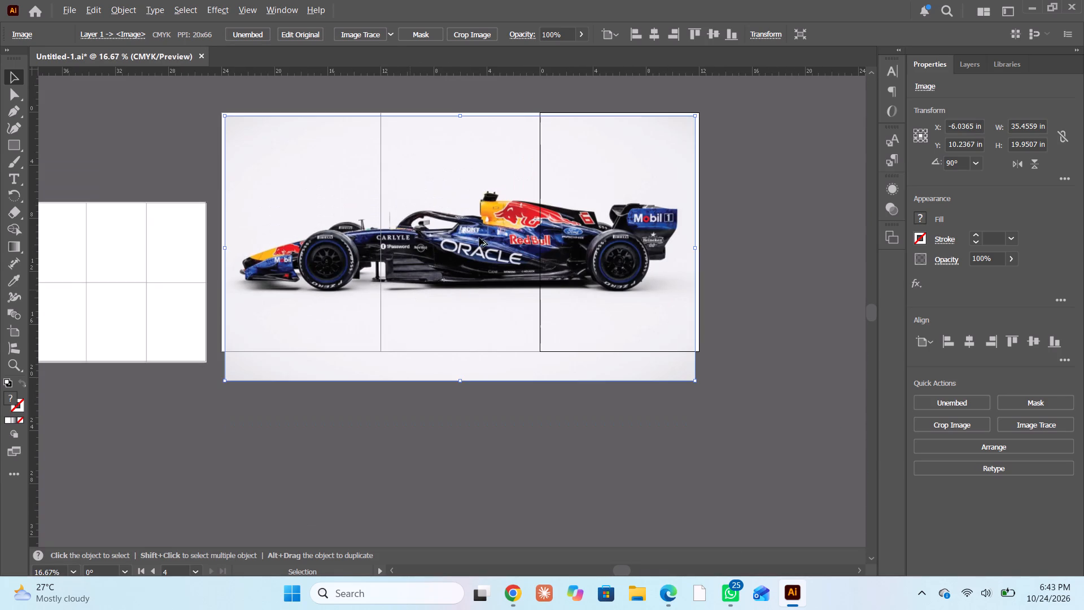
alt+scroll(667, 236, up, 6)
alt+scroll(666, 236, down, 2)
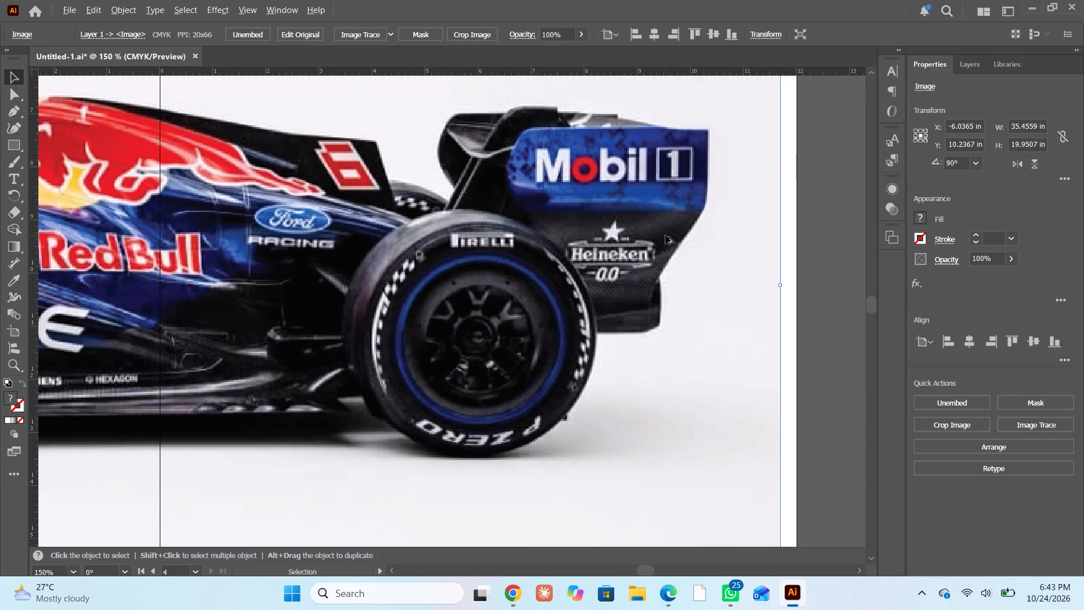
alt+scroll(666, 236, down, 5)
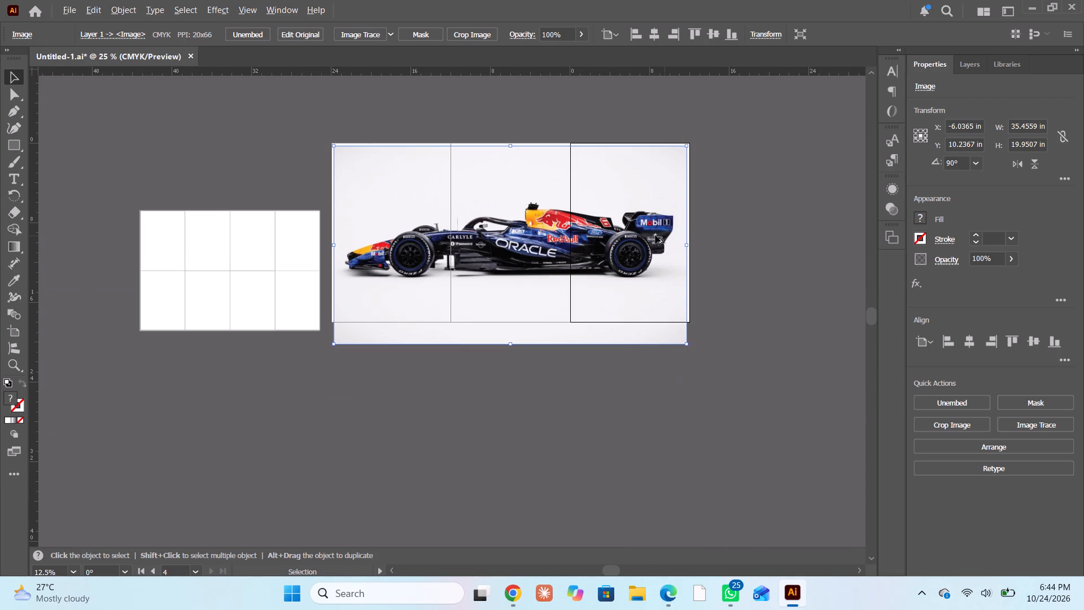
Shrink the car image proportionally to about 30.3 × 17 in and move it close to the first portrait artboard's left edge.
shift+drag(337, 345, 354, 320)
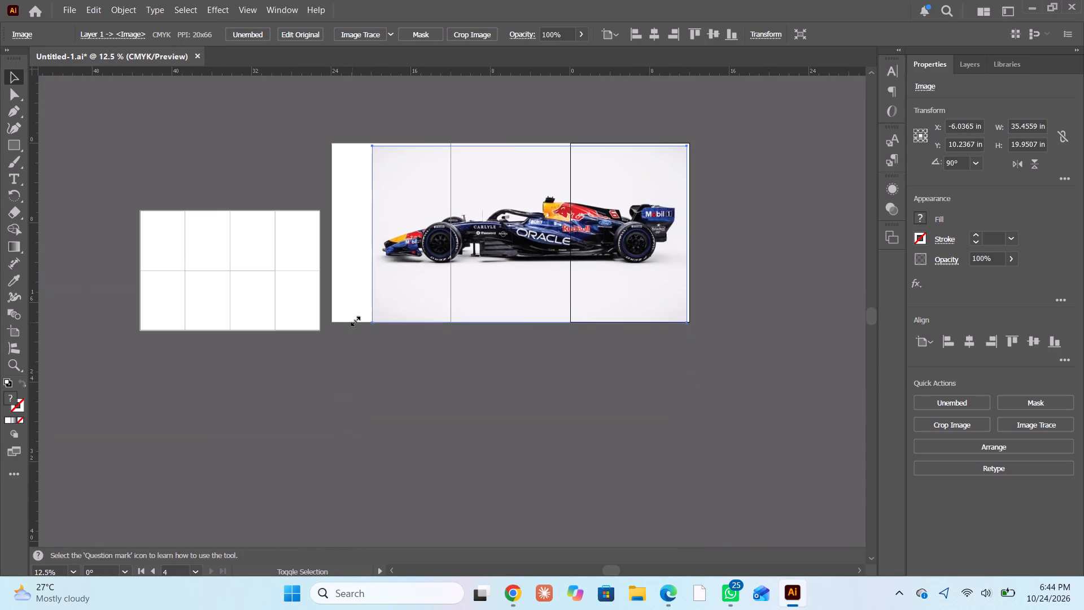
shift+drag(354, 320, 356, 315)
drag(506, 243, 468, 247)
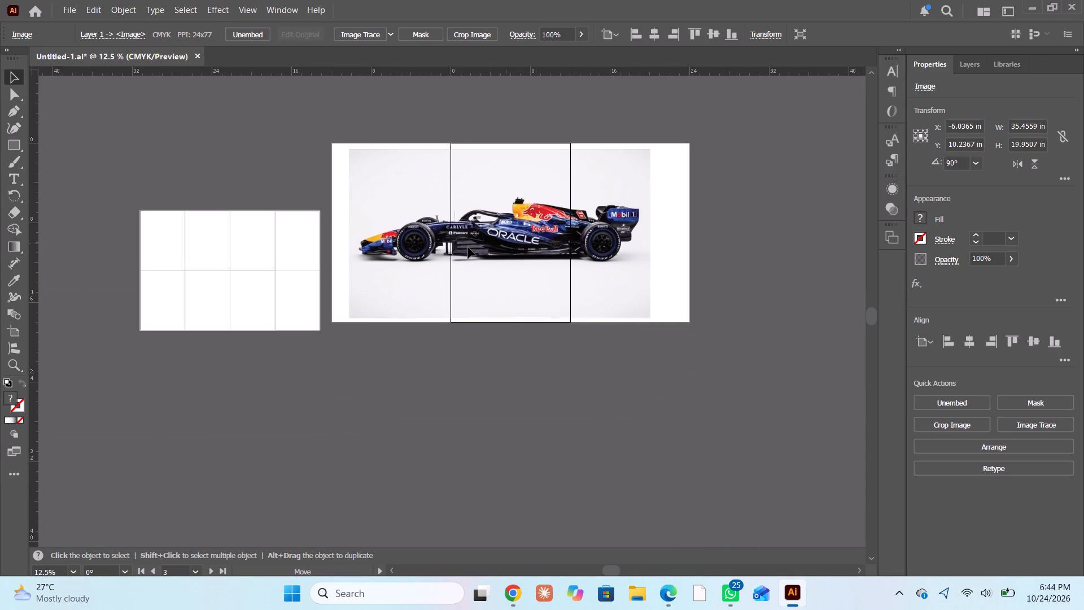
drag(468, 247, 459, 246)
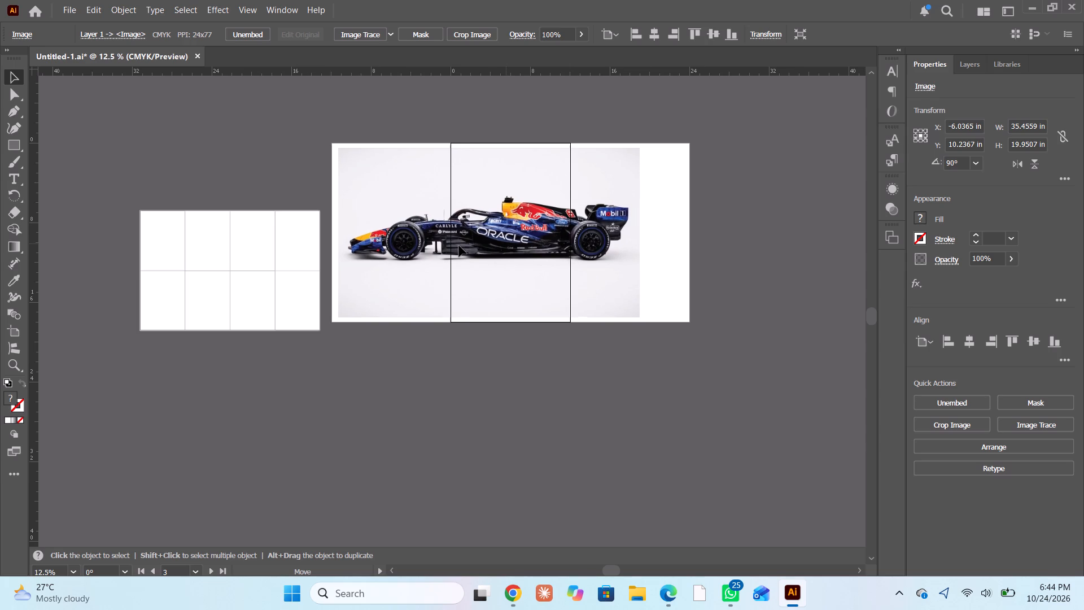
drag(459, 246, 459, 248)
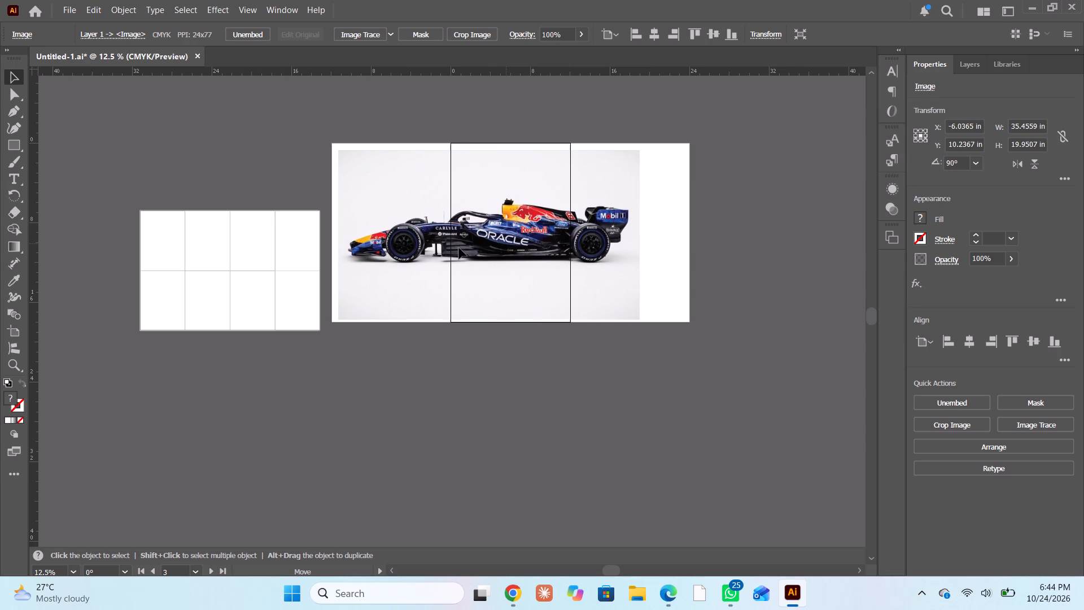
drag(459, 248, 457, 247)
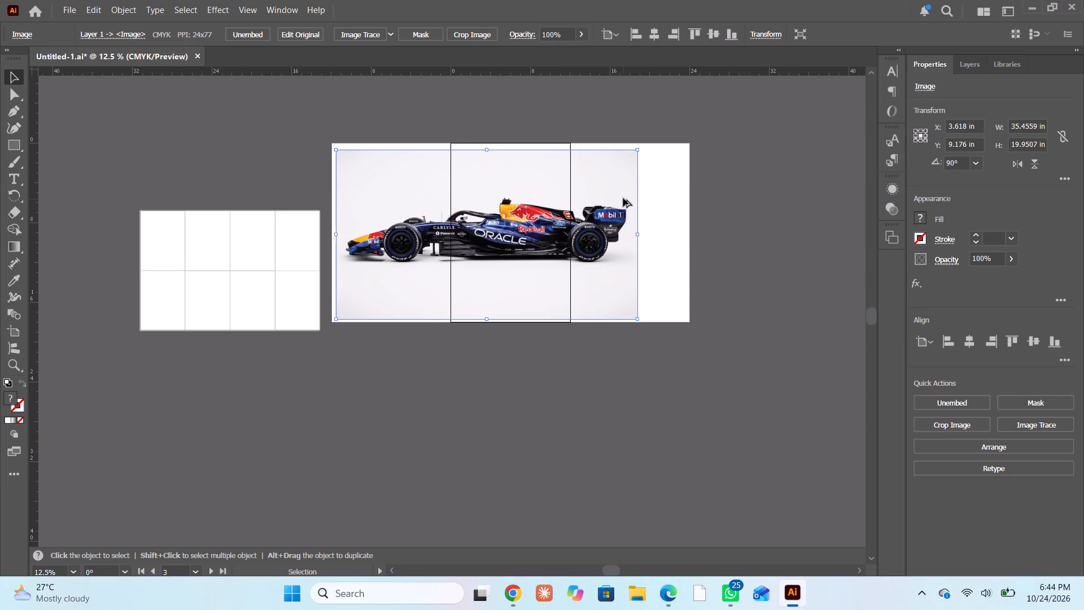
Enlarge the car image proportionally from its sides to about 35.1 × 19.7 in, nearly spanning the three portrait artboards, and deselect it.
alt+scroll(623, 198, up, 2)
shift+drag(650, 273, 741, 268)
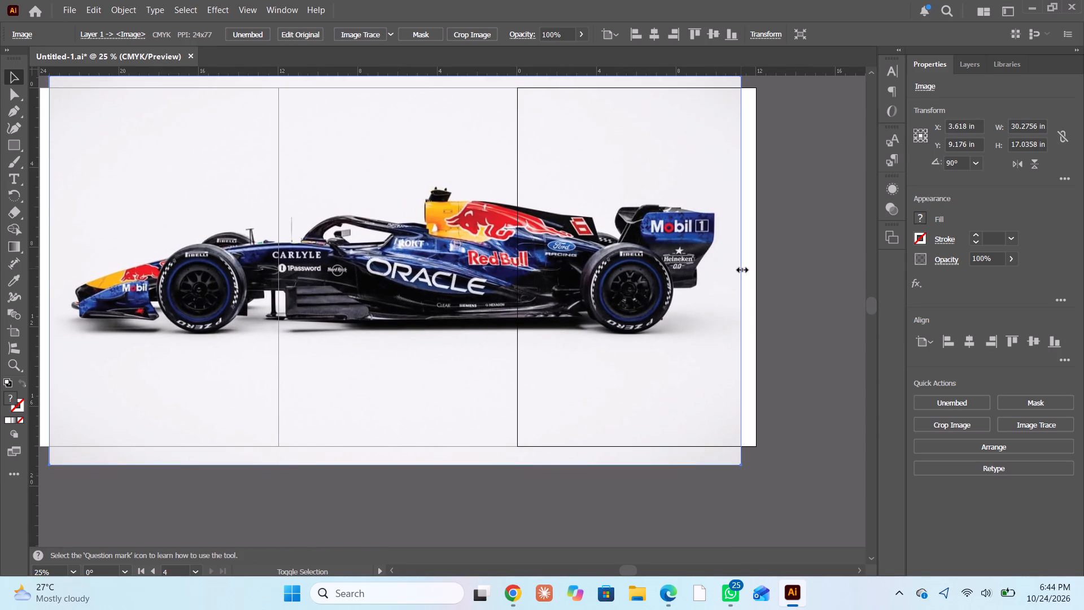
shift+drag(741, 268, 748, 265)
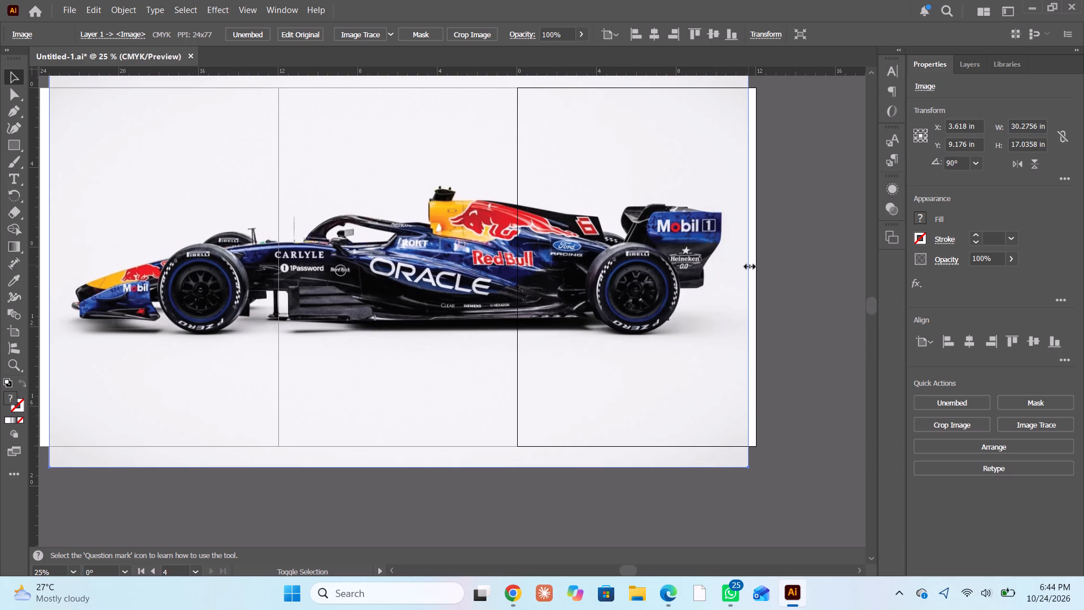
shift+drag(748, 265, 748, 263)
scroll(735, 254, right, 2)
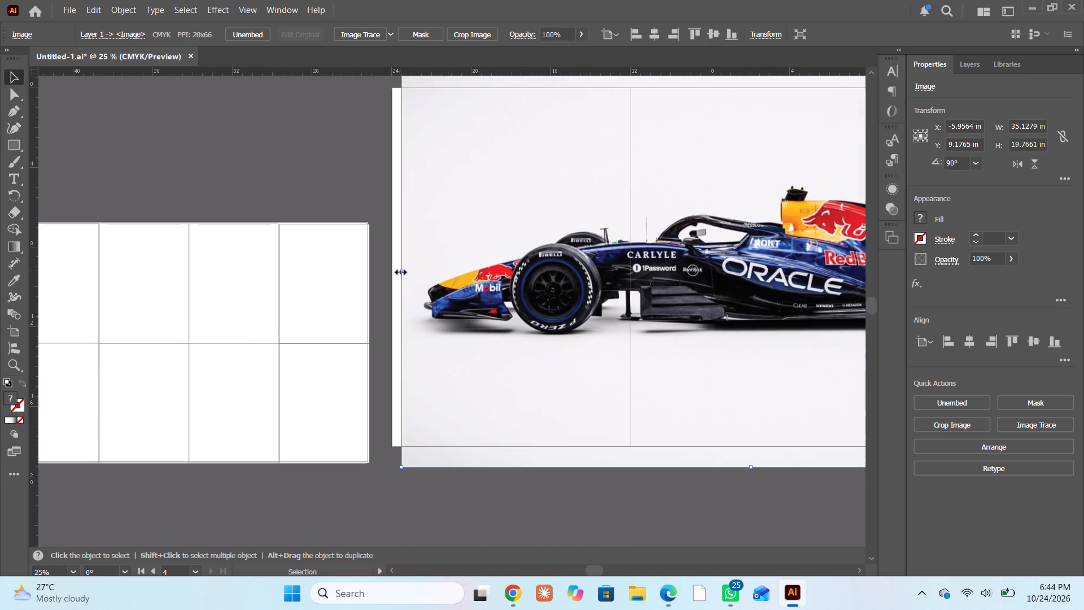
shift+click(400, 271)
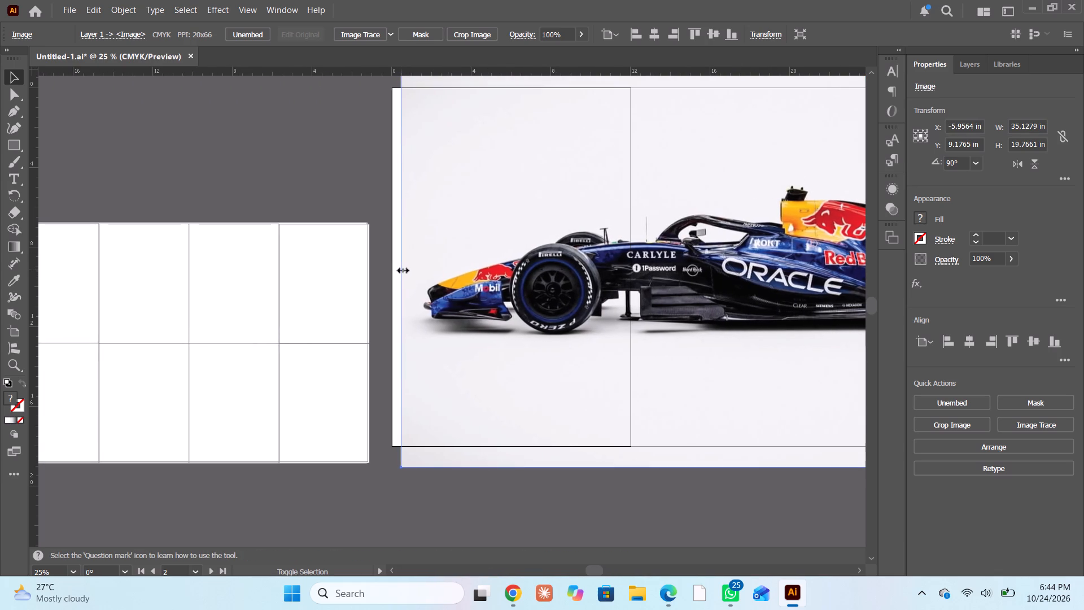
scroll(398, 265, left, 4)
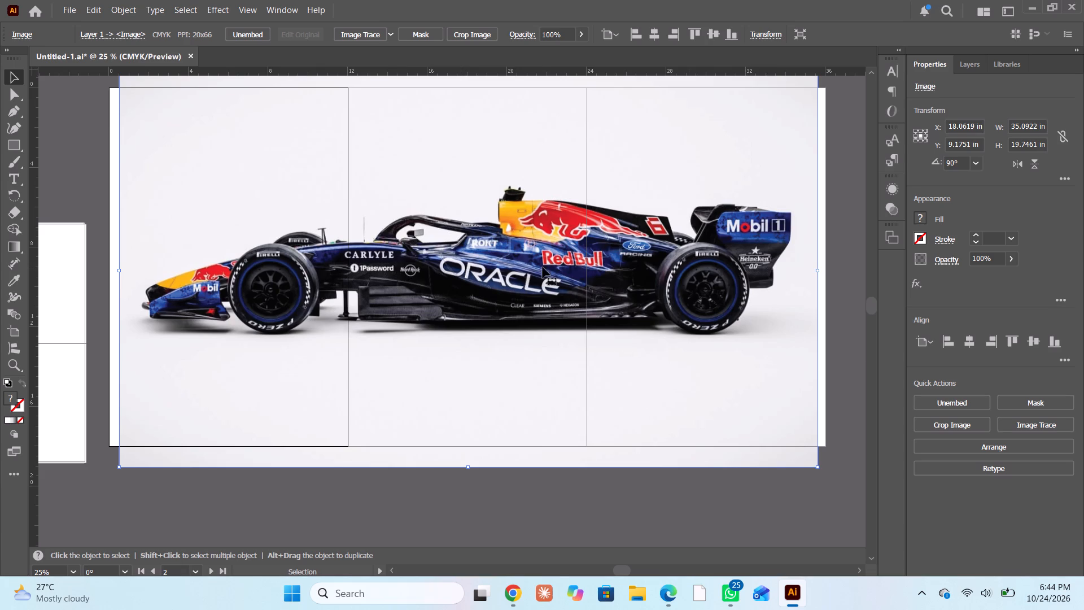
click(55, 139)
Draw a rectangle of about 36 × 18 in covering all three portrait artboards.
click(15, 142)
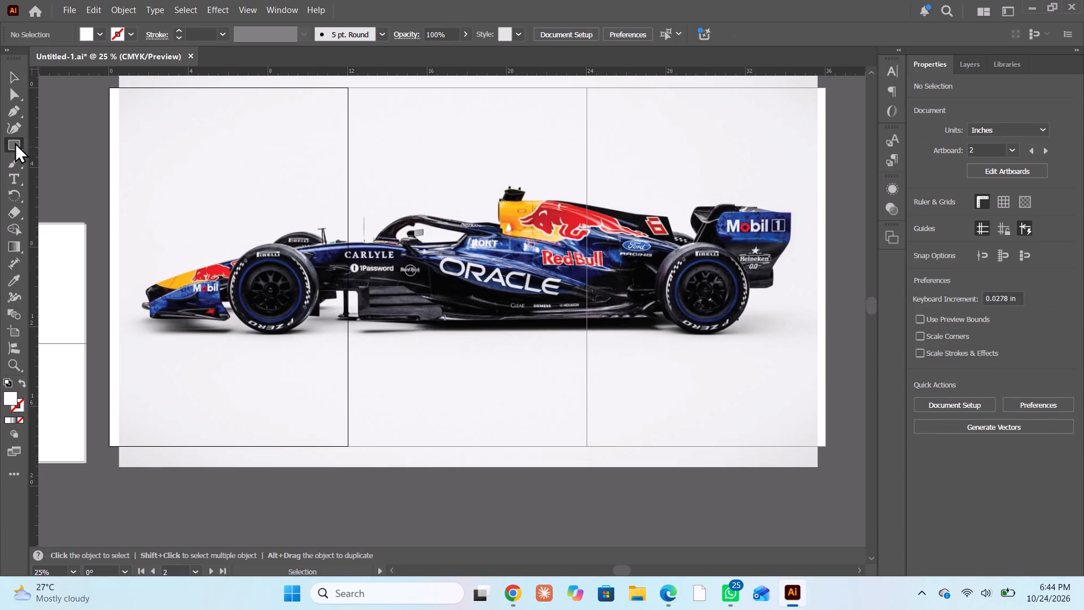
drag(110, 88, 398, 332)
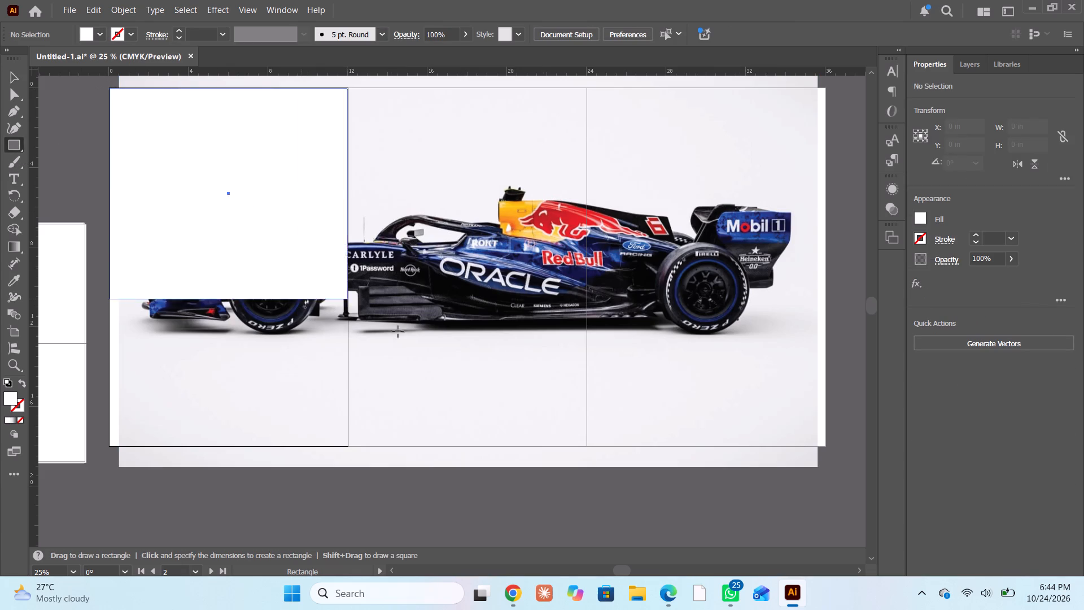
drag(398, 332, 828, 446)
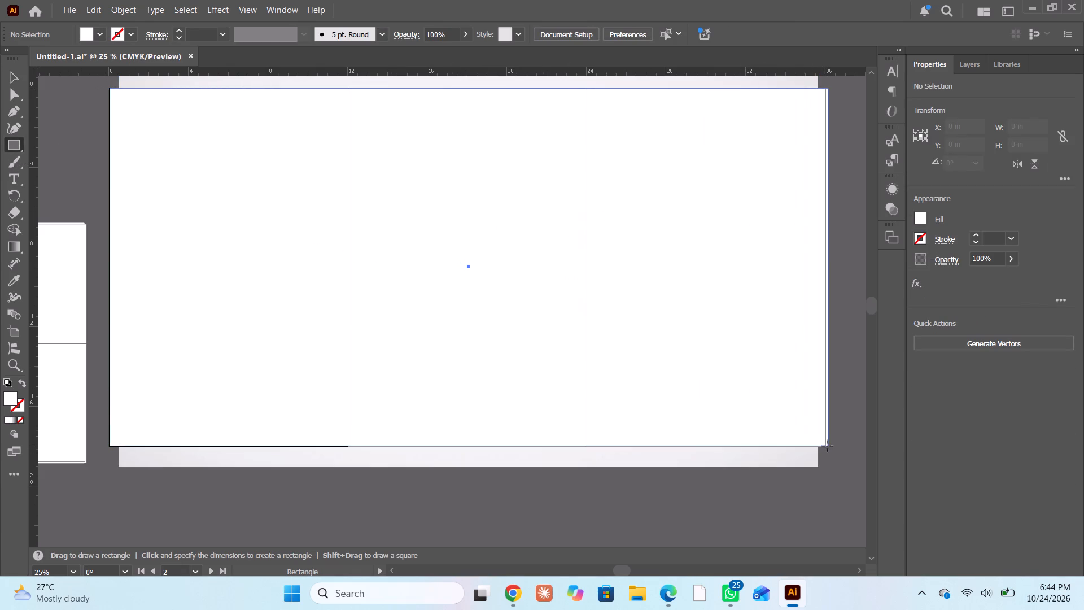
drag(828, 446, 826, 446)
Give the large rectangle no fill and a 20 pt dark blue stroke, and deselect it.
click(920, 215)
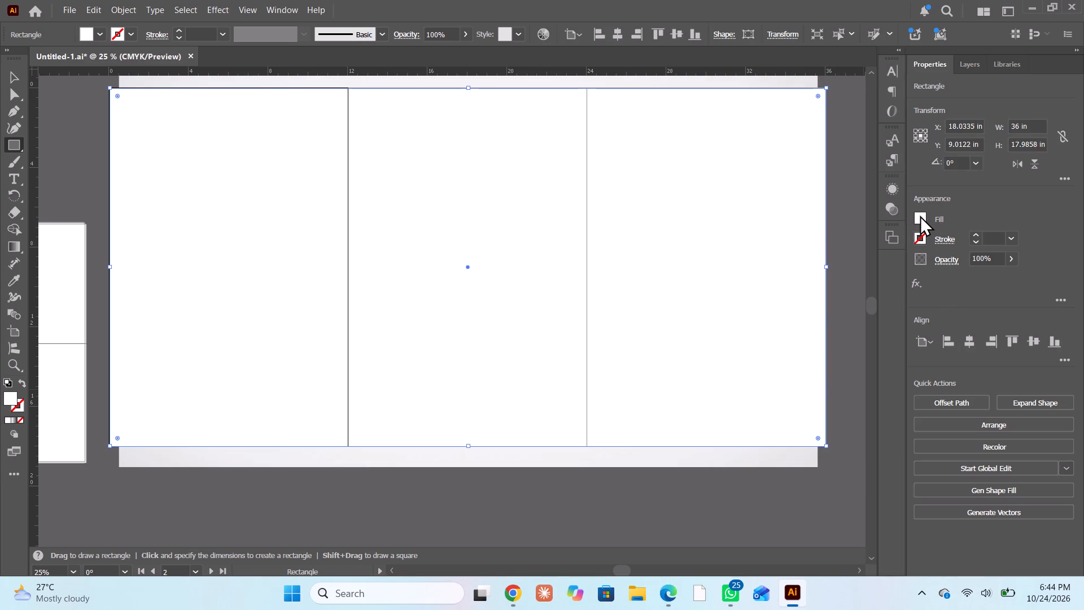
click(764, 269)
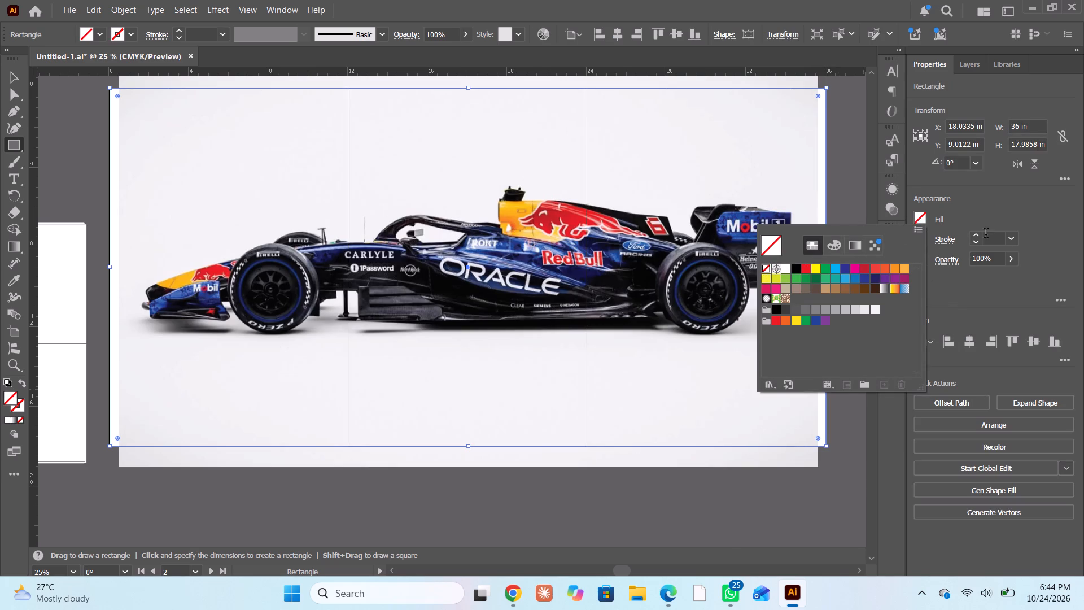
click(976, 236)
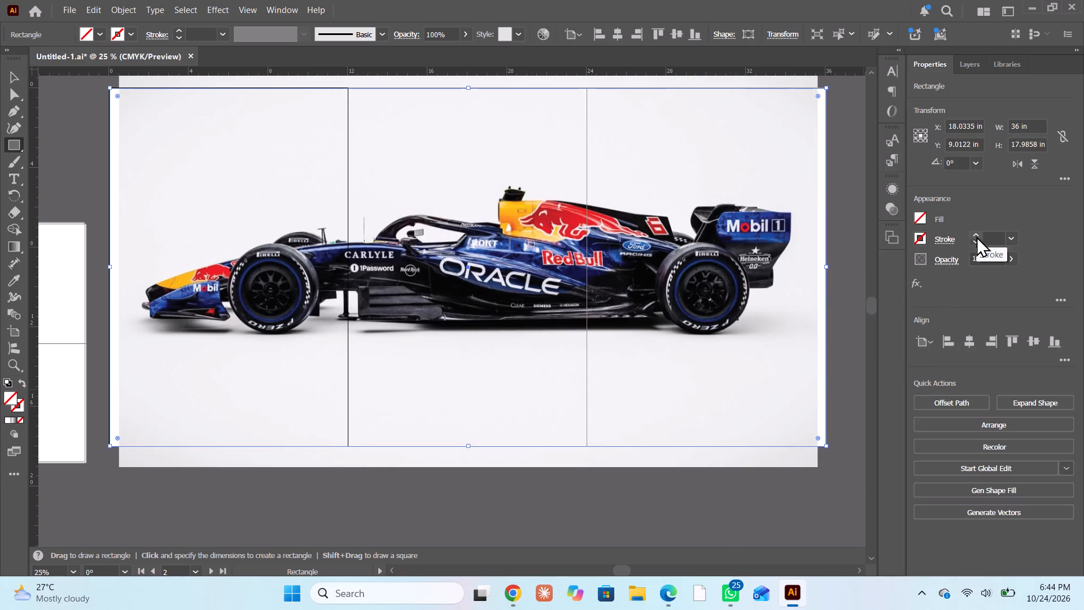
click(976, 236)
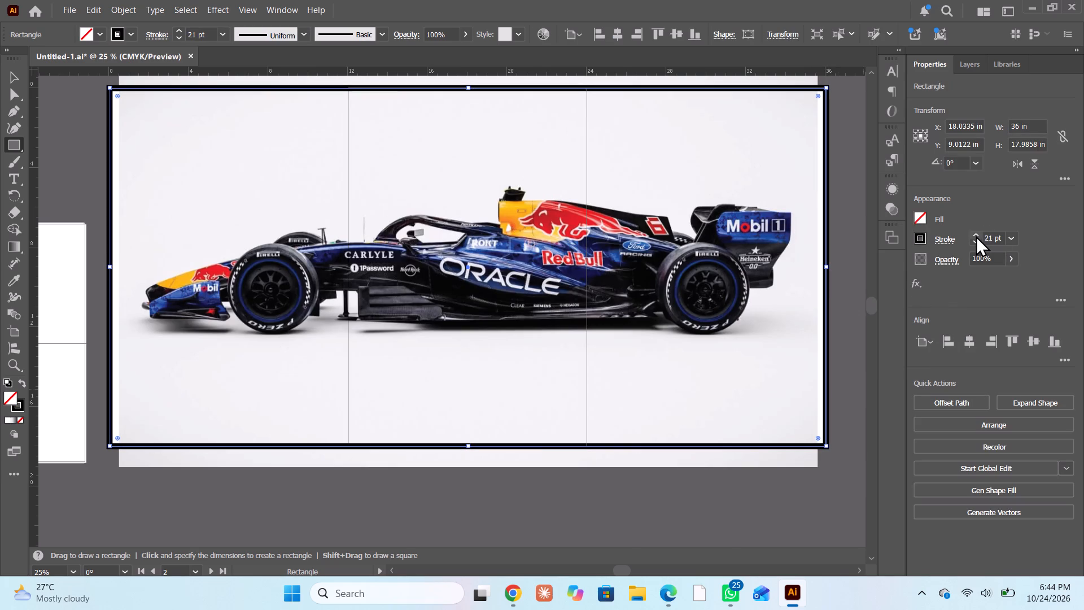
click(974, 241)
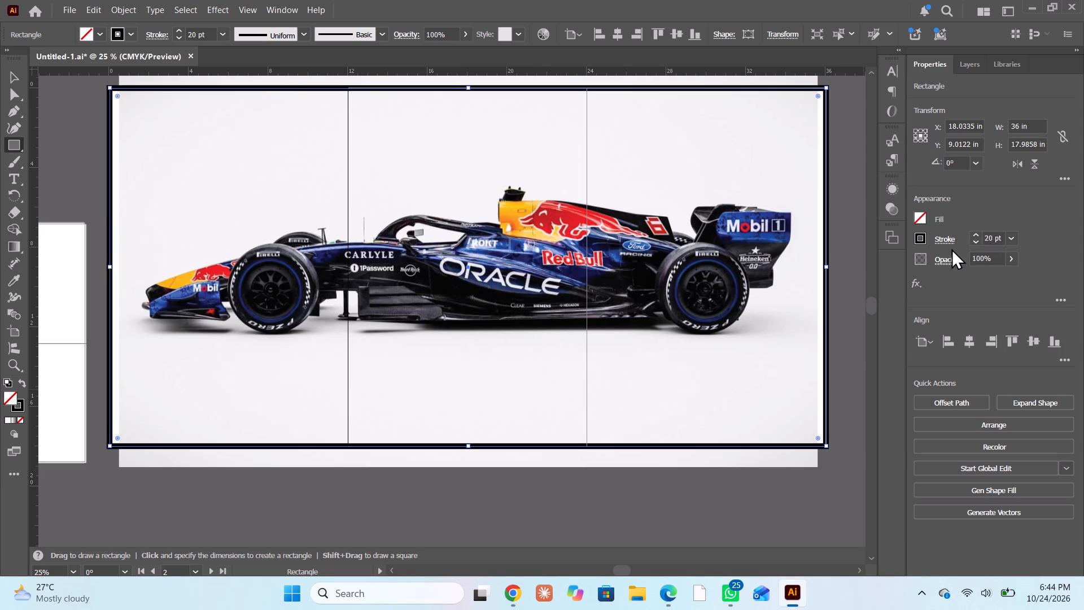
click(920, 236)
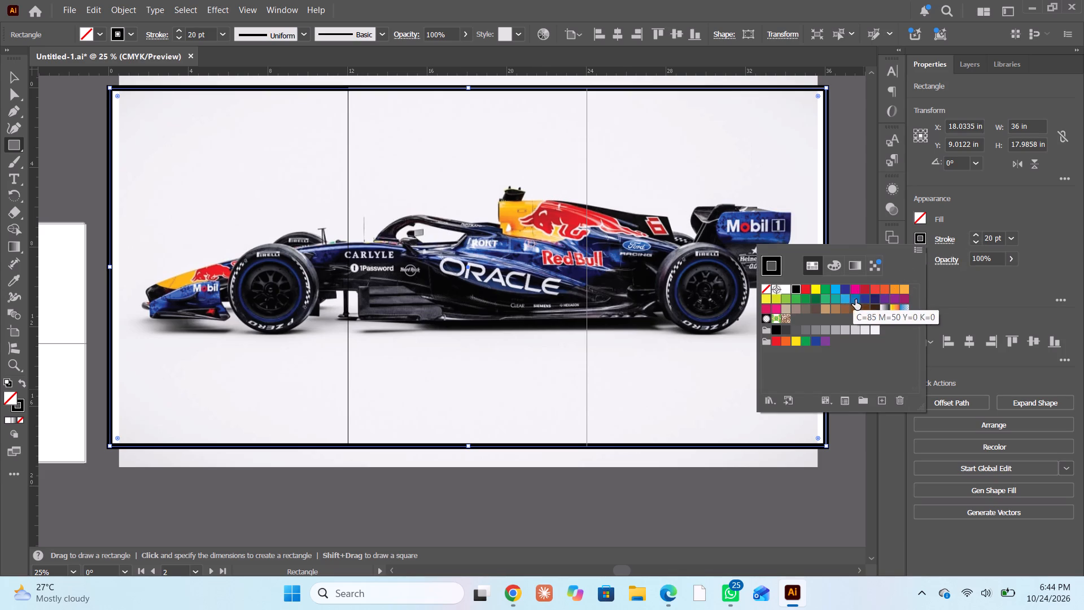
click(873, 300)
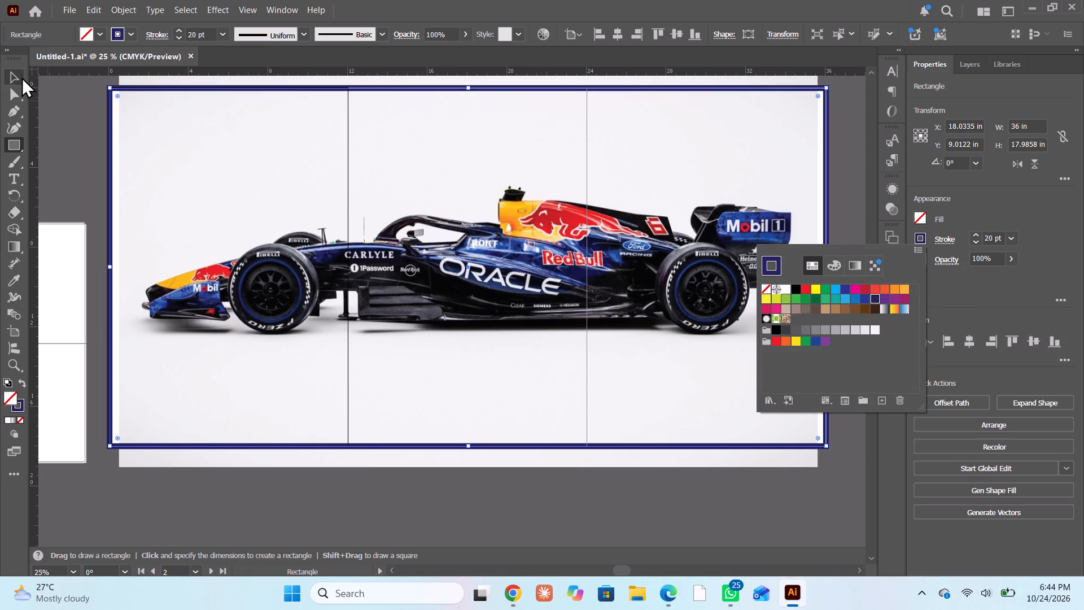
click(15, 77)
click(78, 128)
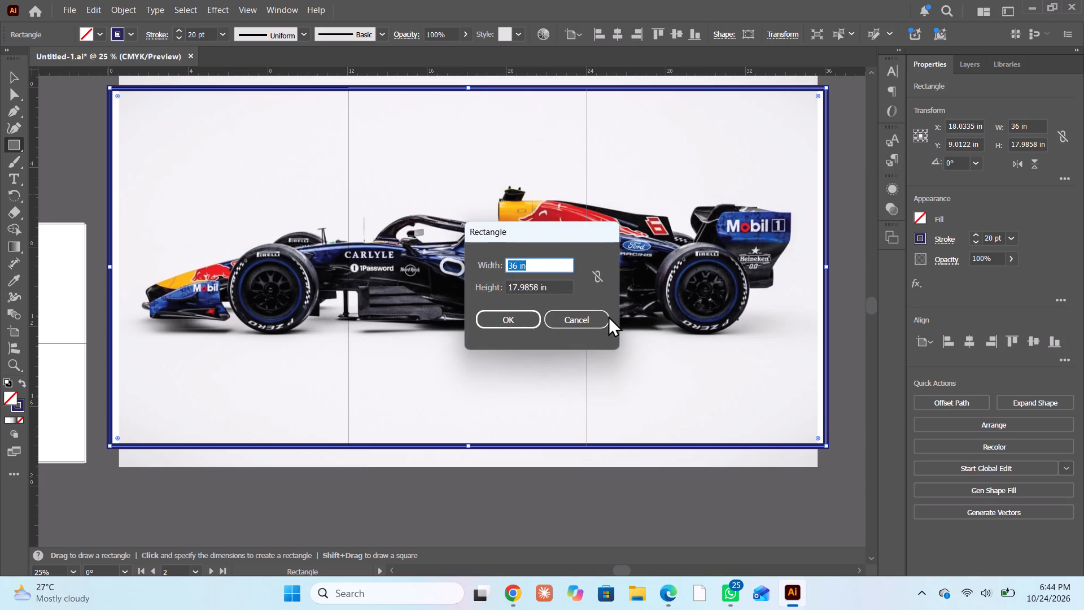
click(576, 323)
click(14, 77)
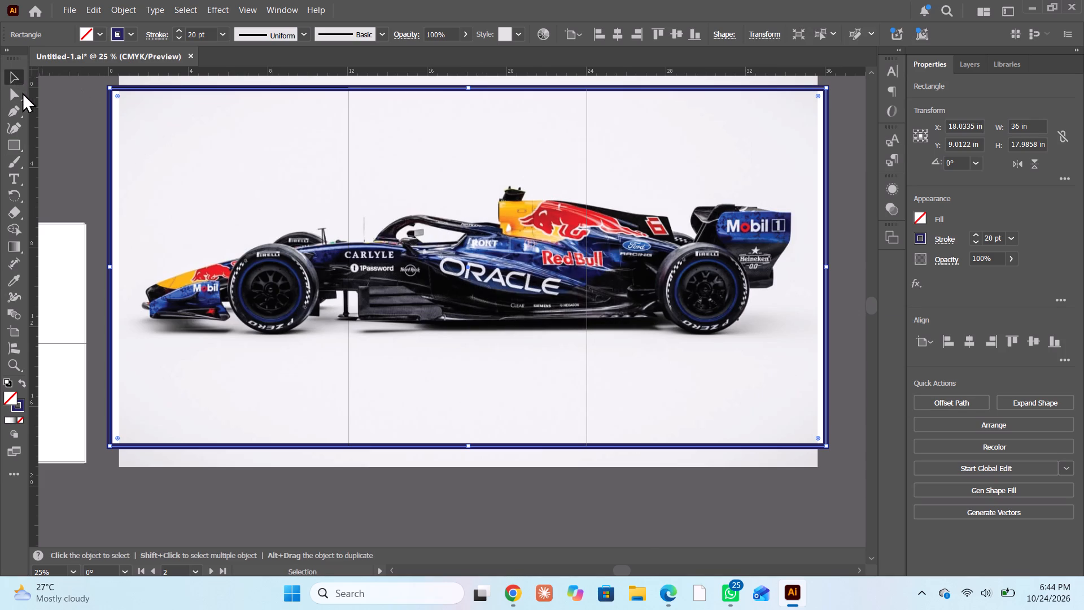
click(58, 108)
Enlarge the car image proportionally to about 35.8 × 20.2 in so it fills the dark blue frame's width from side to side.
click(220, 237)
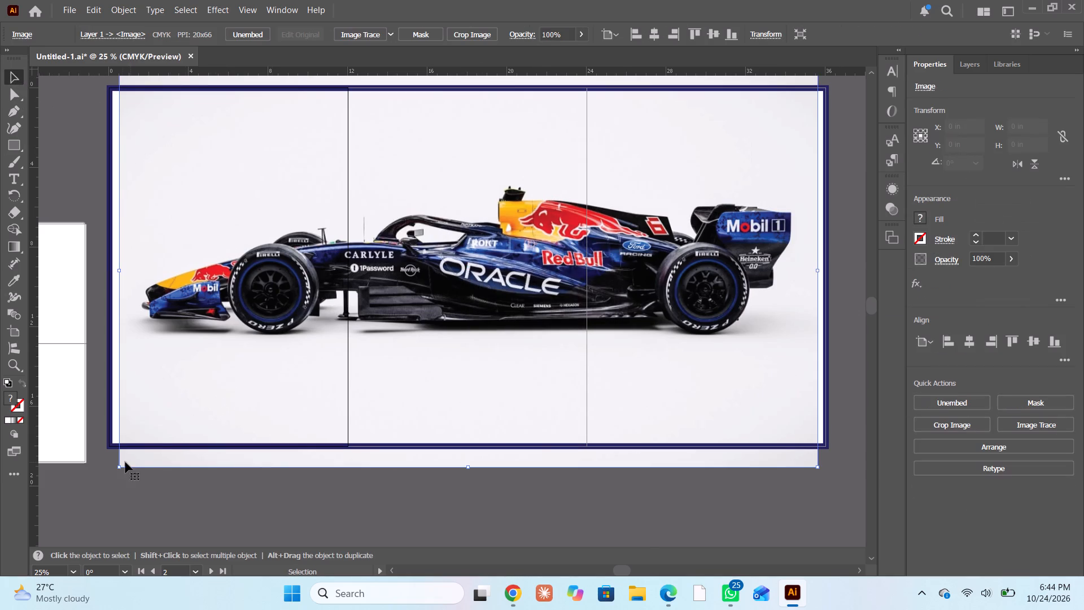
shift+drag(121, 465, 107, 472)
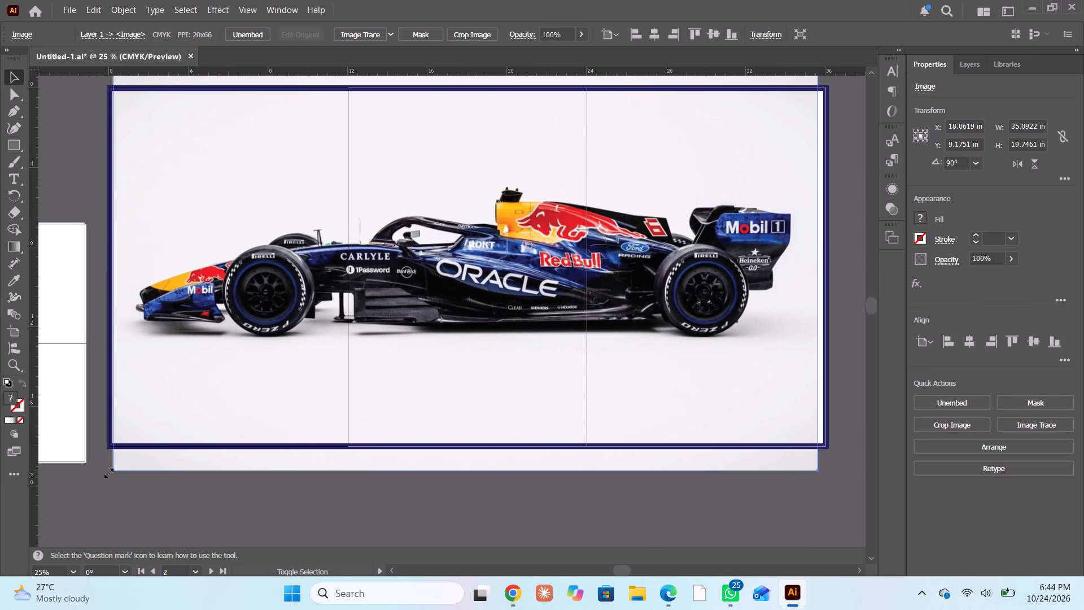
shift+drag(107, 472, 103, 470)
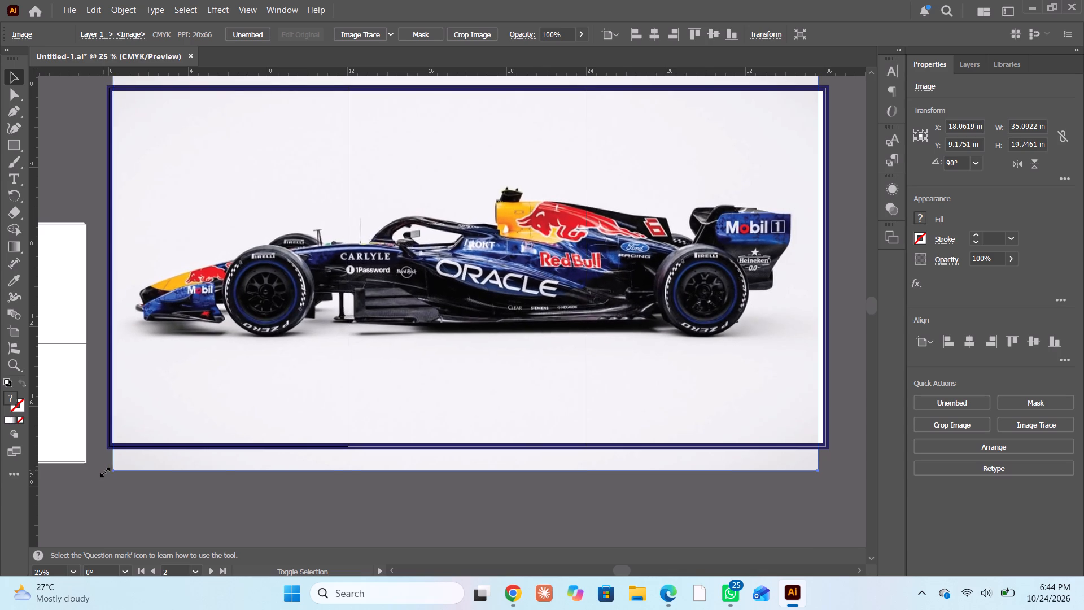
shift+drag(103, 470, 102, 472)
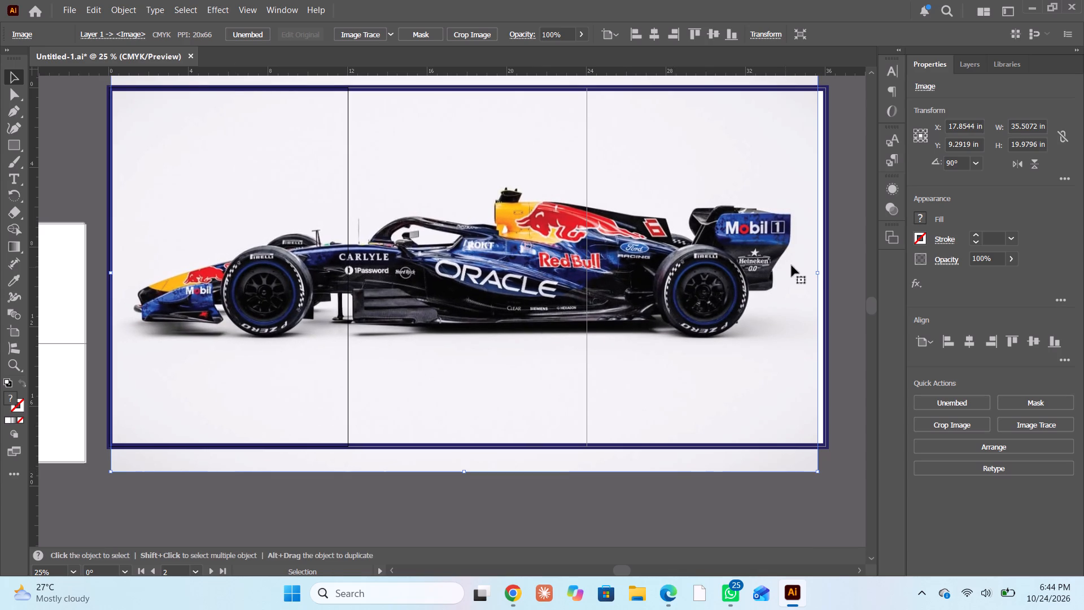
shift+drag(817, 271, 821, 268)
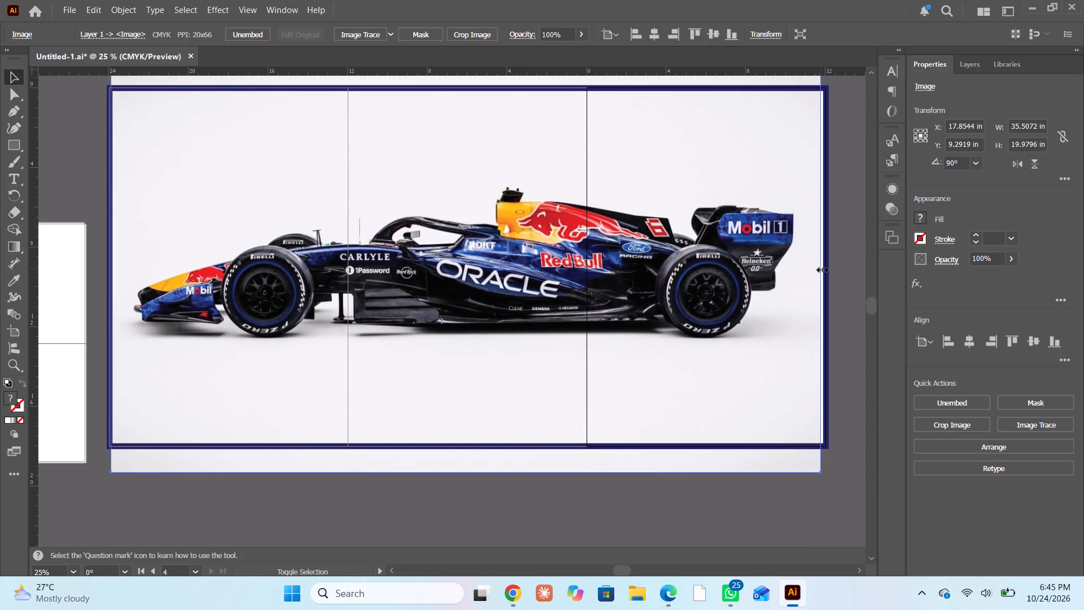
shift+drag(821, 268, 824, 265)
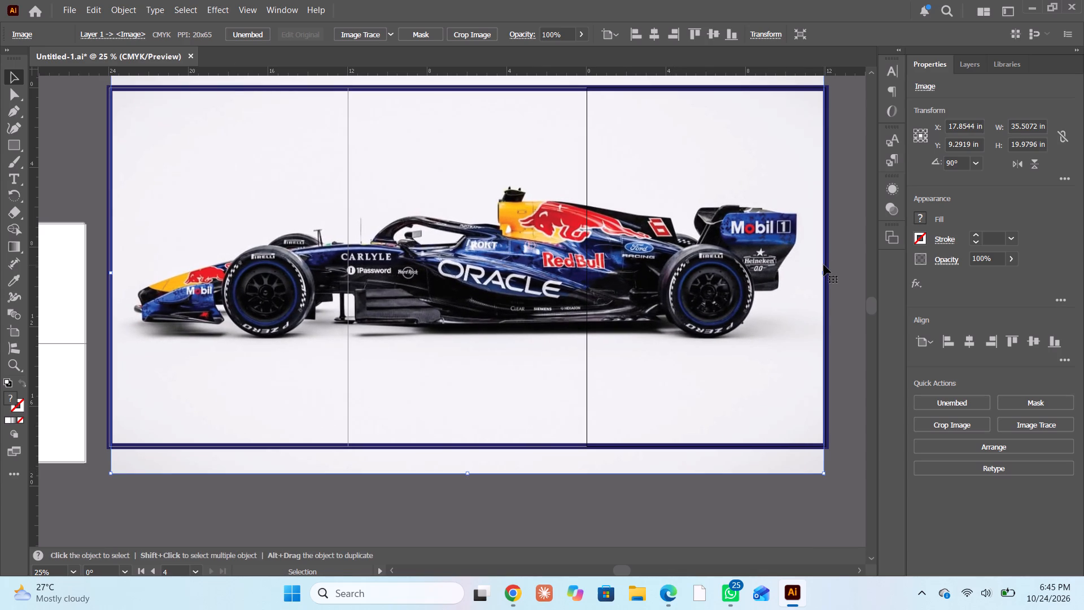
Nudge the car image up about 0.22 in, to Y 9.07 in, roughly centring it vertically in the frame, and deselect it.
key(Up)
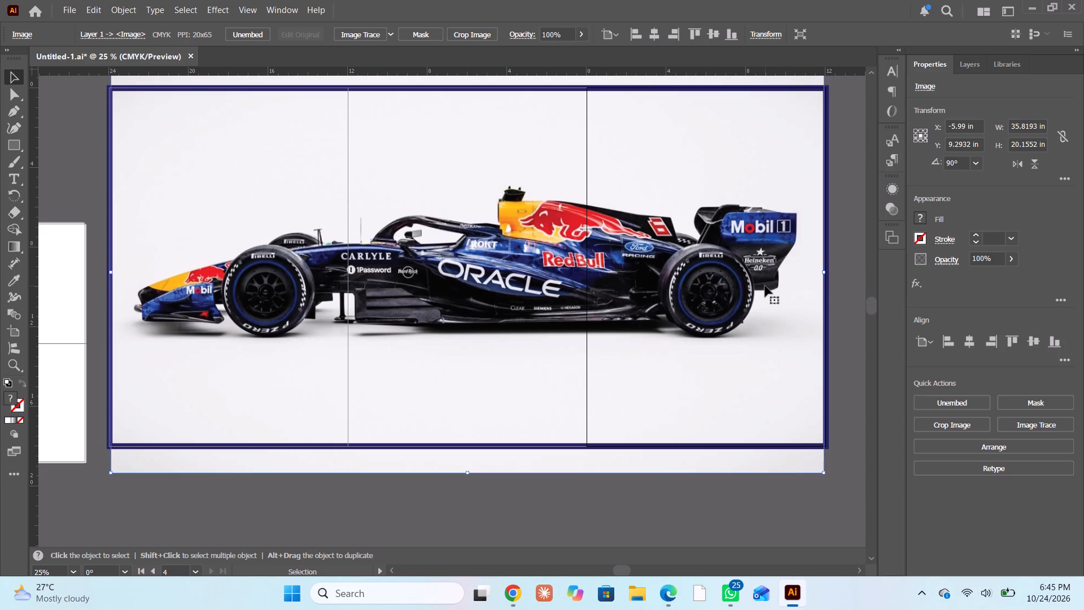
key(Up)
key(Up)
key(Up)
key(Up)
key(Up)
key(Up)
key(Up)
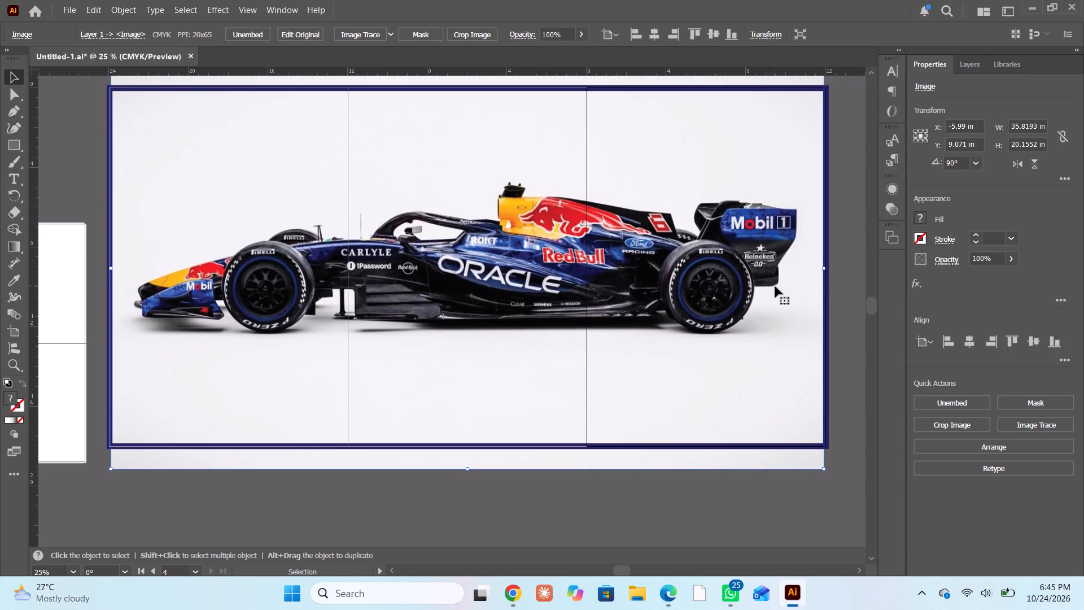
key(Up)
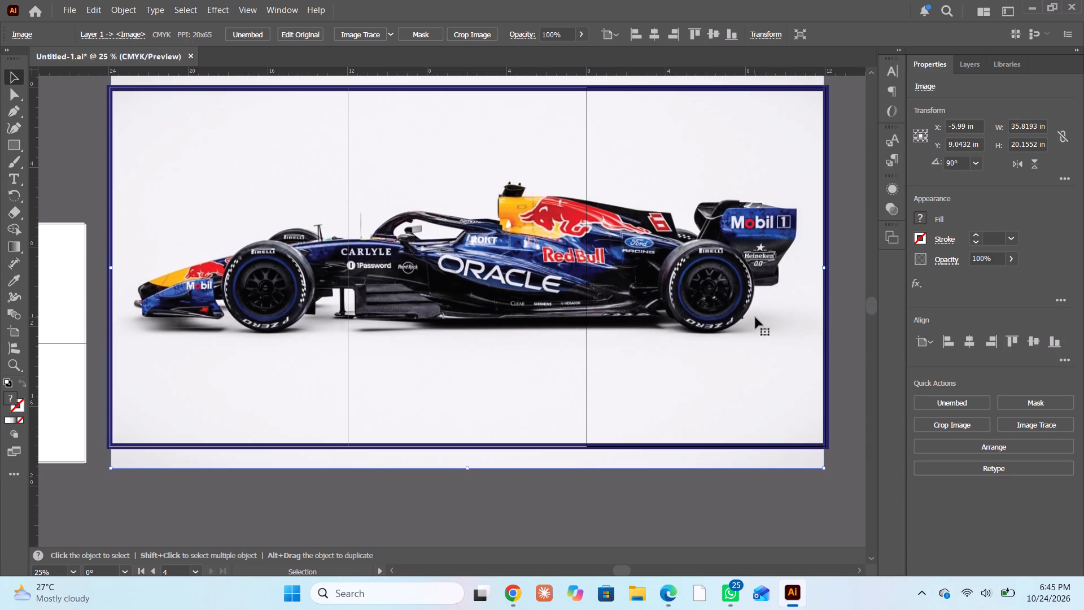
key(Down)
key(Up)
key(Up)
key(Down)
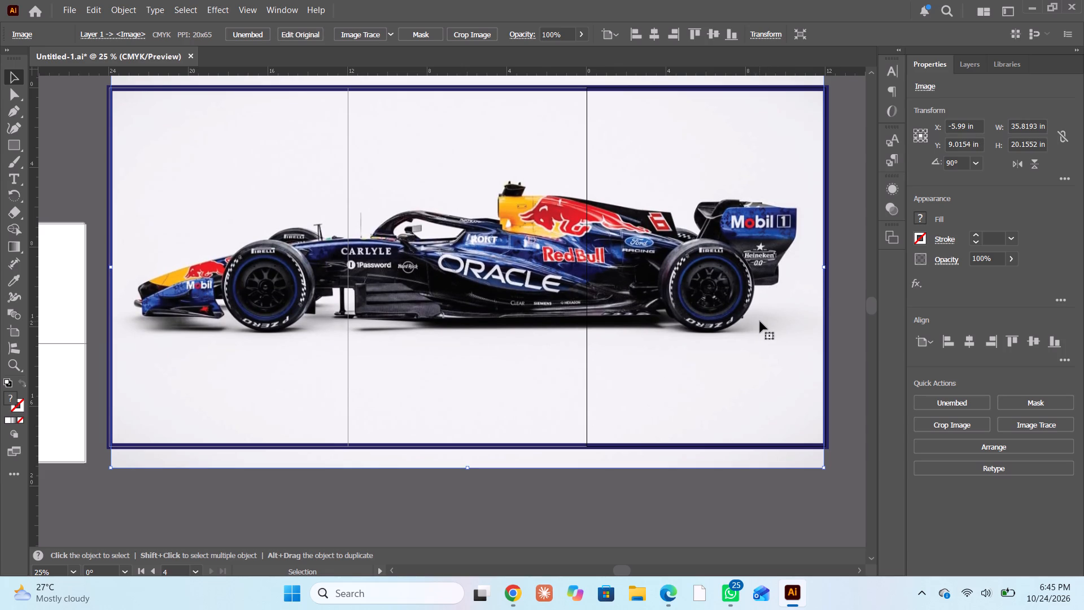
key(Down)
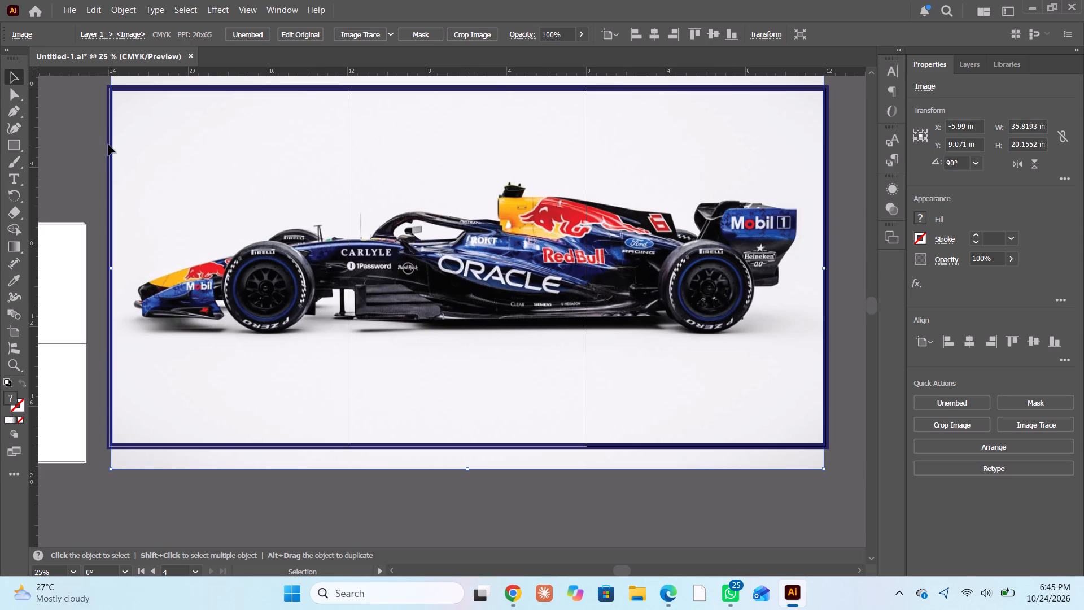
click(60, 95)
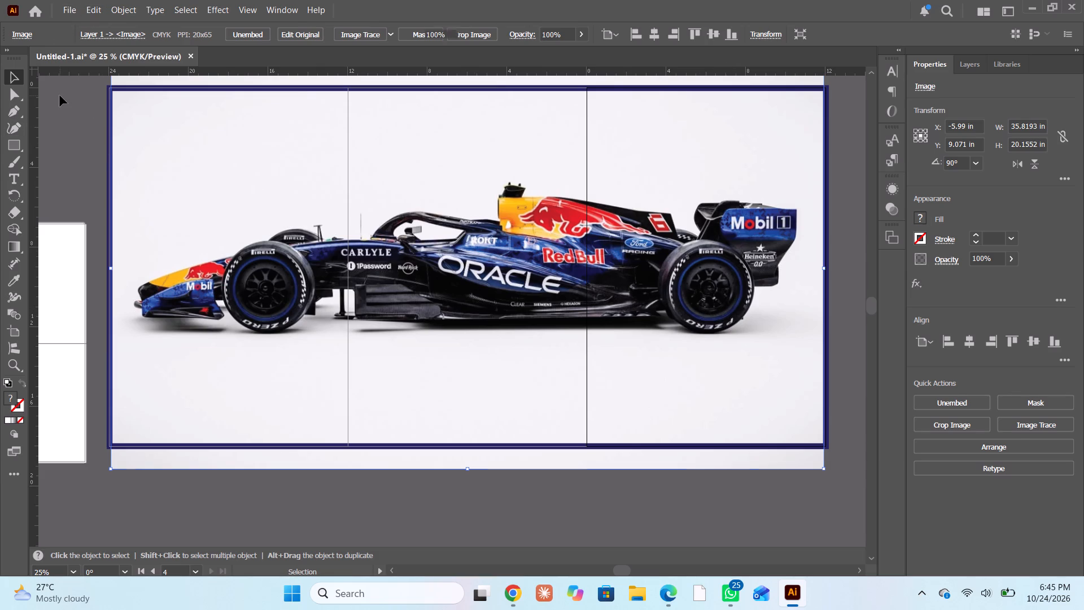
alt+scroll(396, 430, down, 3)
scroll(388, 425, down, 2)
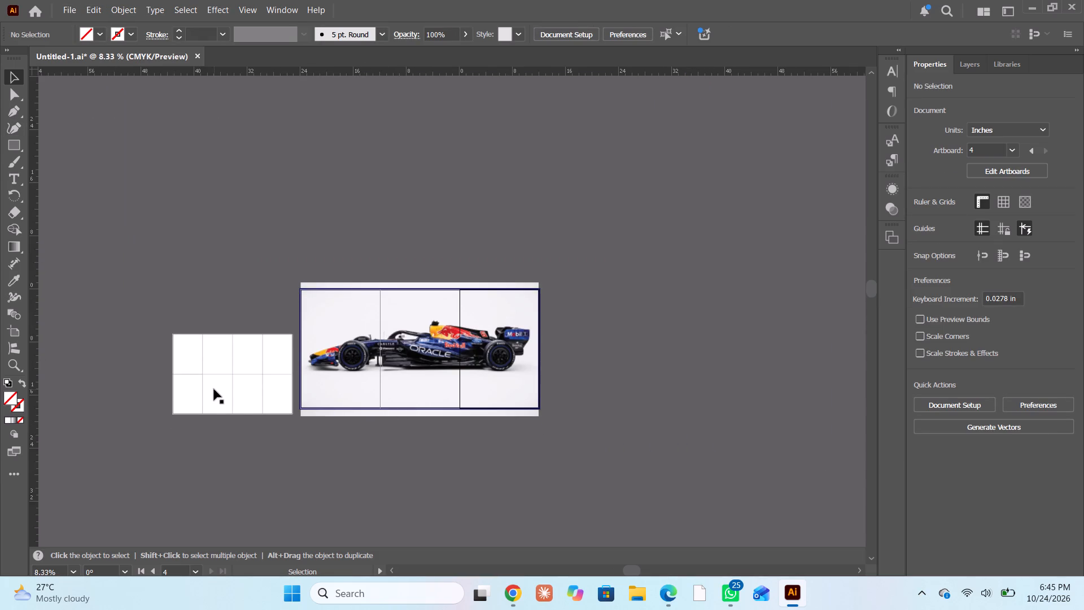
Delete the four-by-two grid artwork from the landscape artboard beside the car image.
alt+scroll(215, 387, up, 2)
click(10, 79)
drag(118, 254, 336, 470)
key(Delete)
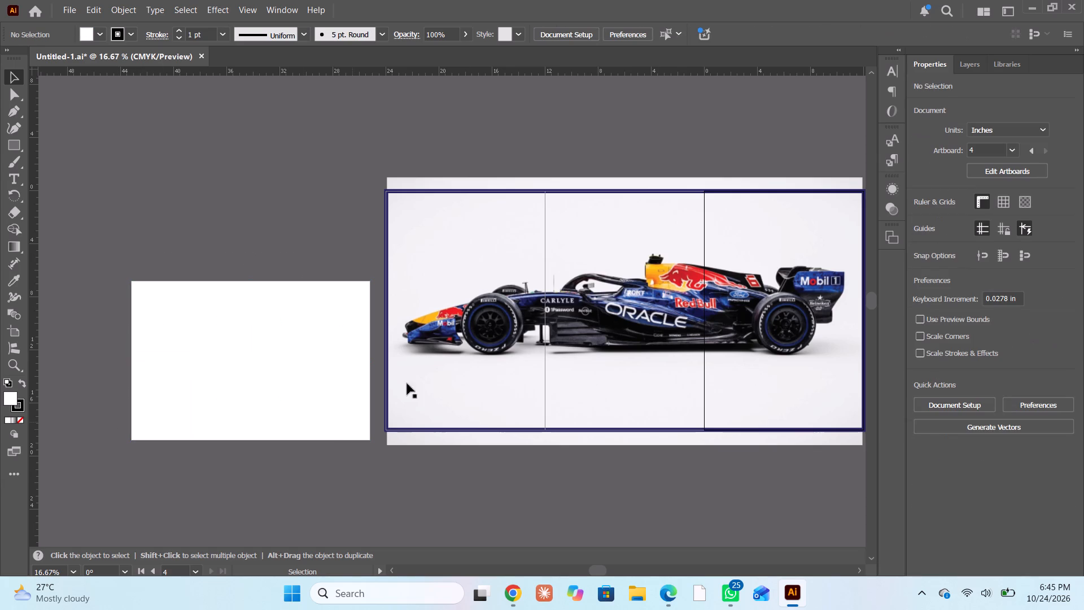
Delete the blank landscape Artboard 1, keeping the three portrait artboards with the car.
click(1020, 169)
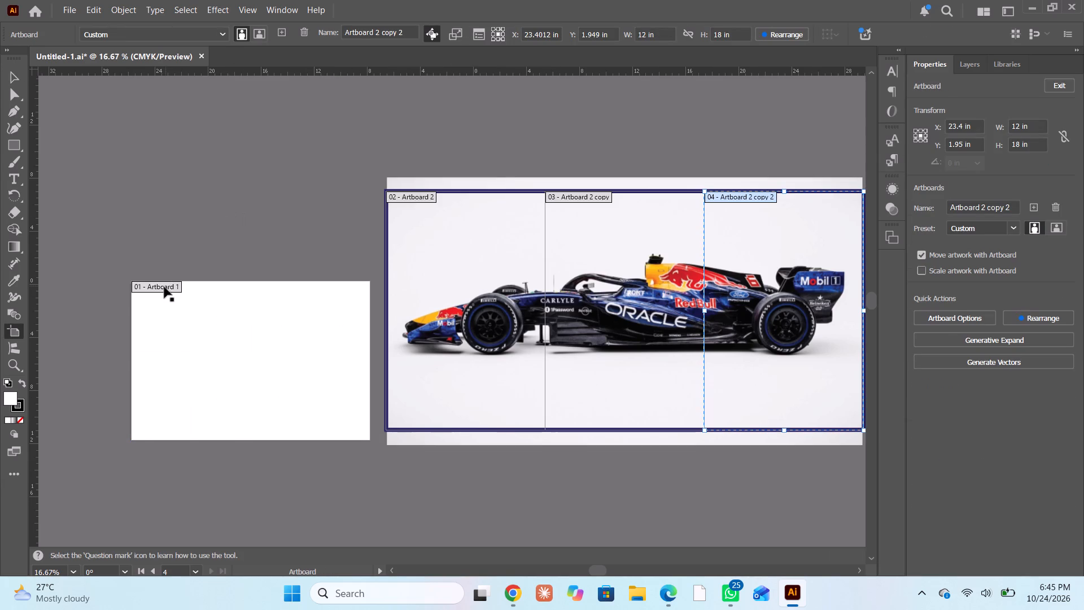
click(164, 287)
key(Delete)
Duplicate the three portrait artboards together with their framed car artwork, placing the copied row directly below the original and roughly aligned with it.
scroll(126, 283, down, 3)
alt+scroll(125, 281, down, 2)
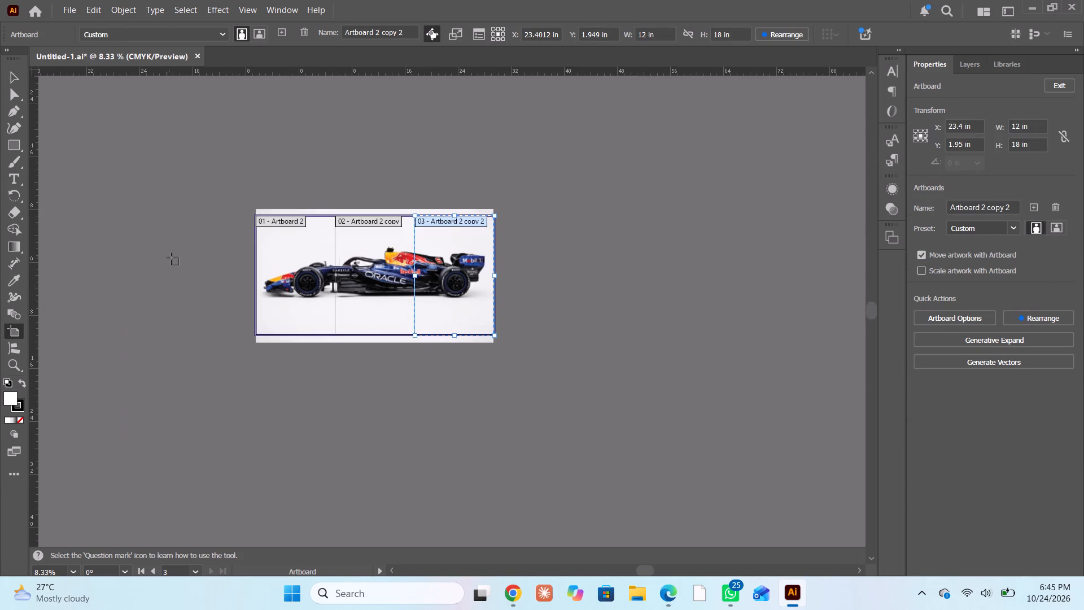
alt+scroll(176, 260, up, 1)
click(311, 200)
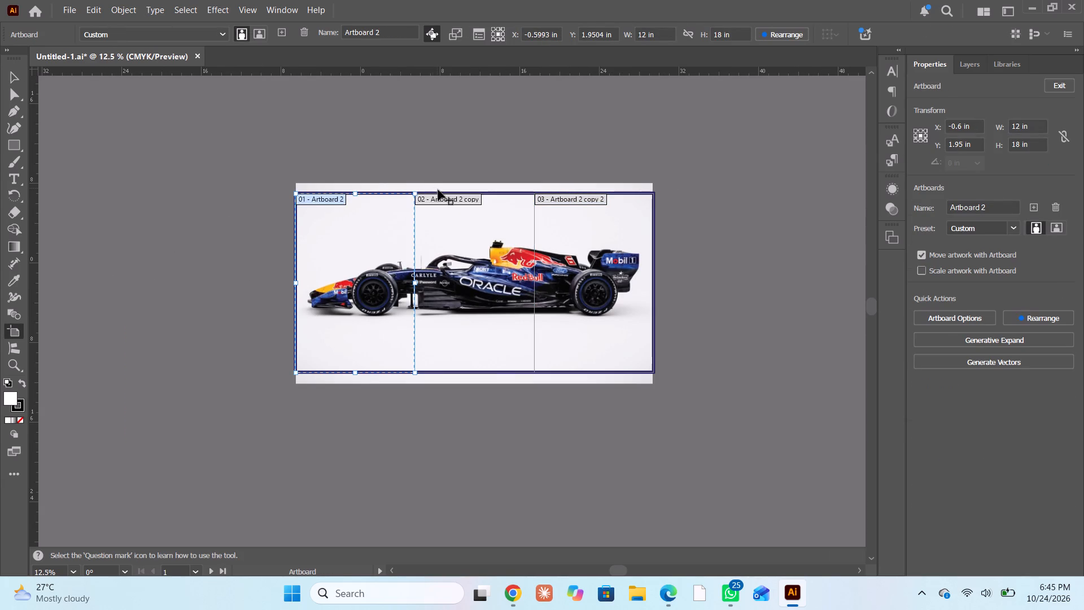
shift+click(434, 197)
shift+click(577, 200)
scroll(568, 204, down, 3)
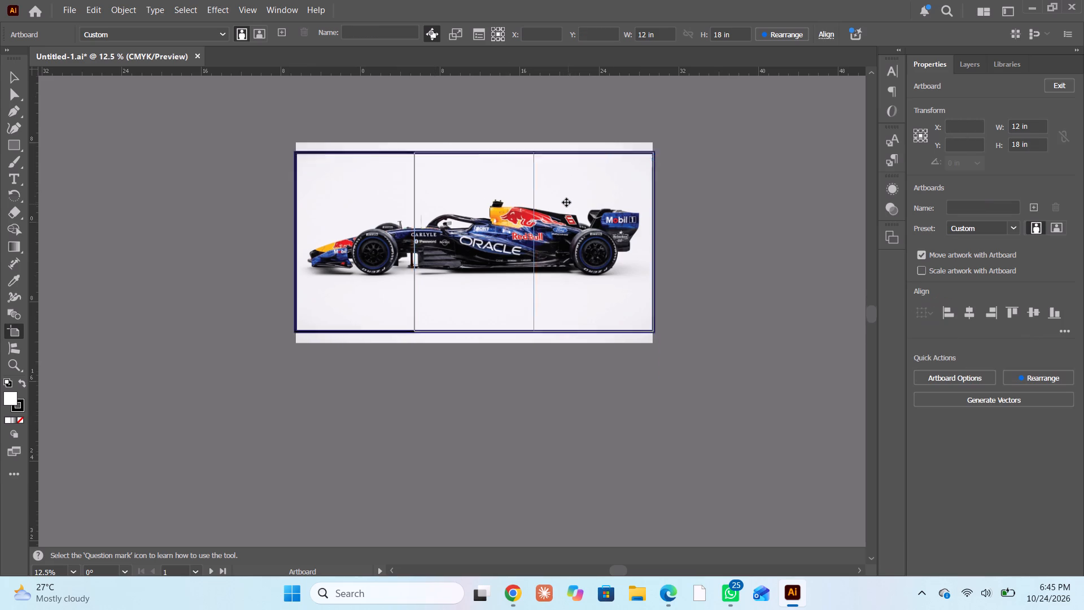
alt+scroll(552, 193, down, 2)
alt+drag(489, 178, 484, 300)
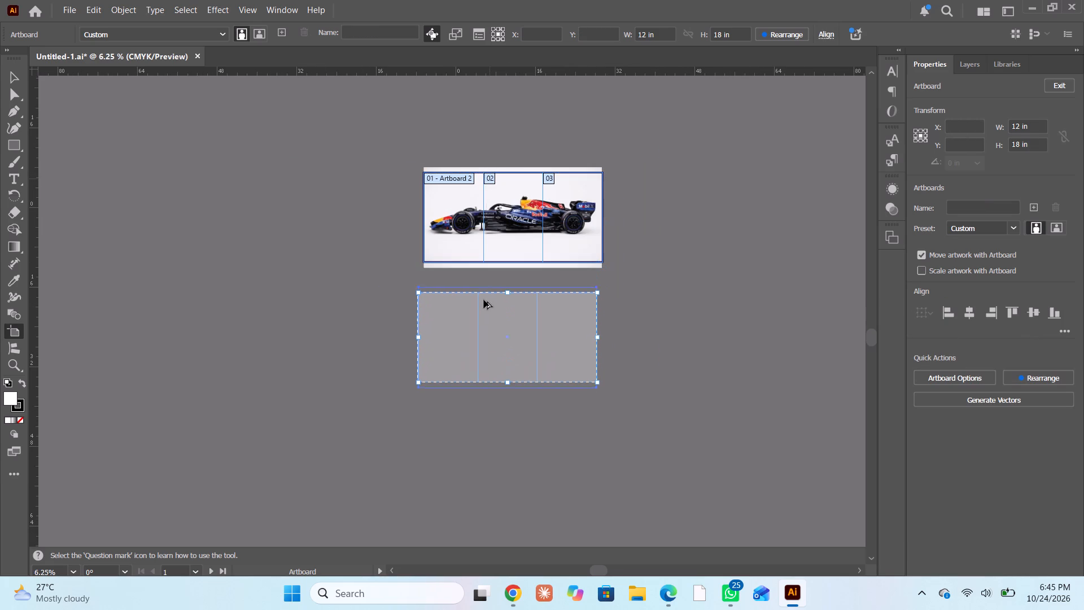
alt+drag(484, 300, 491, 295)
Duplicate the second row of three artboards with its artwork to make an aligned third row below, and leave artboard editing.
drag(491, 295, 496, 411)
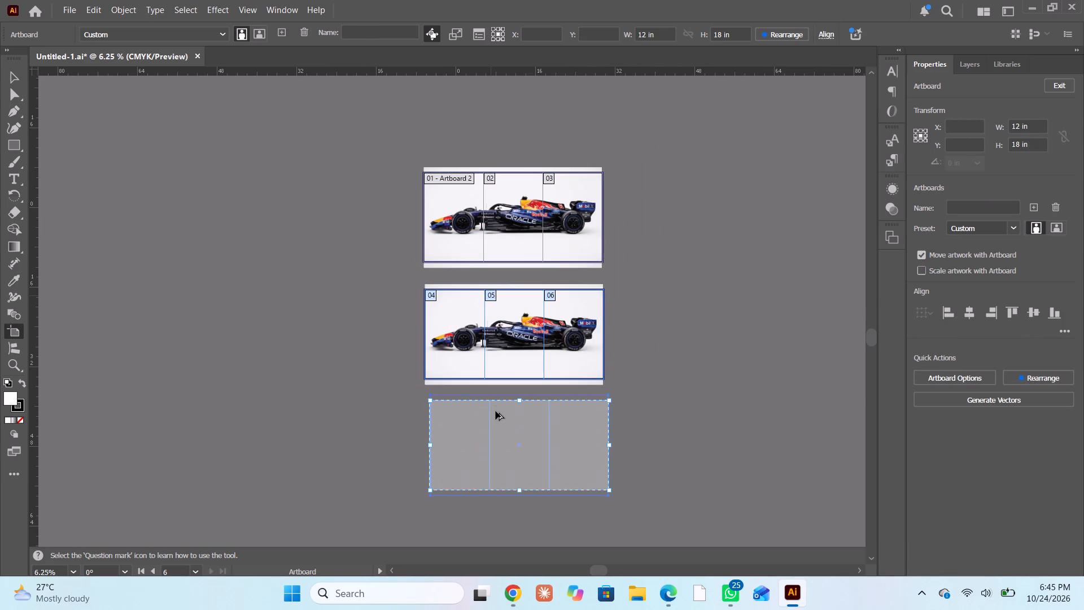
drag(496, 411, 489, 411)
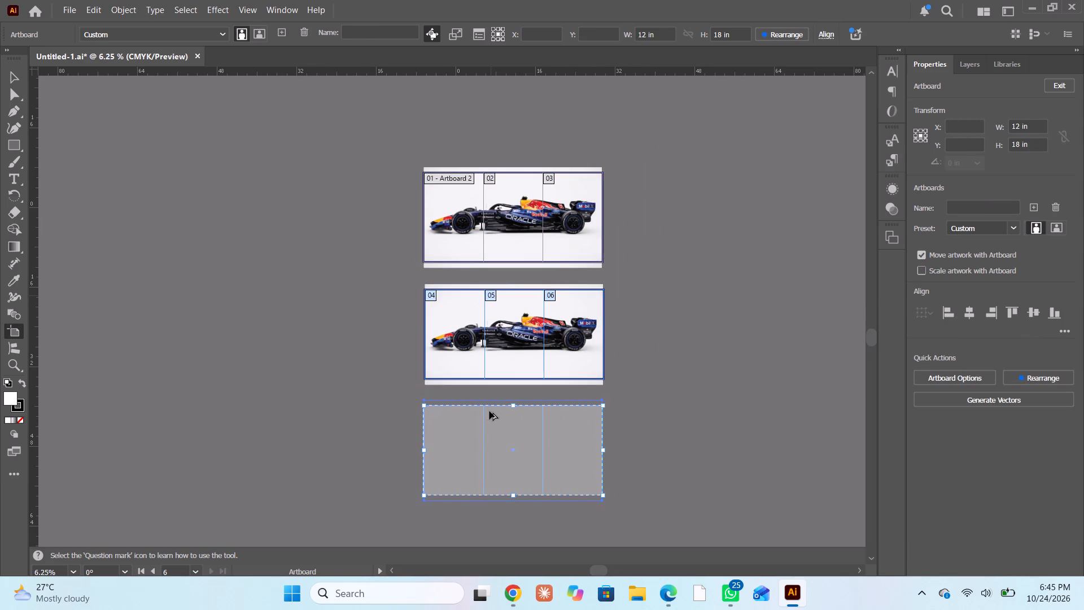
drag(489, 411, 491, 407)
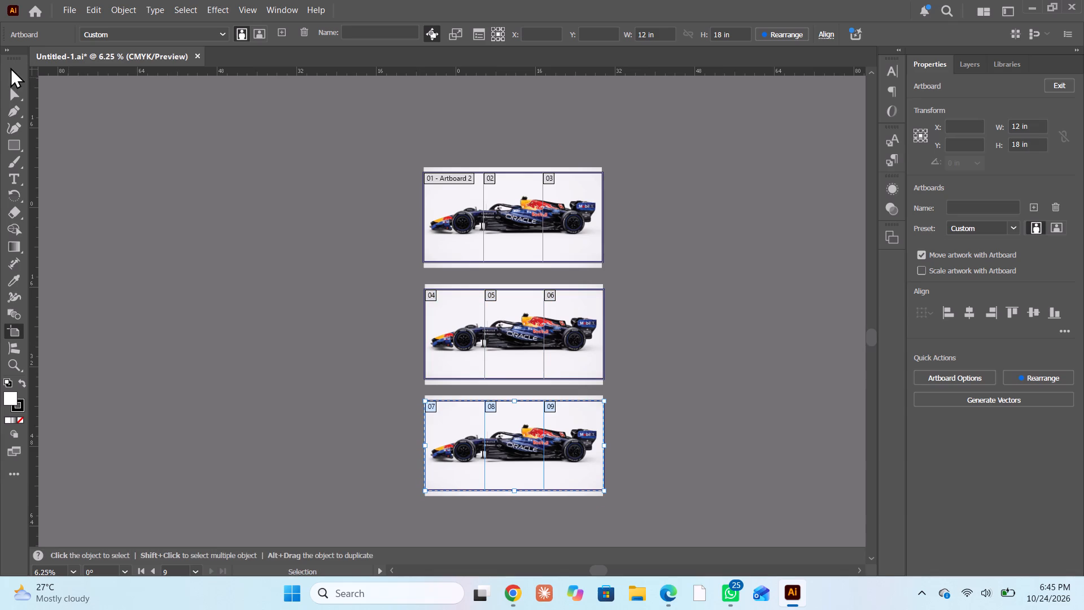
click(9, 77)
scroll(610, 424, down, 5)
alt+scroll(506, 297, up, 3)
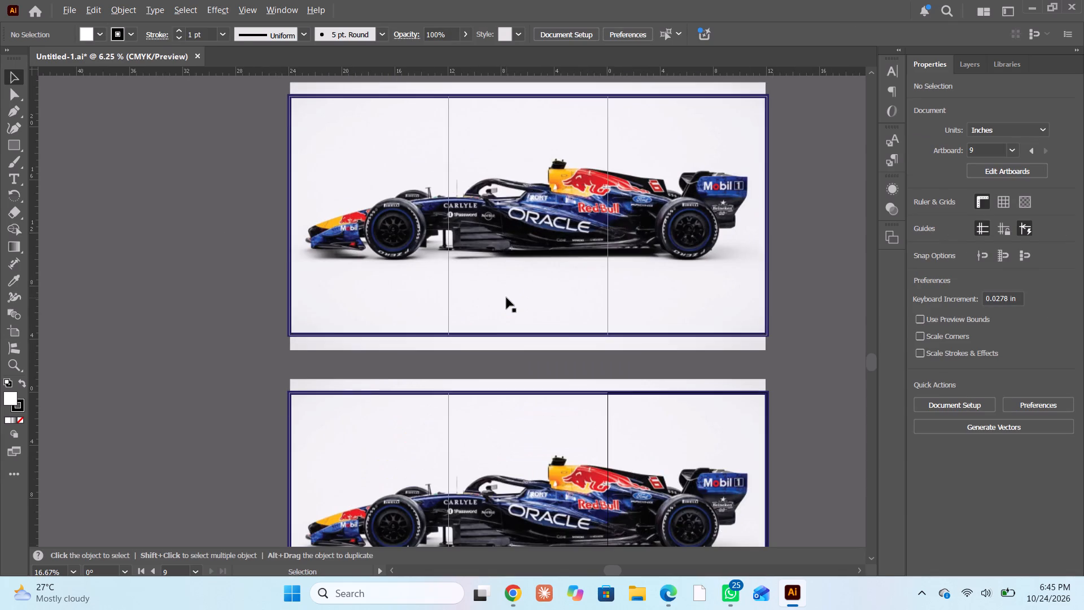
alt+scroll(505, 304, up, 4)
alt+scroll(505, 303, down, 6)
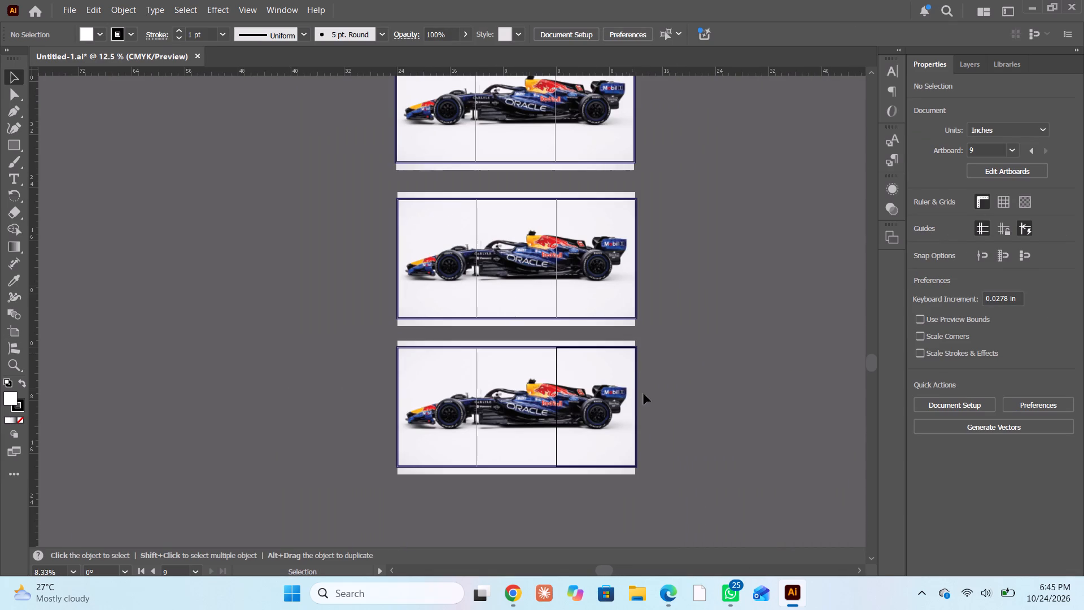
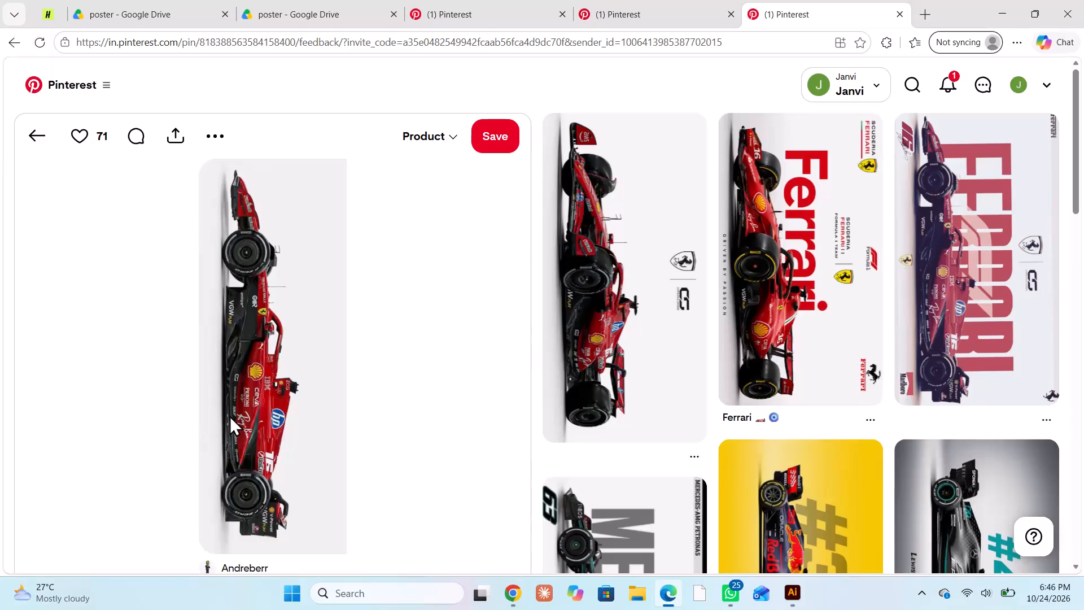
Copy the large red Ferrari car image from the Pinterest pin and paste it into the Untitled-1 document in Illustrator.
click(291, 201)
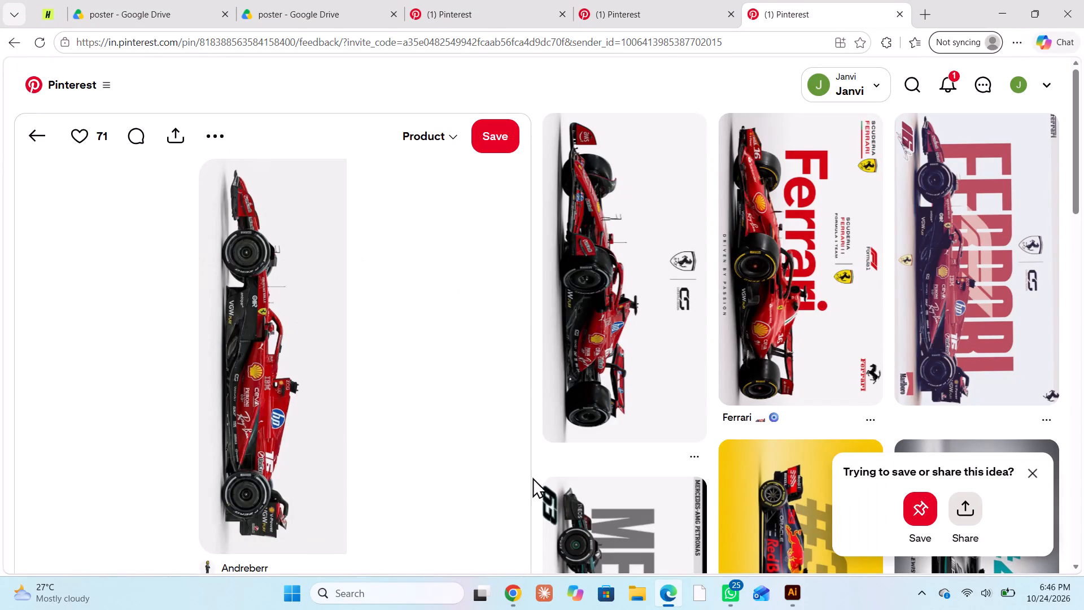
click(785, 592)
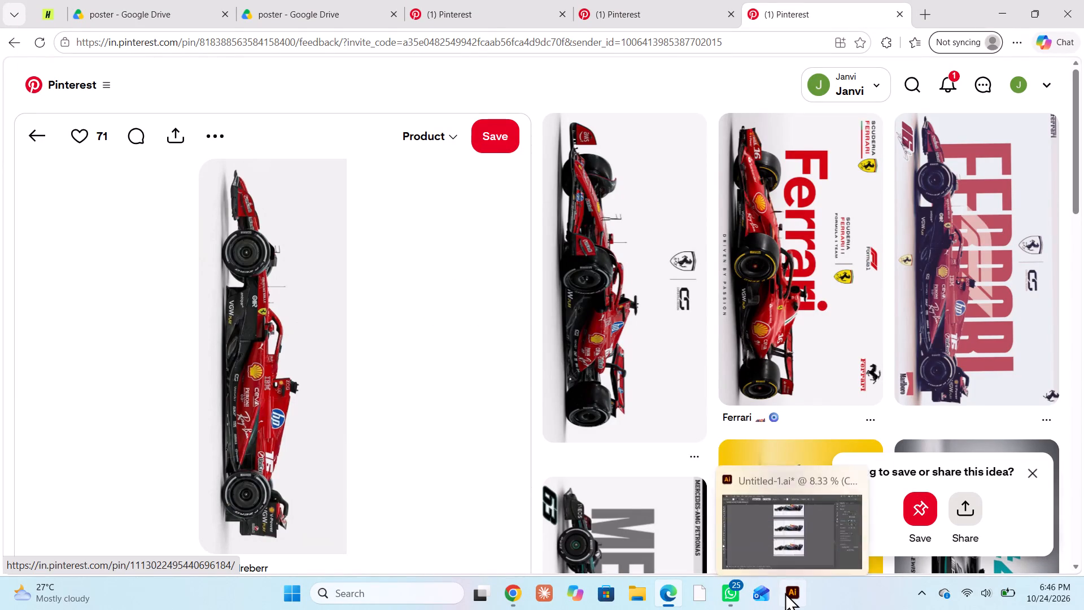
click(379, 285)
key(ctrl+v)
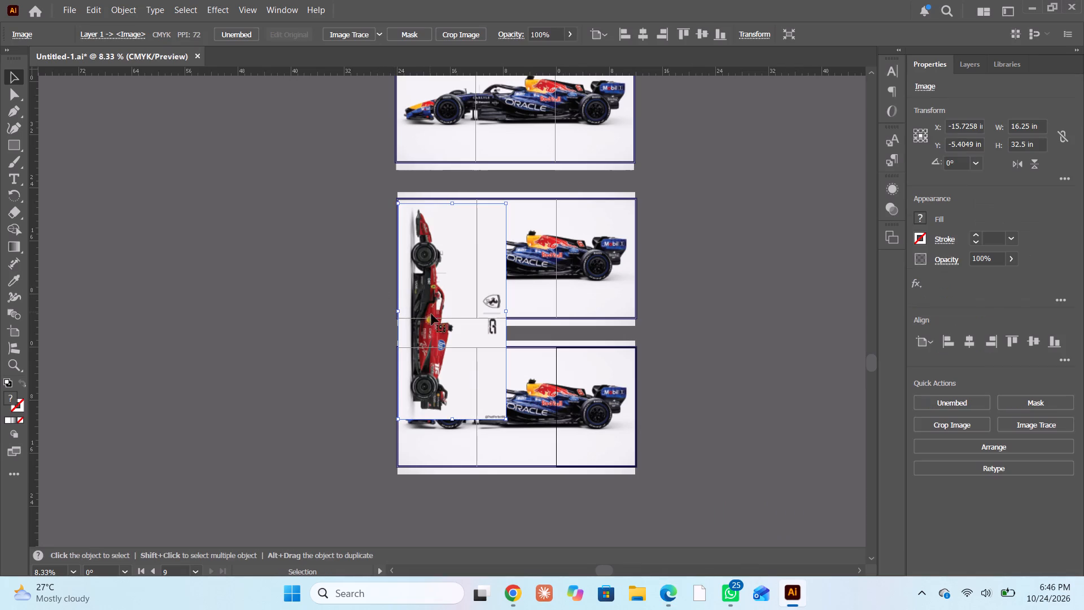
Delete the Red Bull car image from the middle dark blue frame, the one partly covered by the Ferrari image.
alt+scroll(447, 311, up, 1)
click(671, 289)
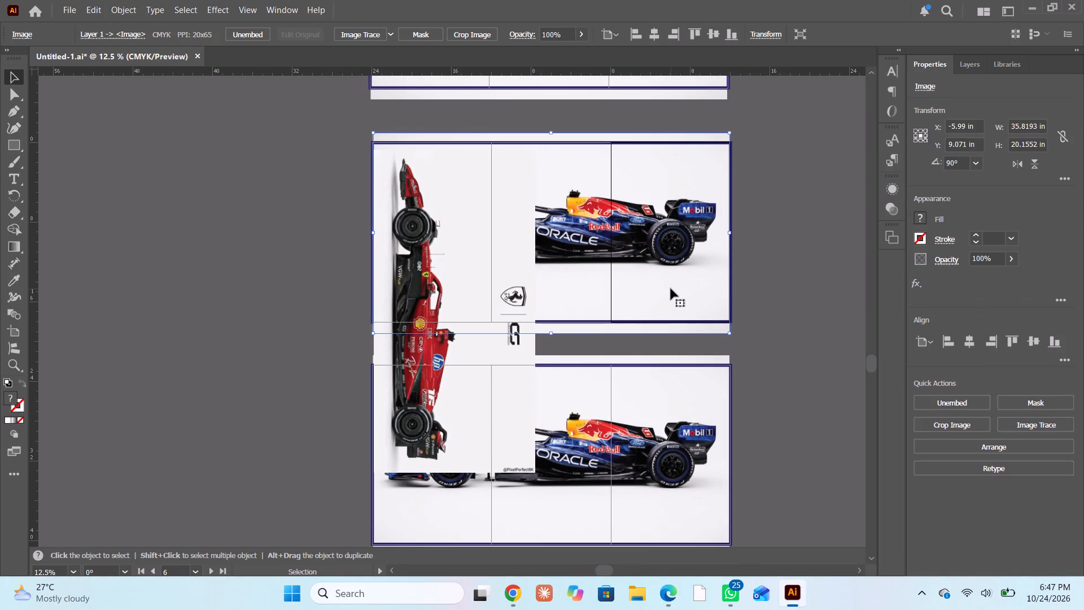
key(Delete)
Move the vertical Ferrari image up off the bottom poster and rotate it 90° so the car lies horizontally.
drag(452, 314, 432, 299)
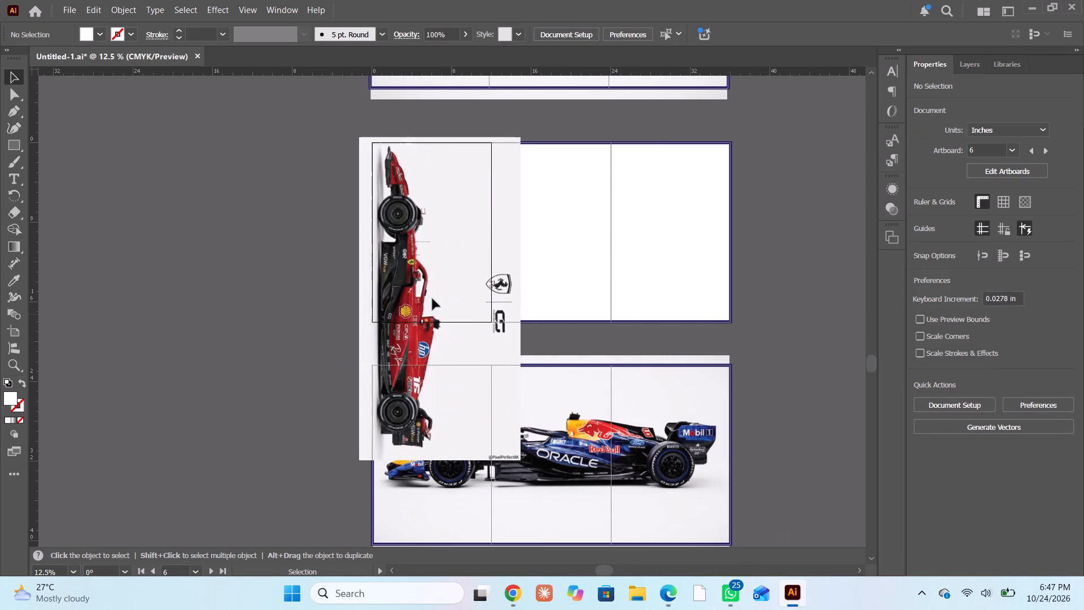
drag(432, 299, 312, 261)
alt+scroll(640, 247, up, 3)
alt+scroll(636, 247, down, 2)
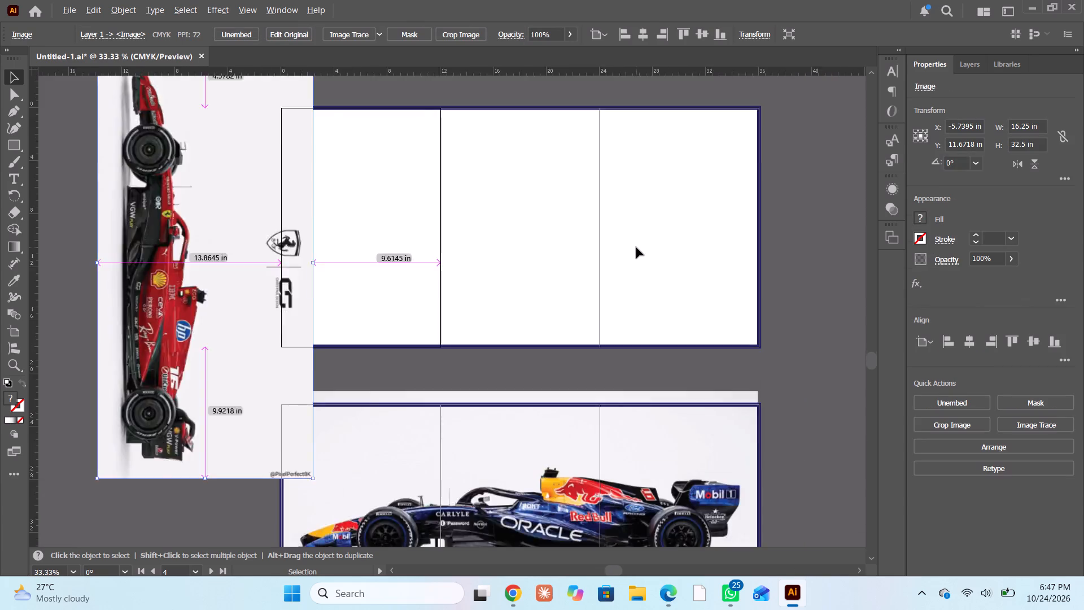
alt+scroll(636, 247, down, 1)
drag(318, 293, 415, 250)
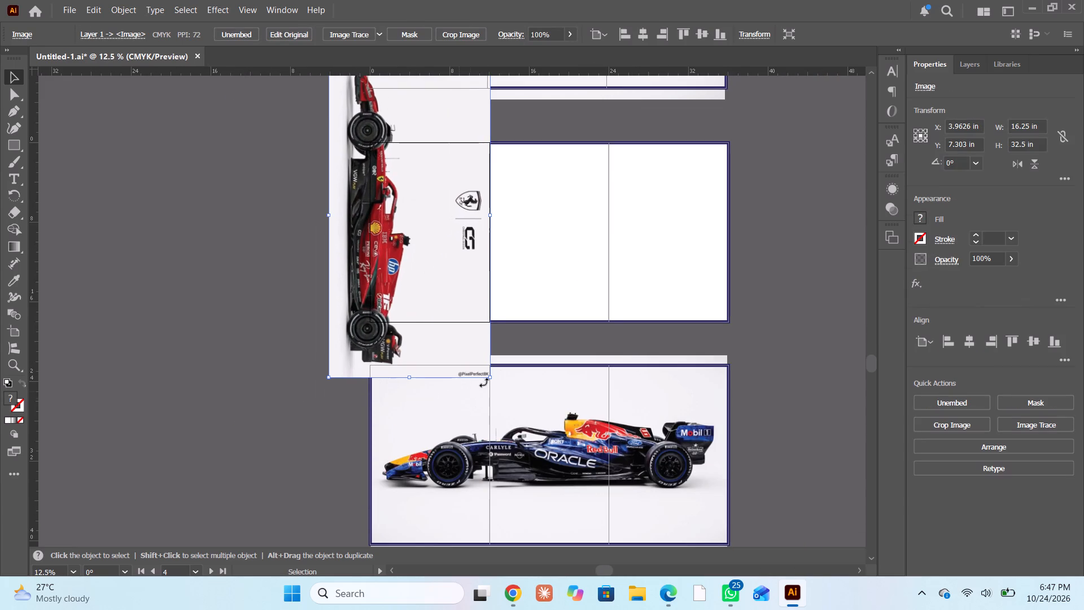
drag(487, 383, 633, 189)
Move the Ferrari image into the emptied frame, lining it up with the frame's lower-left corner.
alt+scroll(603, 220, up, 2)
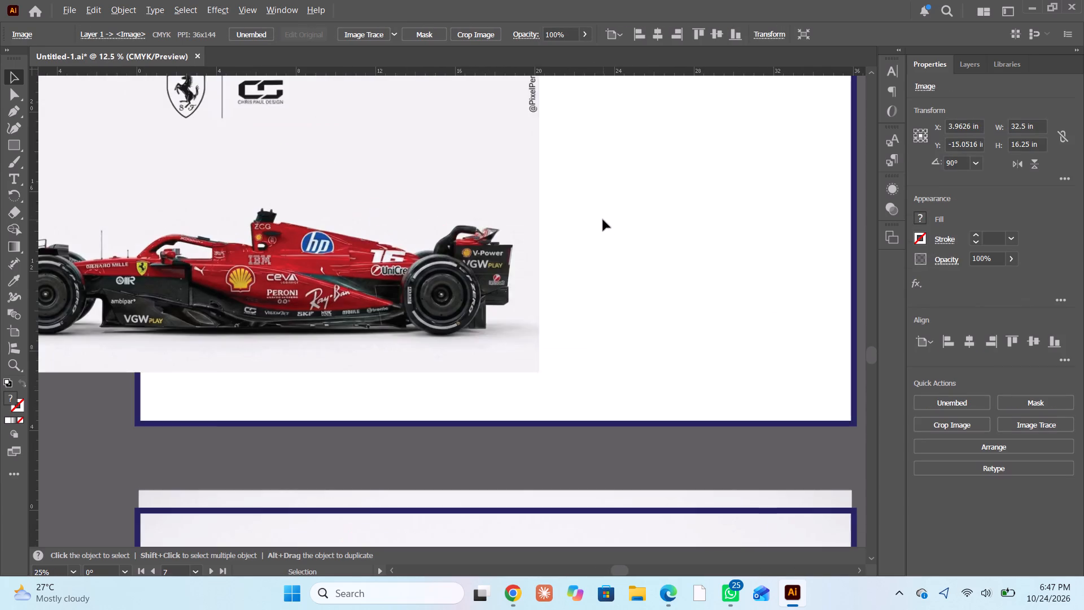
drag(405, 215, 690, 280)
alt+scroll(512, 241, down, 1)
alt+scroll(566, 246, up, 1)
drag(537, 284, 531, 266)
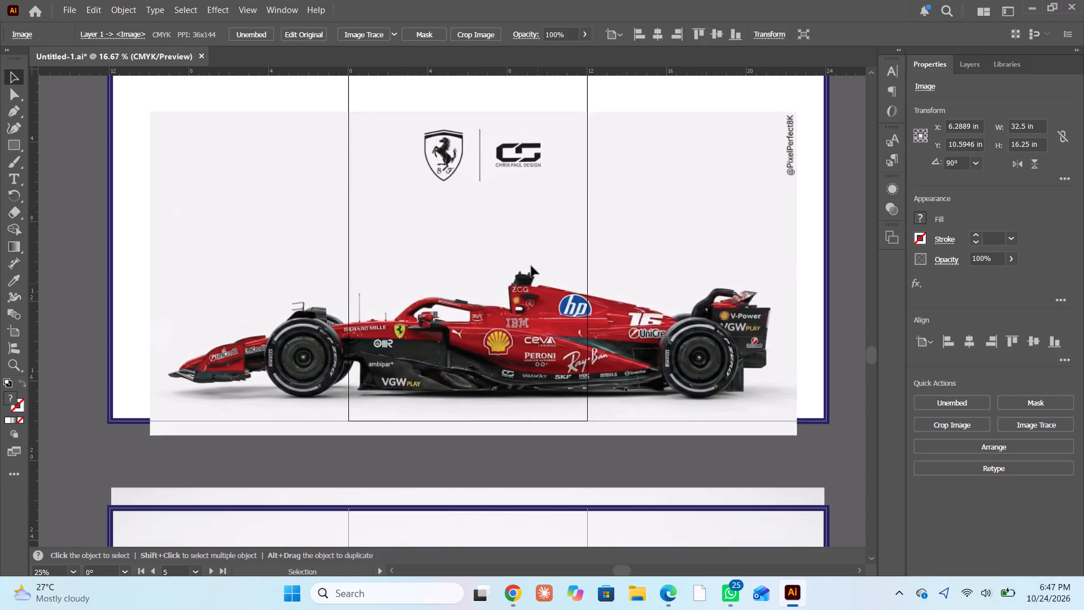
drag(531, 266, 499, 268)
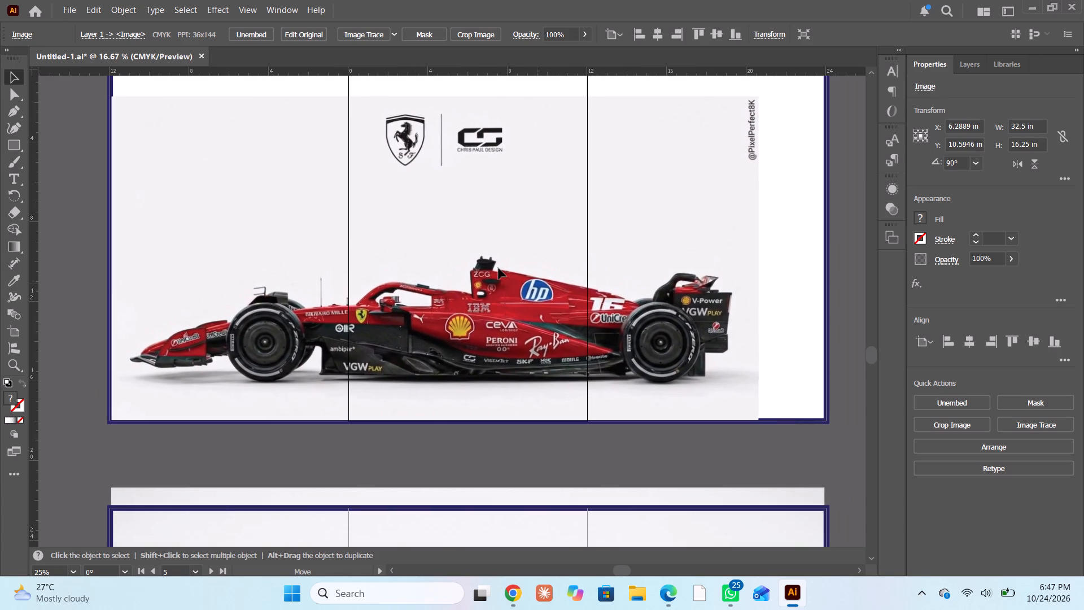
drag(499, 268, 497, 268)
scroll(510, 255, up, 4)
scroll(519, 247, down, 1)
scroll(519, 247, up, 1)
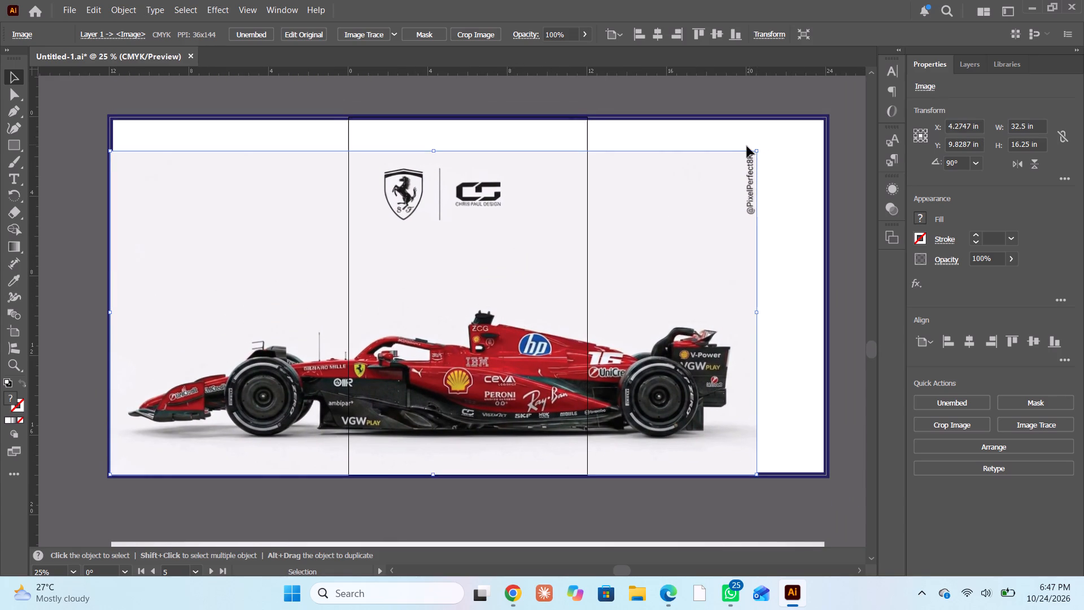
Enlarge the Ferrari image proportionally to about 36.9 × 18.5 in so it covers all three artboards and the frame.
shift+drag(755, 149, 836, 103)
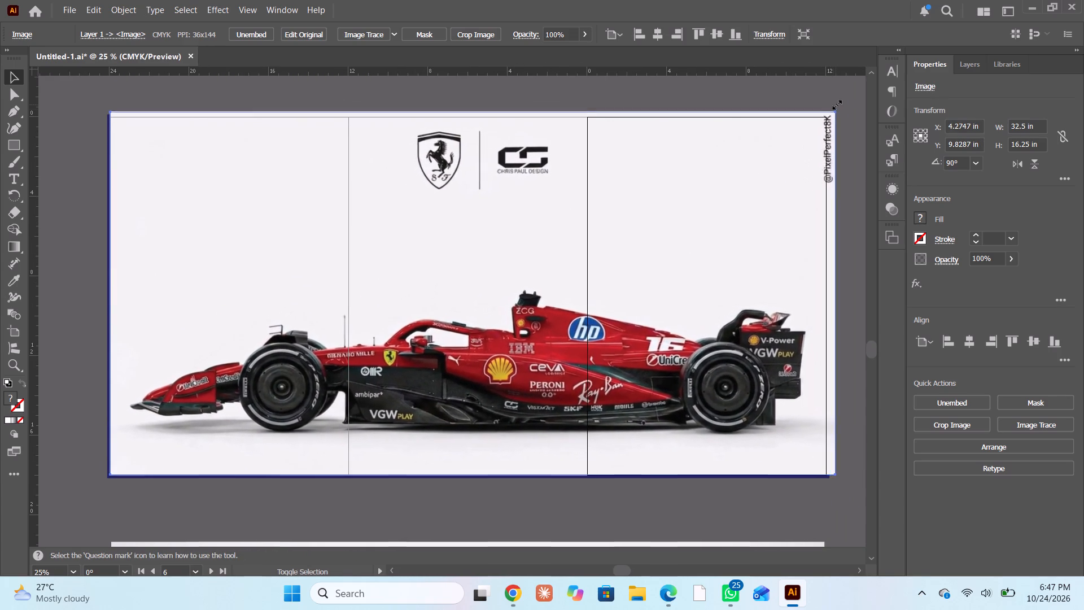
shift+drag(836, 103, 841, 94)
click(627, 220)
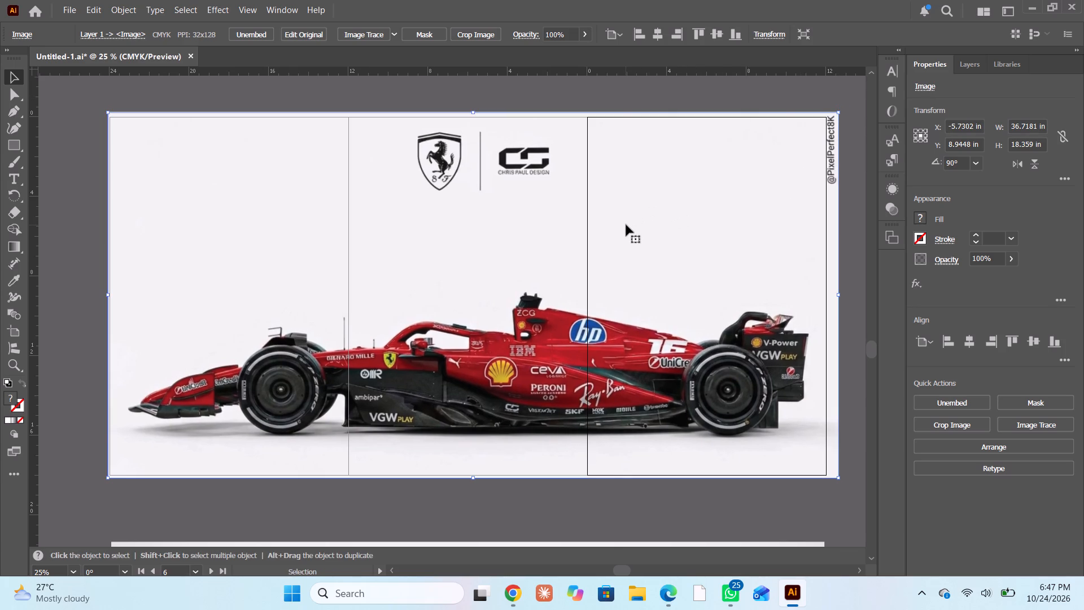
click(610, 267)
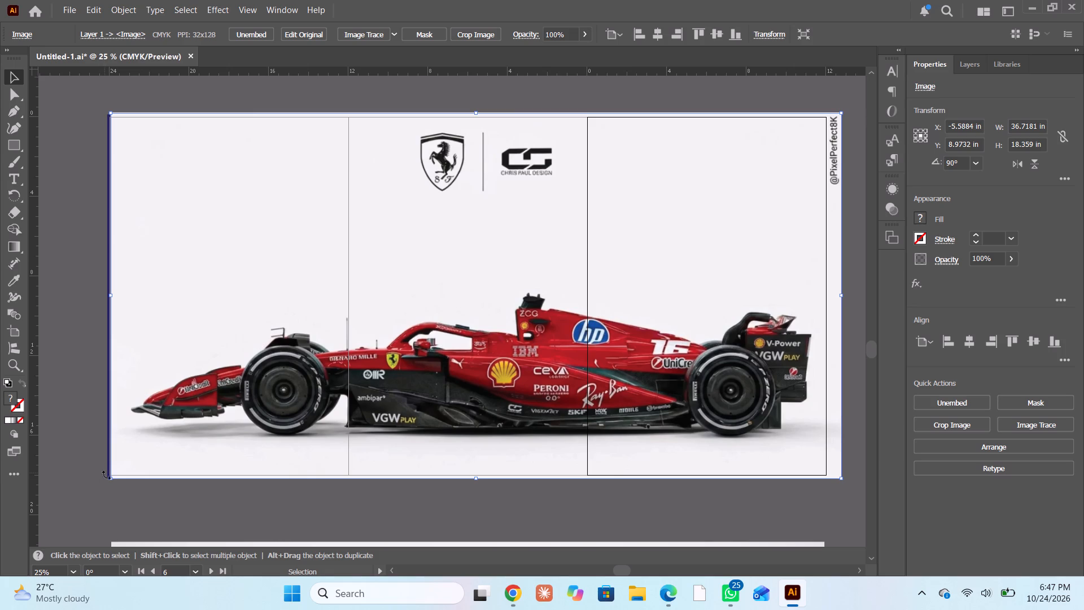
shift+drag(112, 480, 110, 481)
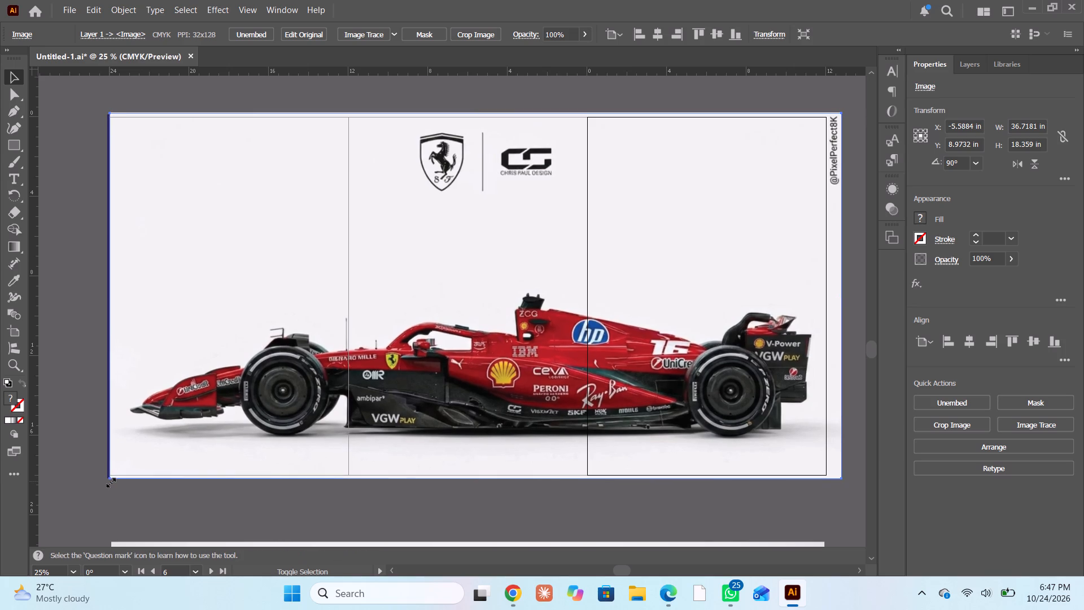
shift+drag(110, 481, 106, 485)
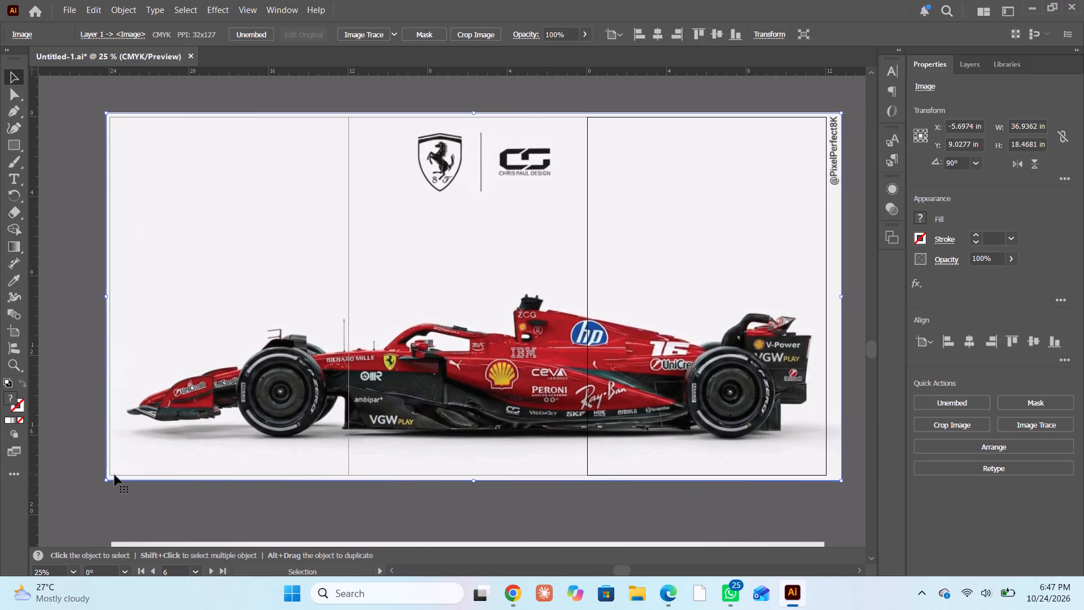
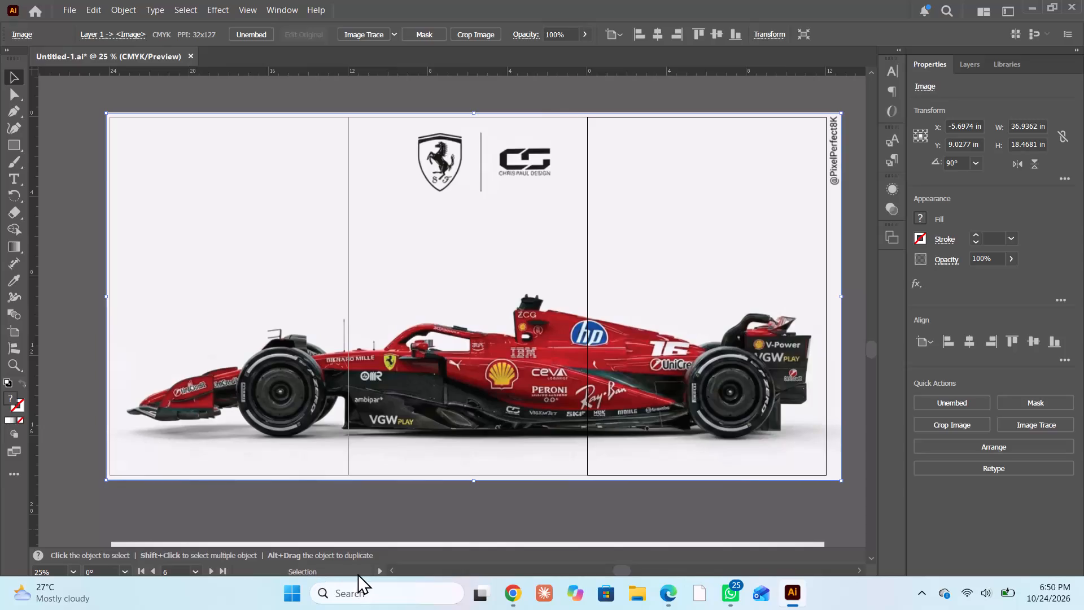
Nudge the Ferrari image up and slightly left until its bottom meets the artboards' lower edge, at about X 6.19, Y 8.78 in on the middle artboard.
key(Up)
key(Up)
key(Up)
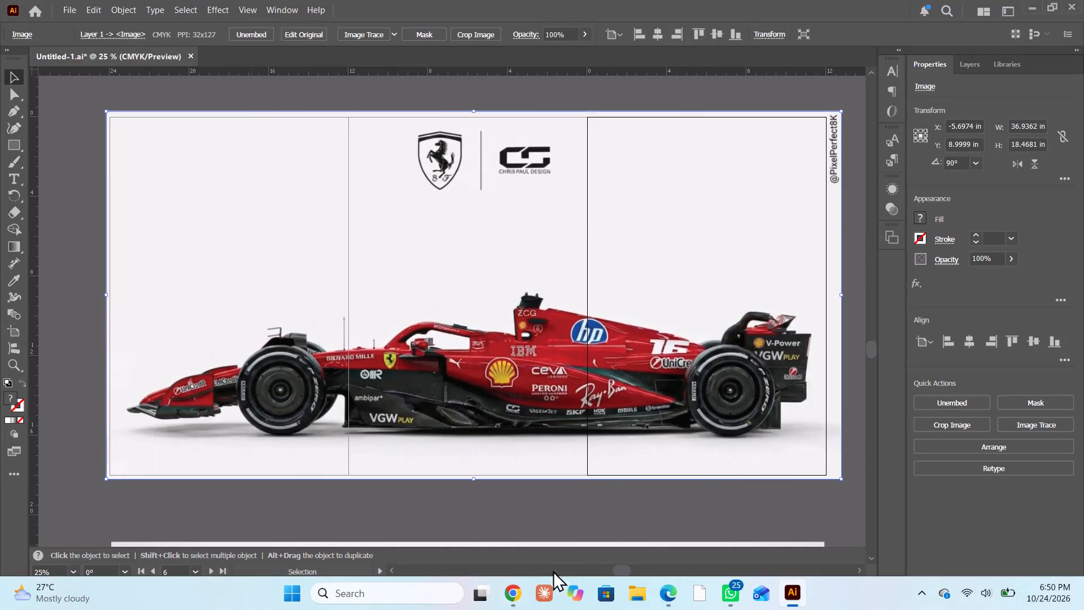
click(547, 395)
key(Up)
key(Up)
key(Up)
key(Up)
key(Up)
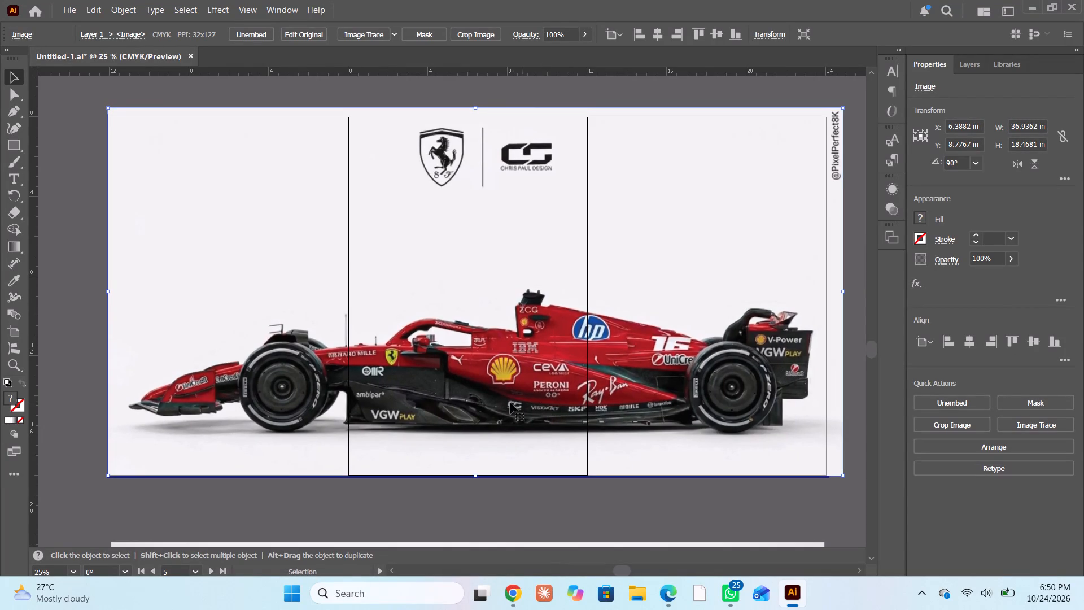
key(Left)
key(Left)
key(Left)
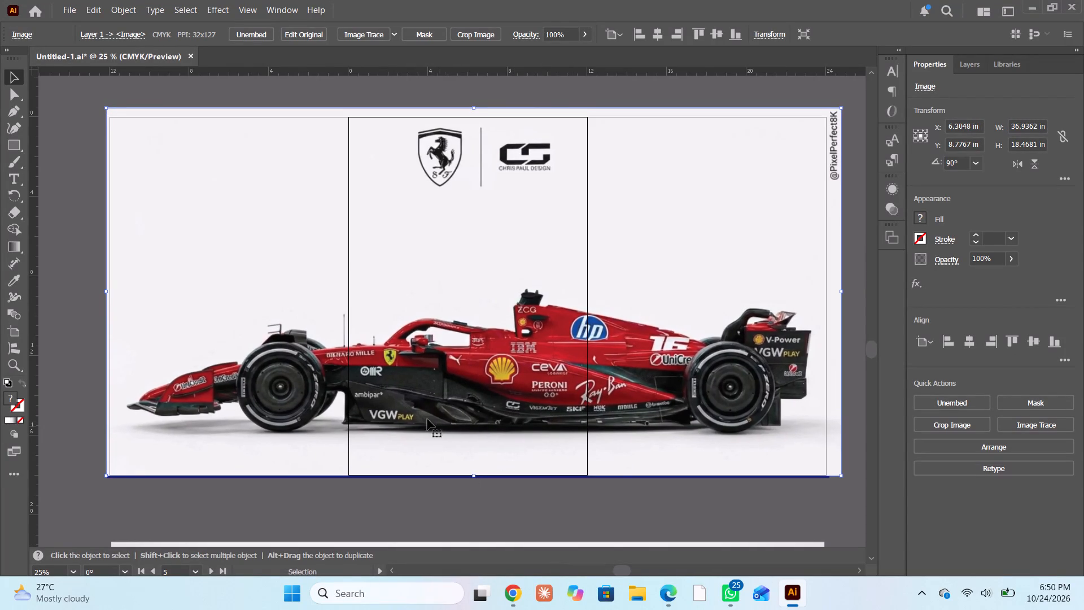
key(Left)
key(Left)
key(Left)
key(Left)
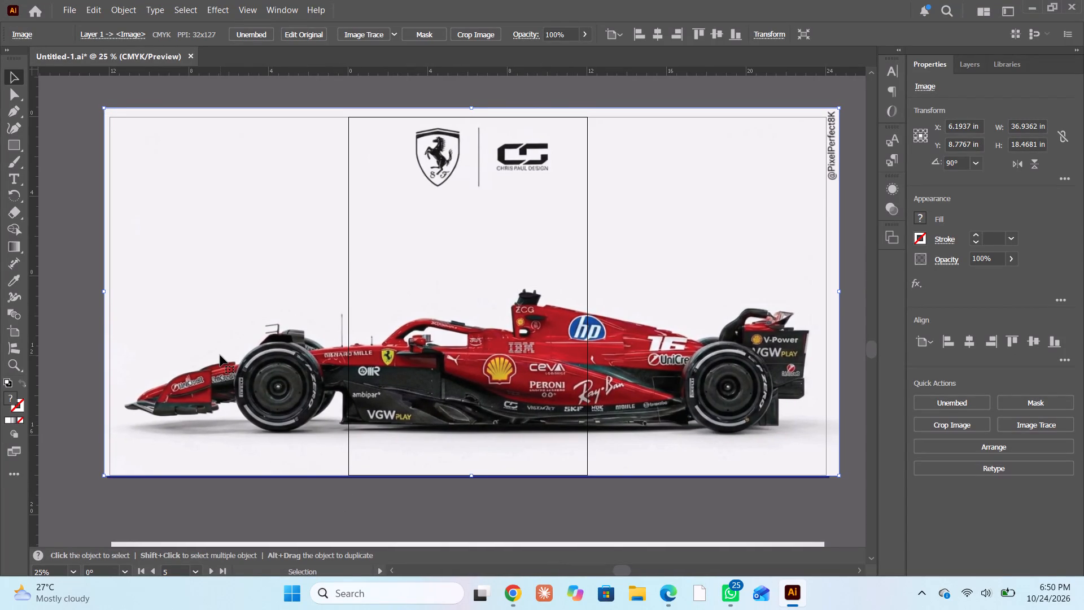
Send the Ferrari image to the back so it sits behind the dark blue frame.
right_click(206, 197)
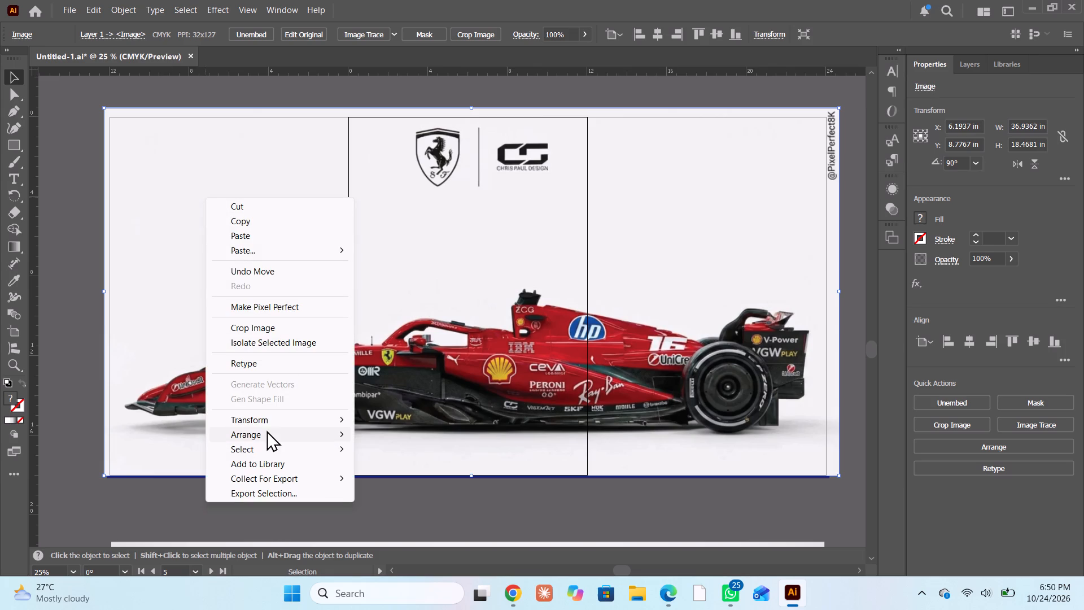
click(262, 437)
click(409, 478)
click(65, 227)
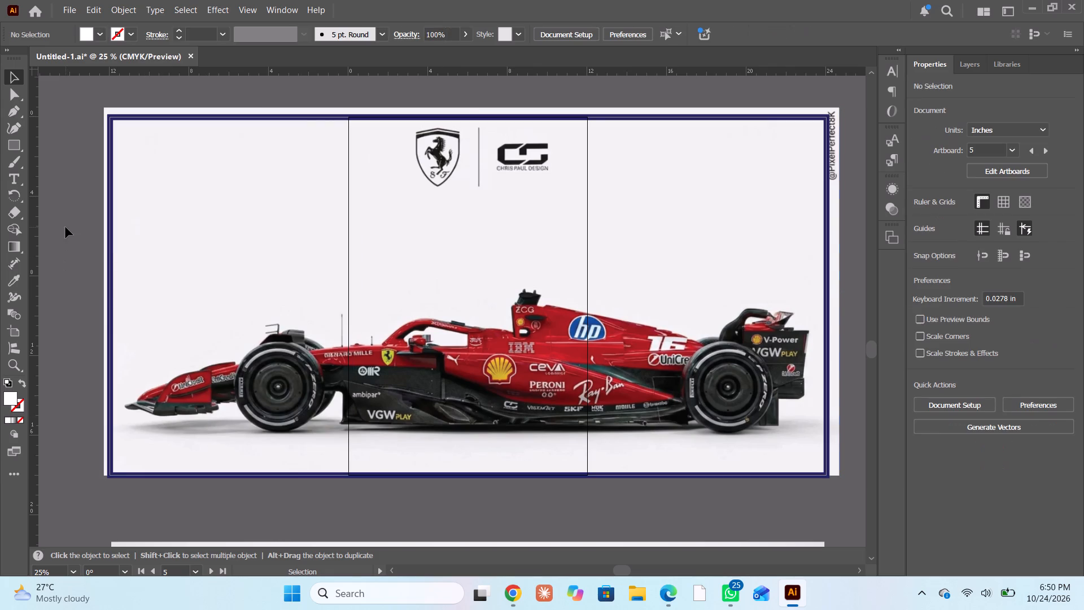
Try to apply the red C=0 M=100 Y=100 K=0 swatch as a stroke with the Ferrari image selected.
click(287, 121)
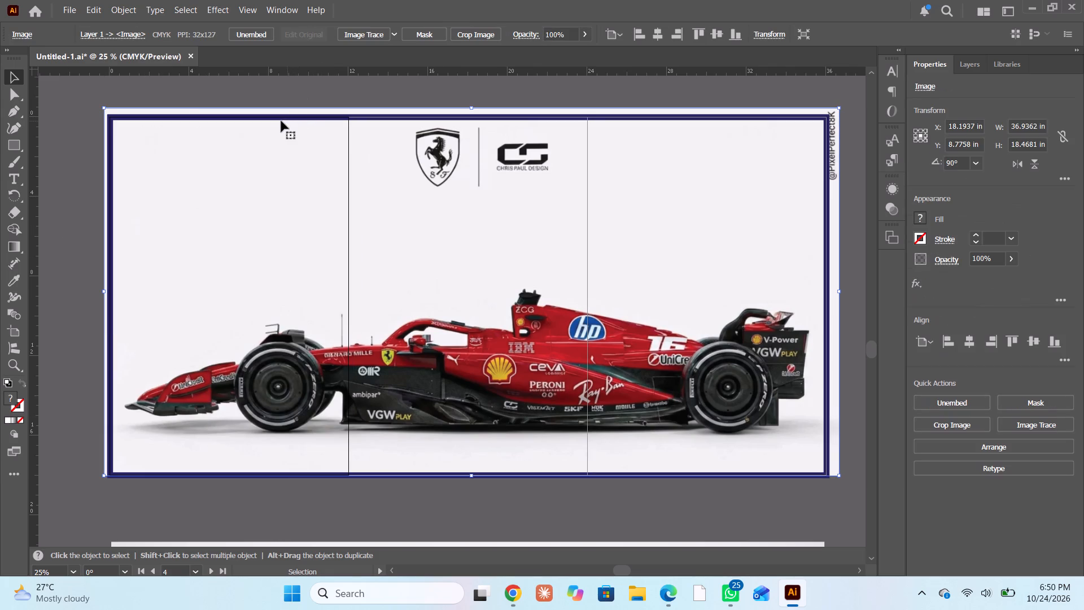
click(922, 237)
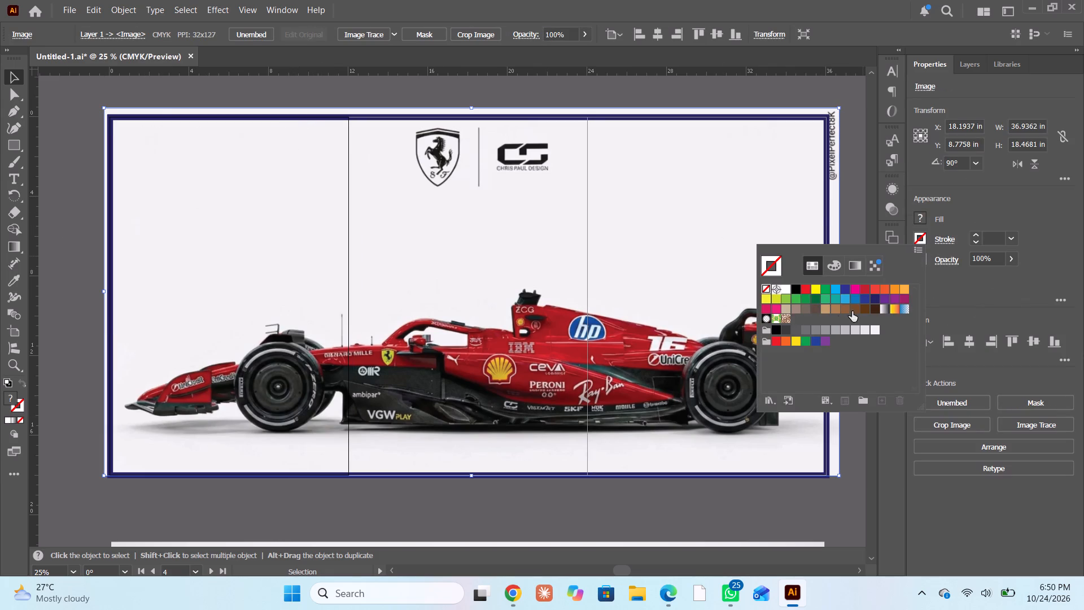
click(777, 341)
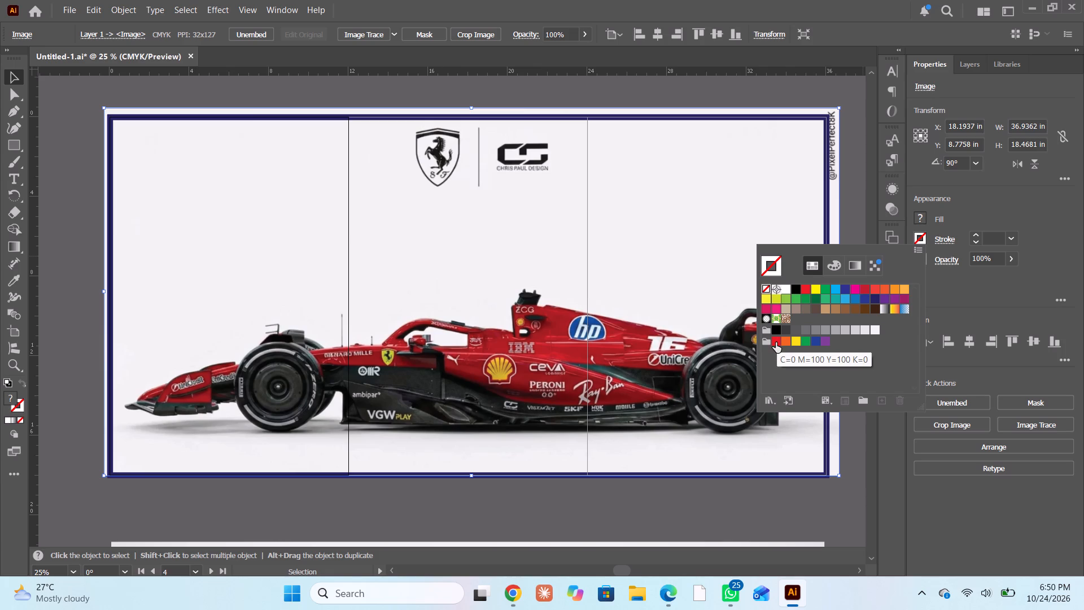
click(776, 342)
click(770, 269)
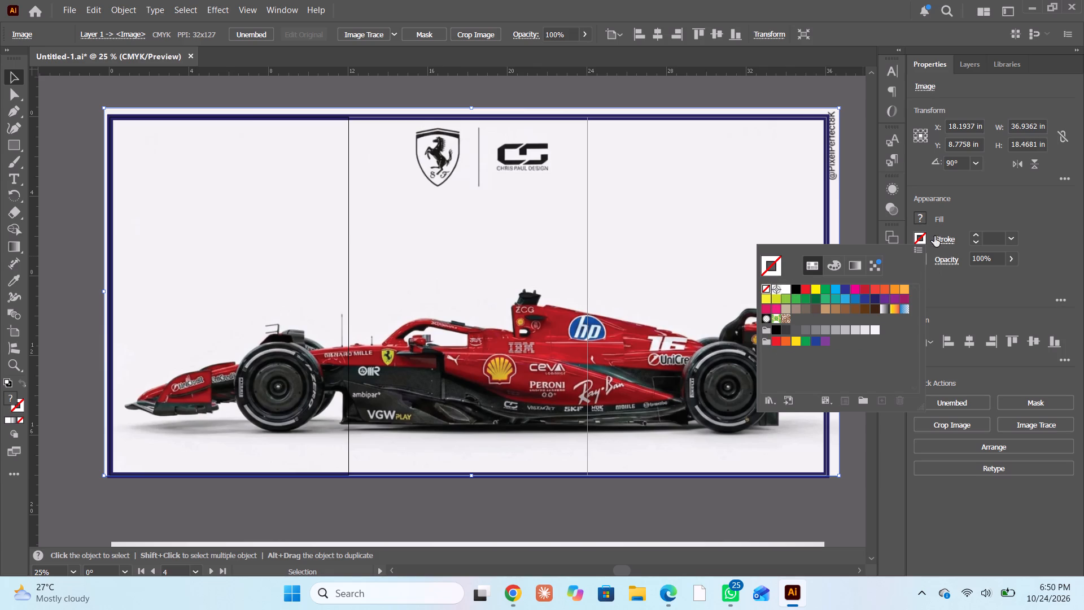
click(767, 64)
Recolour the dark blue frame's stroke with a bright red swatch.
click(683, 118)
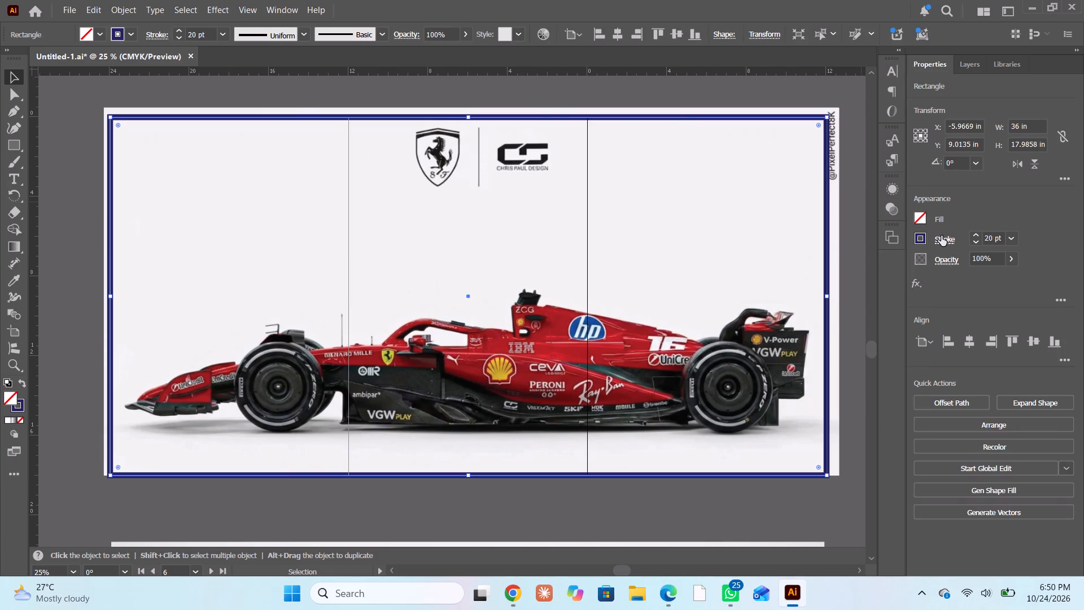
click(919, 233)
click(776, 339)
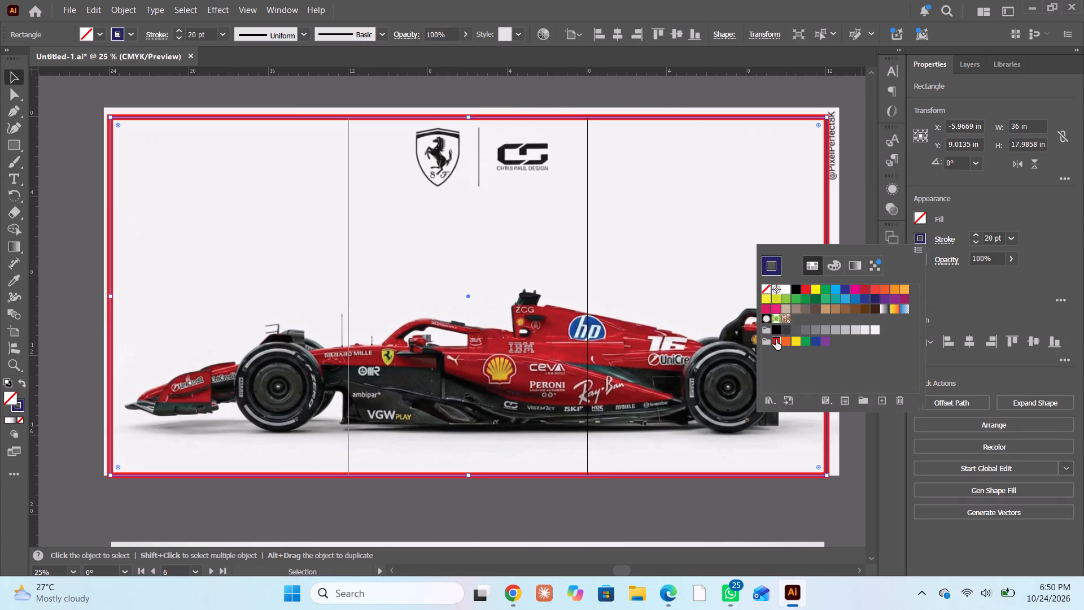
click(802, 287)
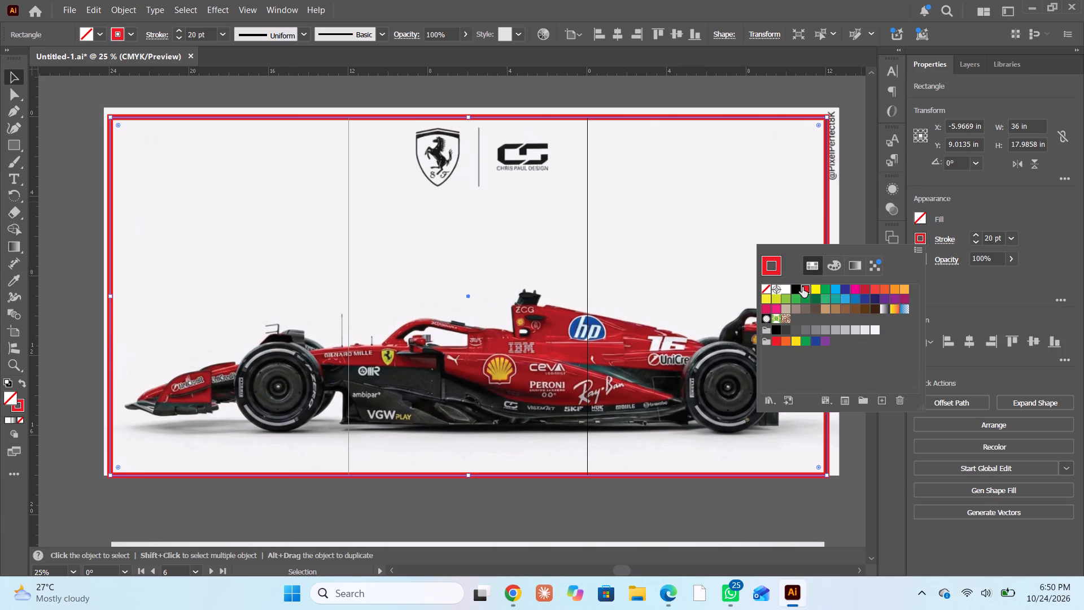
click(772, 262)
Fill the frame rectangle with dark red #9d0000 using the Color Picker.
triple_click(19, 402)
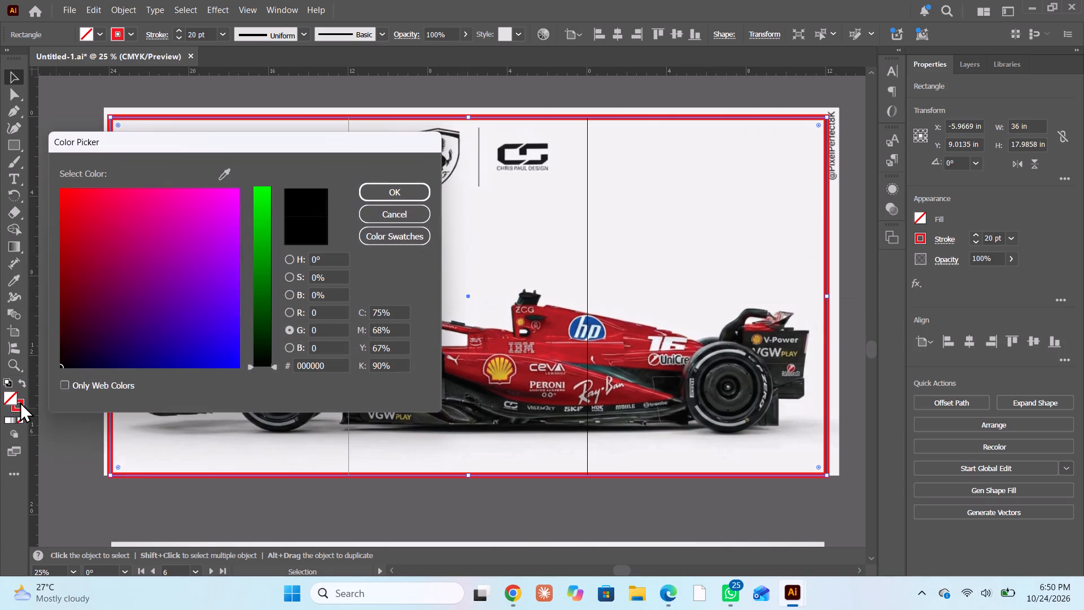
click(80, 219)
click(98, 234)
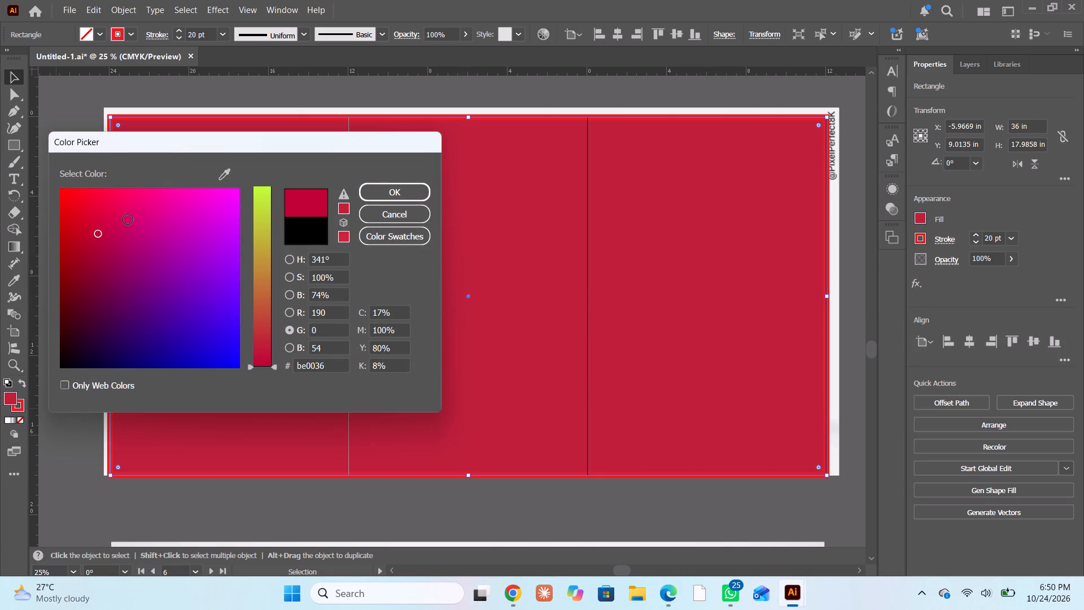
drag(120, 225, 56, 258)
click(917, 216)
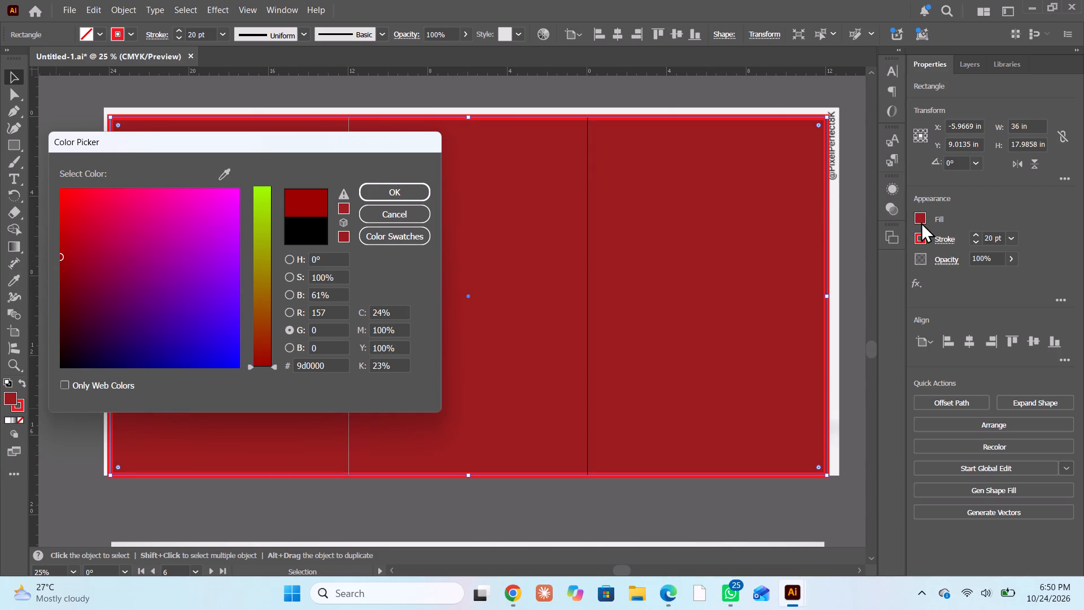
click(921, 222)
click(399, 192)
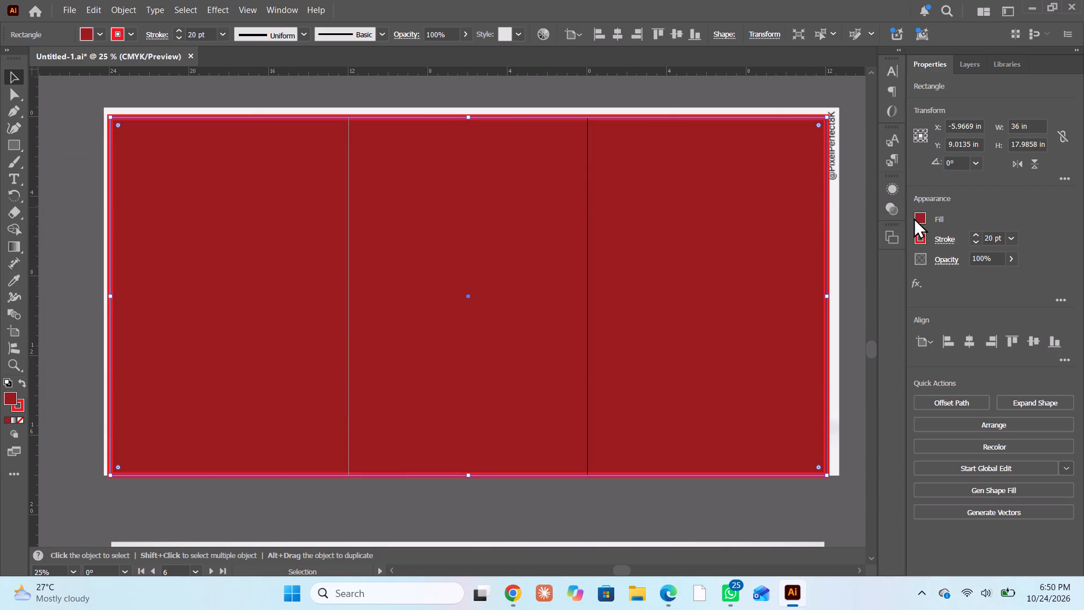
Save the frame's dark red fill as a new global swatch named C=24 M=100 Y=100 K=23.
click(916, 216)
click(882, 383)
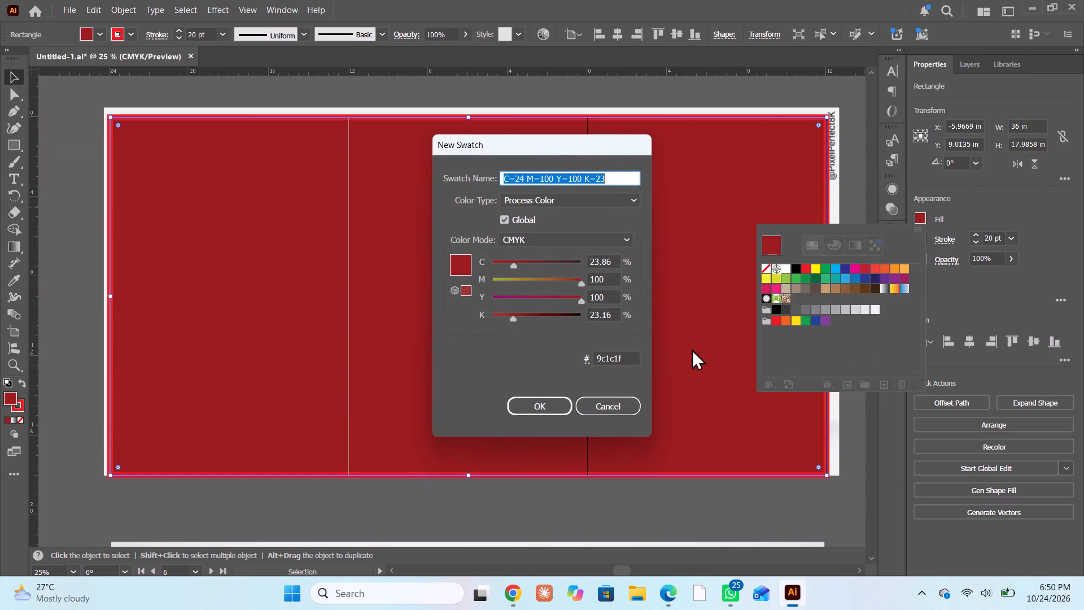
click(531, 404)
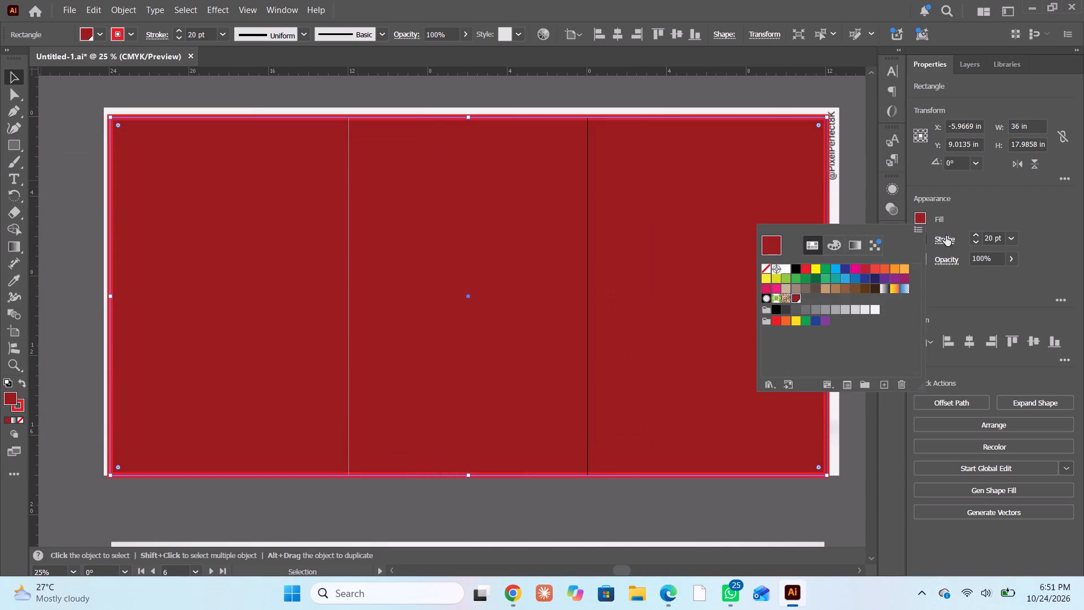
Apply the new dark red swatch to the frame's stroke.
click(941, 241)
click(924, 241)
click(797, 320)
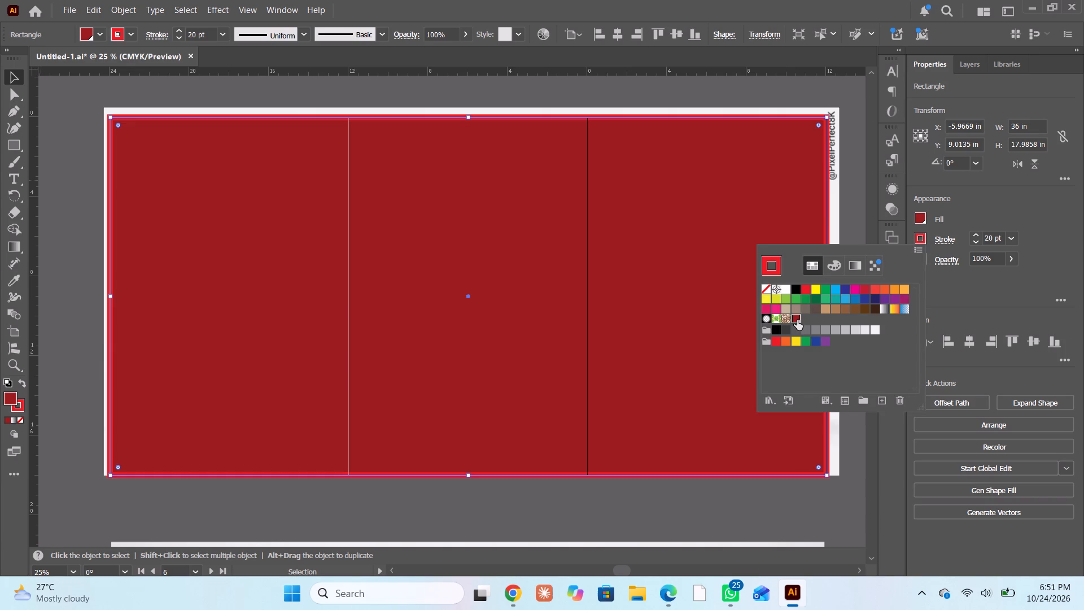
Set the frame's fill to none, keeping only its dark red stroke, and deselect it.
click(915, 219)
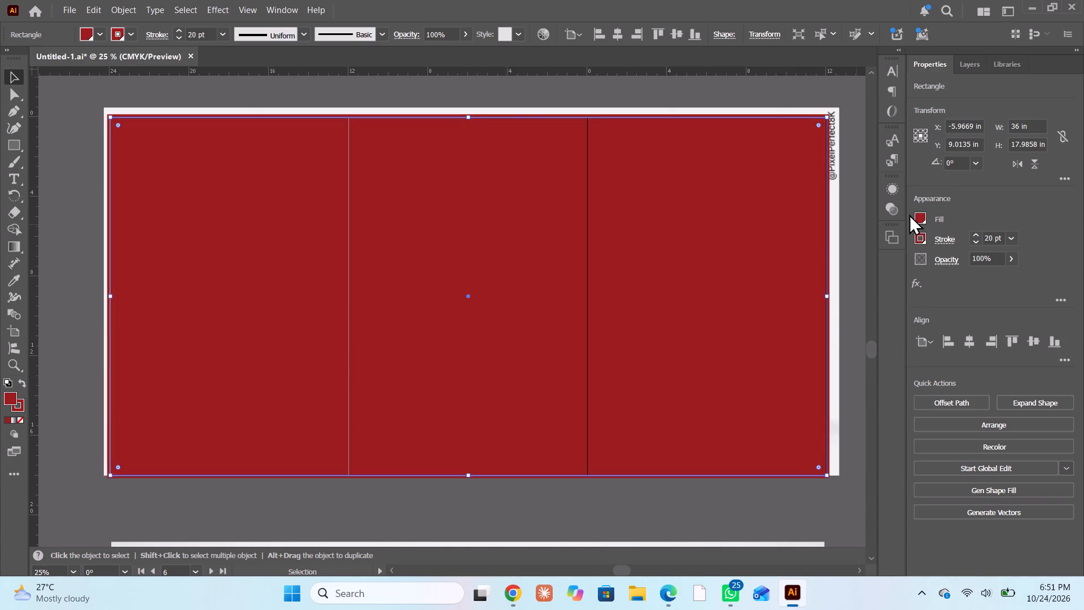
click(920, 215)
click(764, 266)
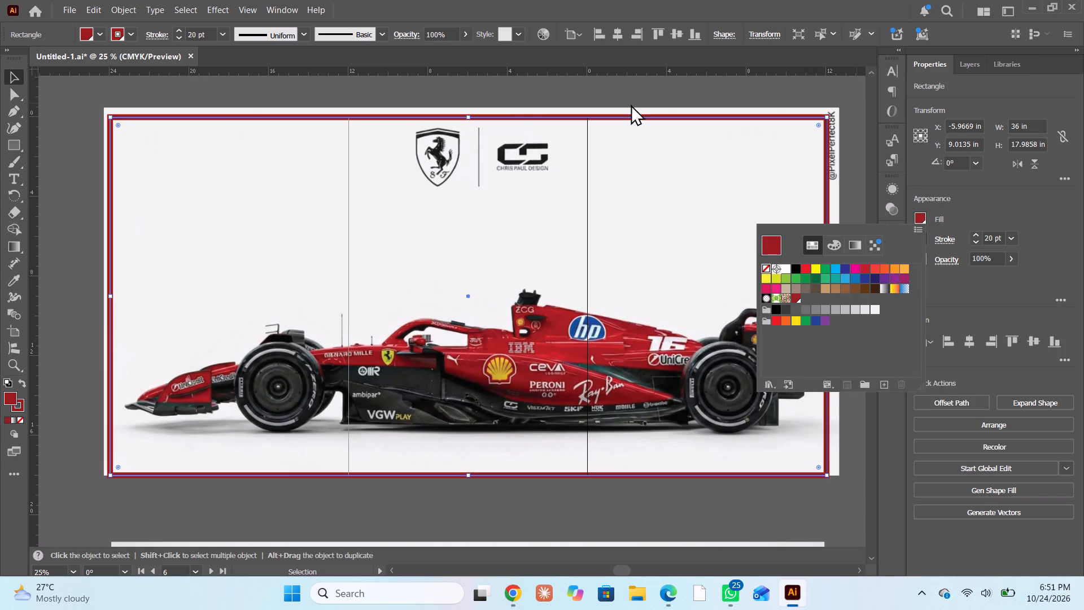
click(636, 87)
click(636, 87)
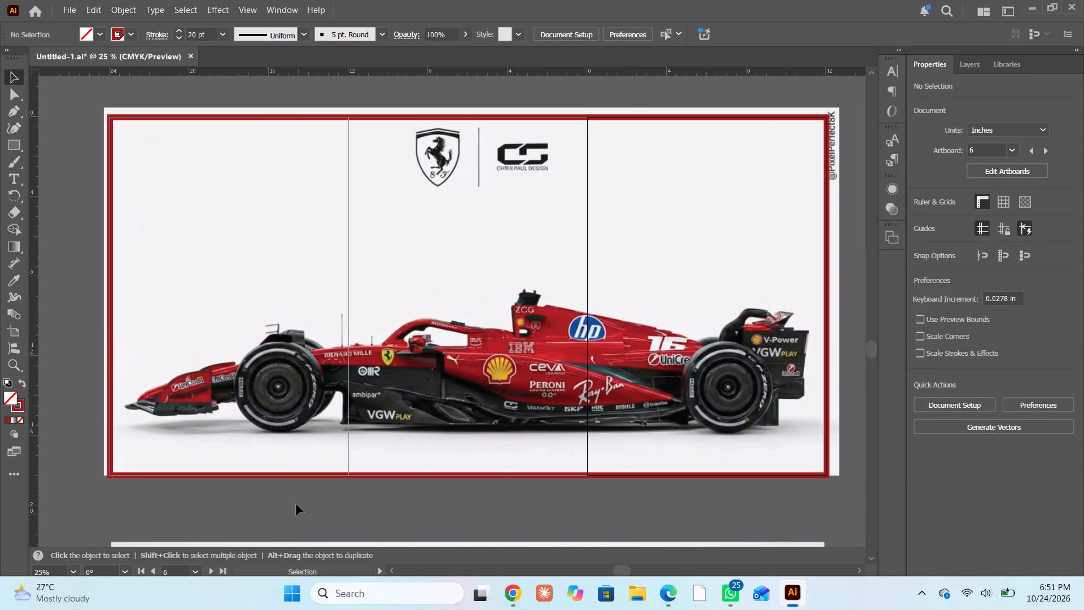
Examine how the dark red frame lines up with the artboards along its bottom and right edges.
click(296, 504)
scroll(337, 464, down, 2)
alt+scroll(356, 460, down, 1)
alt+scroll(478, 466, up, 2)
alt+scroll(773, 441, up, 2)
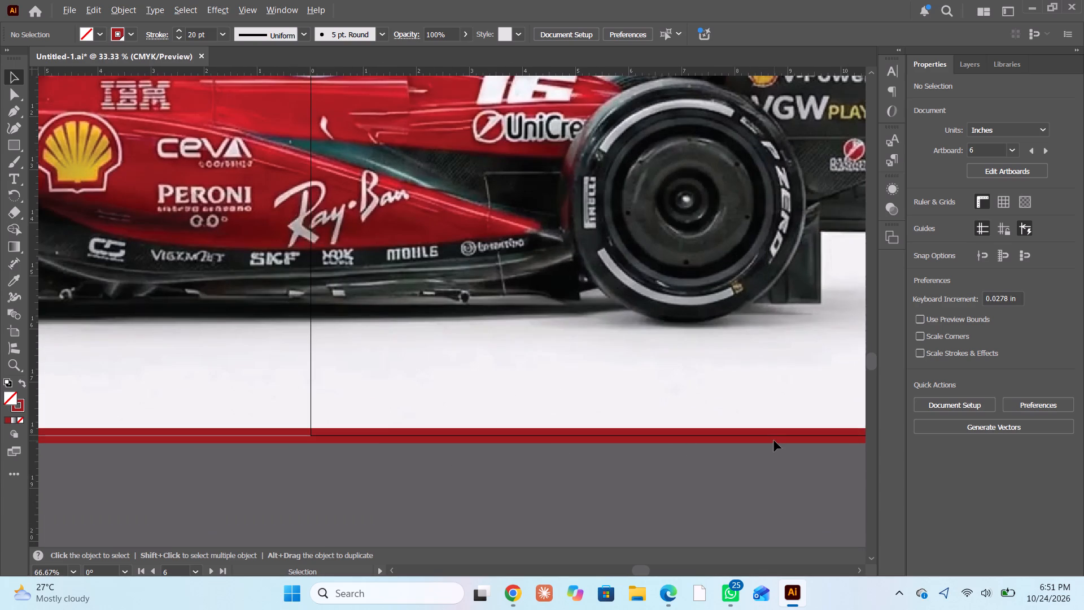
alt+scroll(482, 438, down, 3)
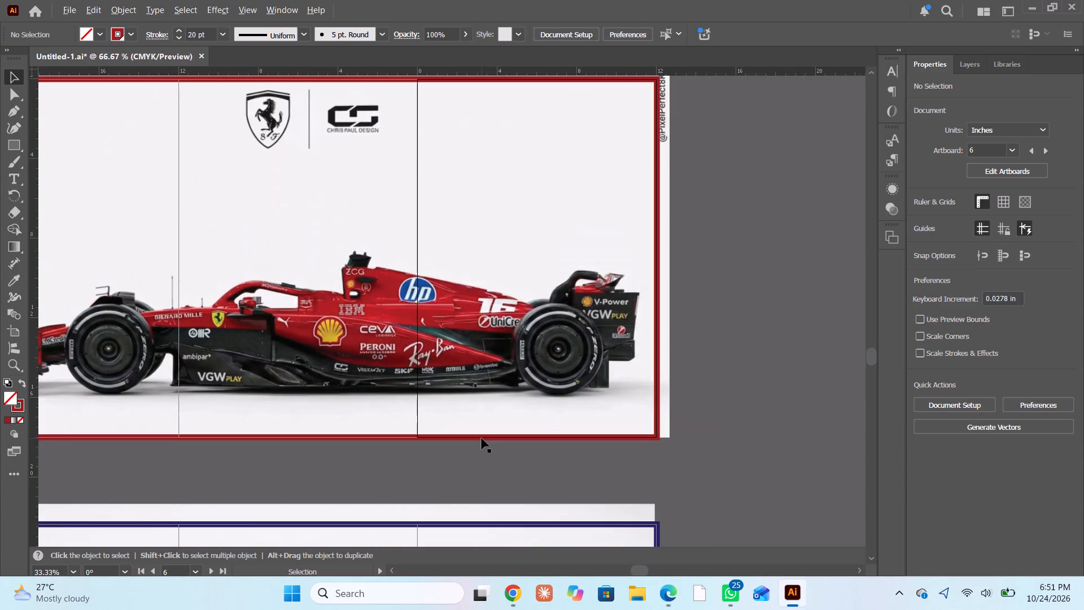
alt+scroll(683, 276, up, 5)
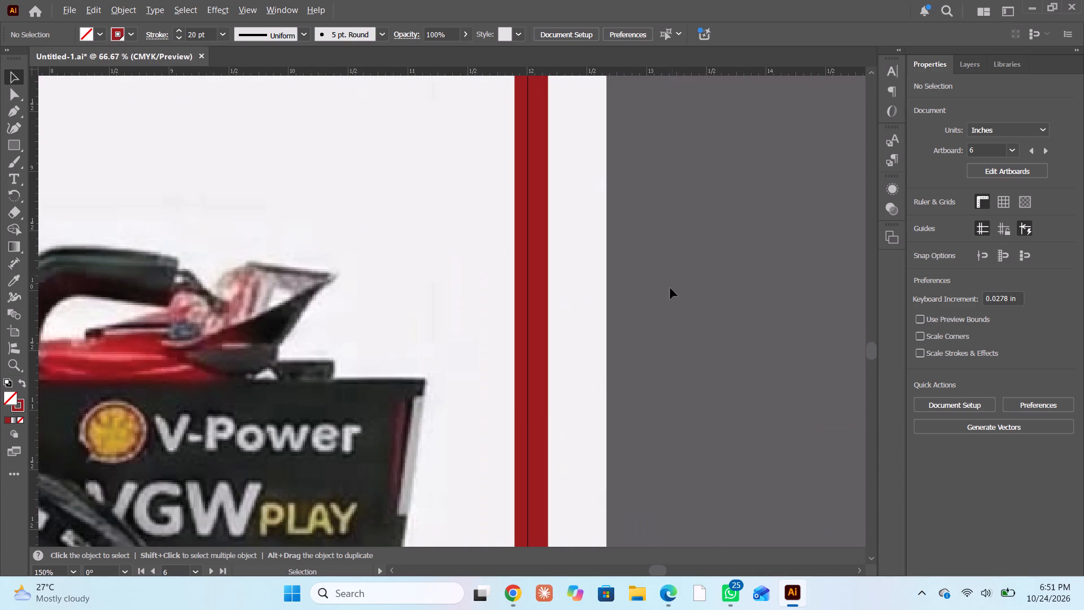
click(524, 413)
alt+scroll(528, 381, down, 3)
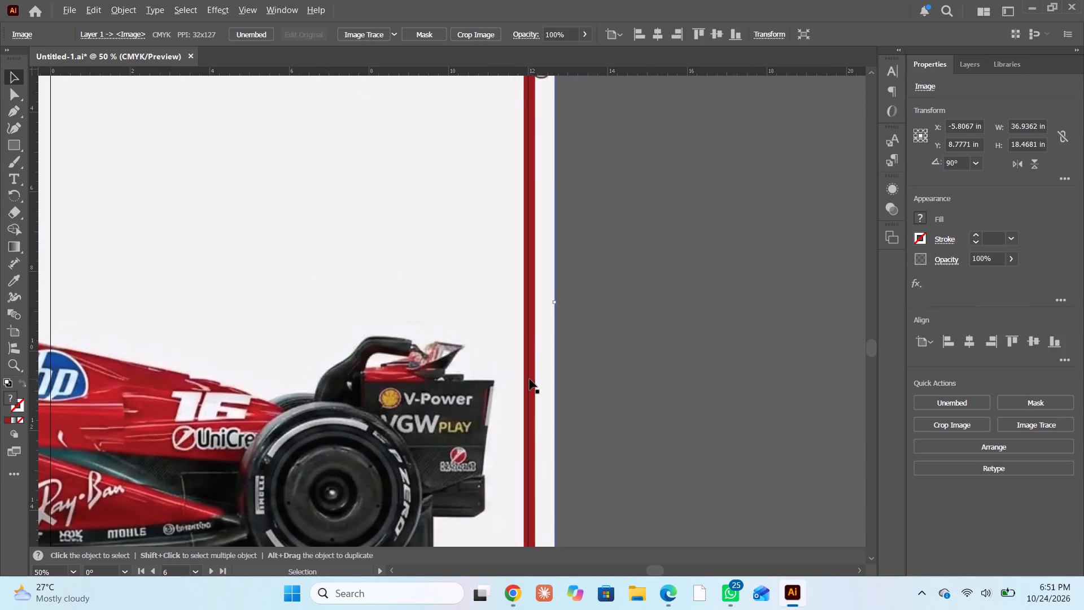
alt+scroll(530, 379, down, 2)
scroll(531, 373, right, 7)
scroll(303, 299, down, 4)
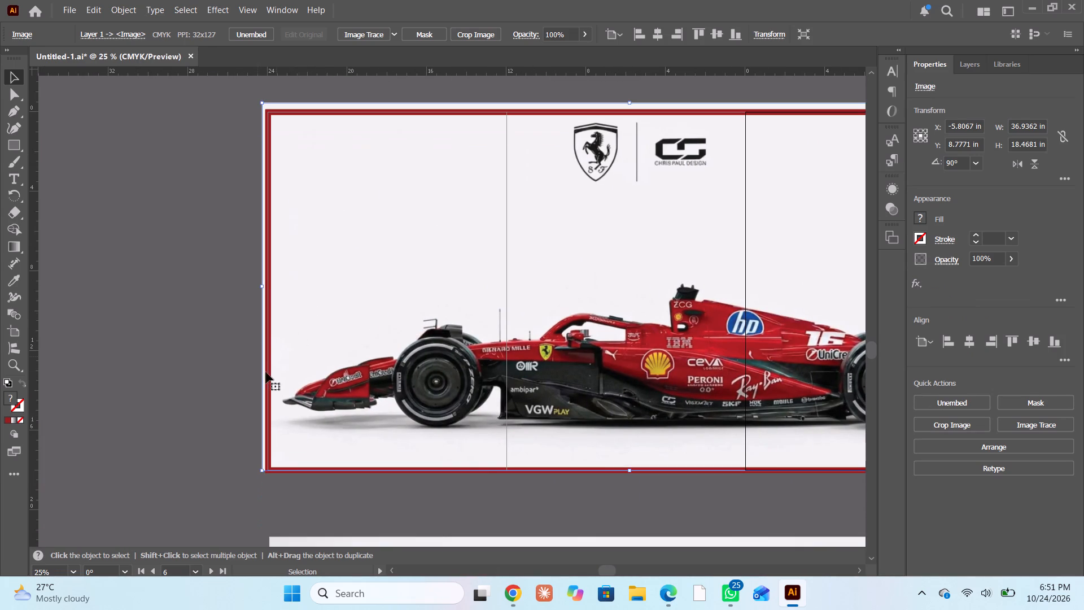
Select only the dark red frame and extend its left side outward to the artboard edge, making it about 36.03 in wide.
click(185, 382)
click(271, 298)
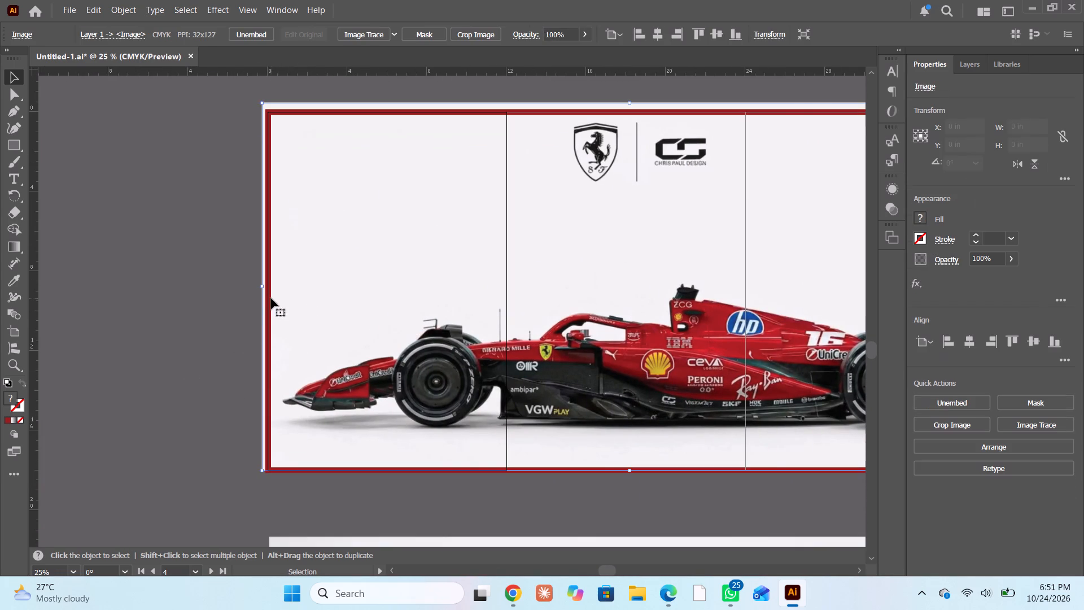
alt+scroll(268, 298, up, 7)
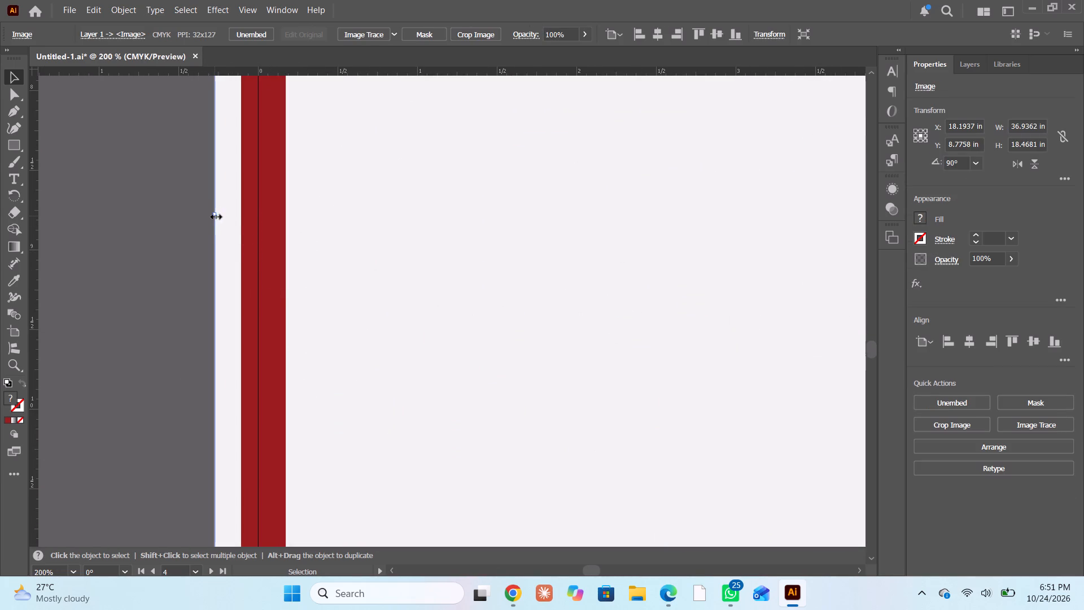
click(215, 215)
click(248, 214)
scroll(268, 220, up, 4)
scroll(268, 220, down, 1)
scroll(268, 219, up, 8)
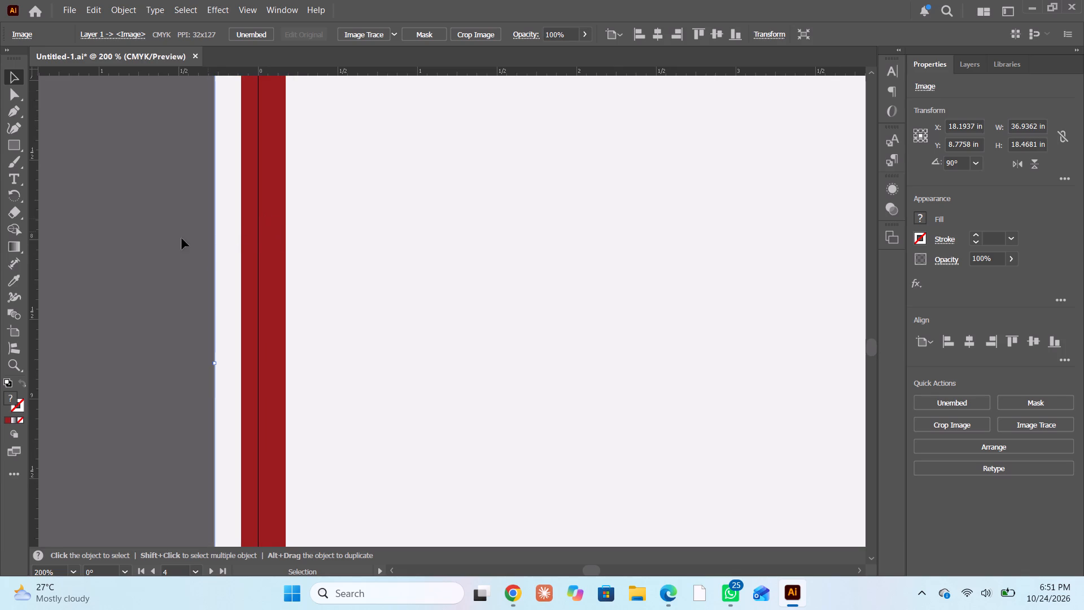
click(167, 239)
drag(164, 237, 332, 303)
shift+click(220, 359)
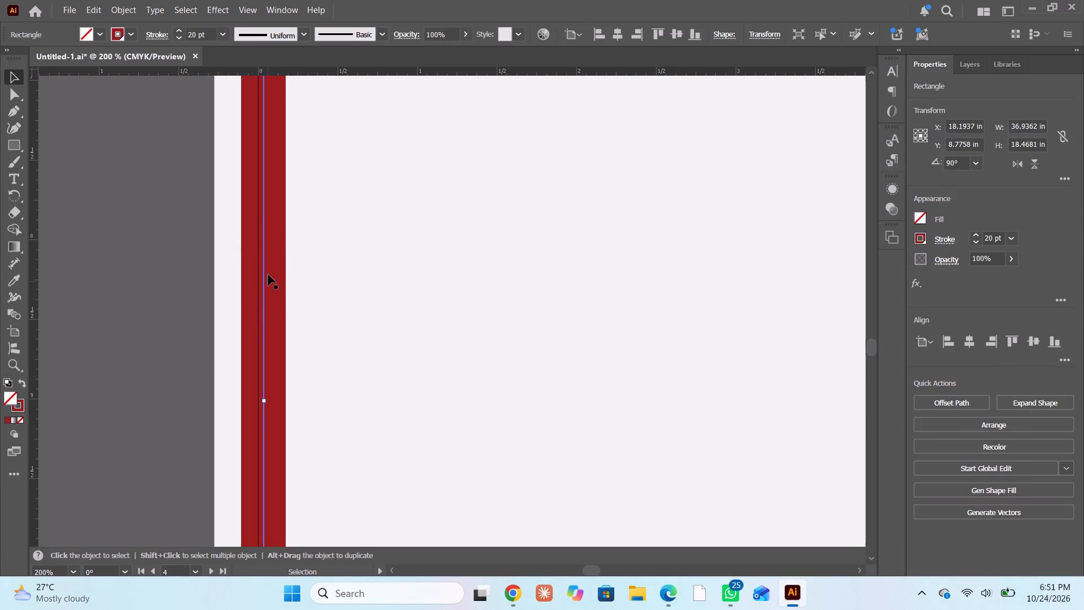
drag(263, 403, 260, 404)
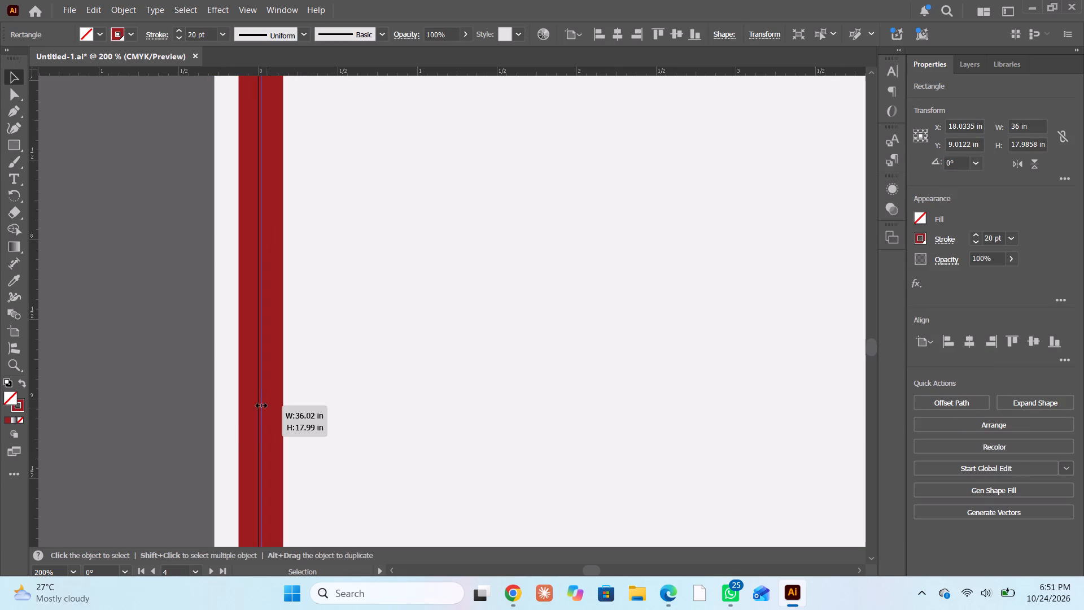
drag(260, 404, 258, 404)
alt+scroll(299, 411, down, 7)
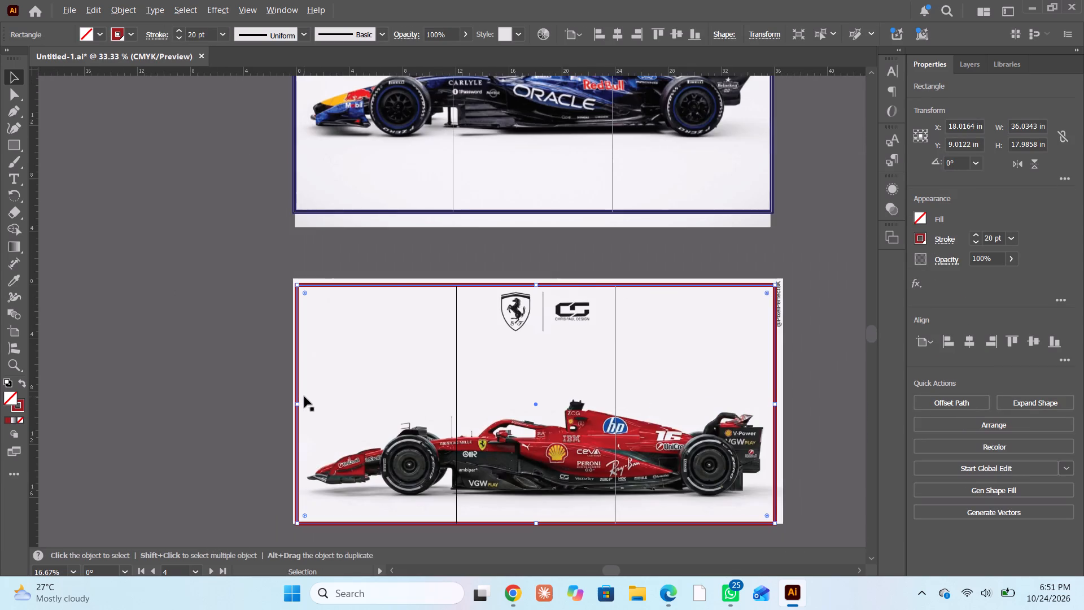
Extend the dark red frame's top side up to the artboard edge, making it about 18.01 in high.
alt+scroll(559, 274, up, 10)
scroll(492, 194, up, 4)
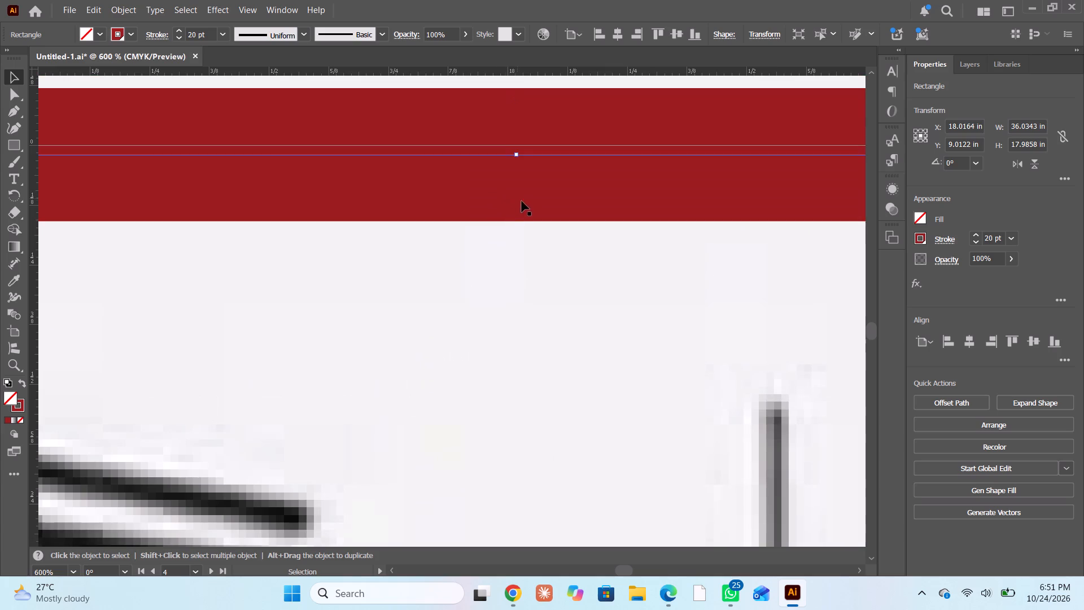
drag(516, 154, 518, 144)
Pull the dark red frame's right side inward onto the artboard edge, making it about 36 in wide.
alt+scroll(471, 249, down, 3)
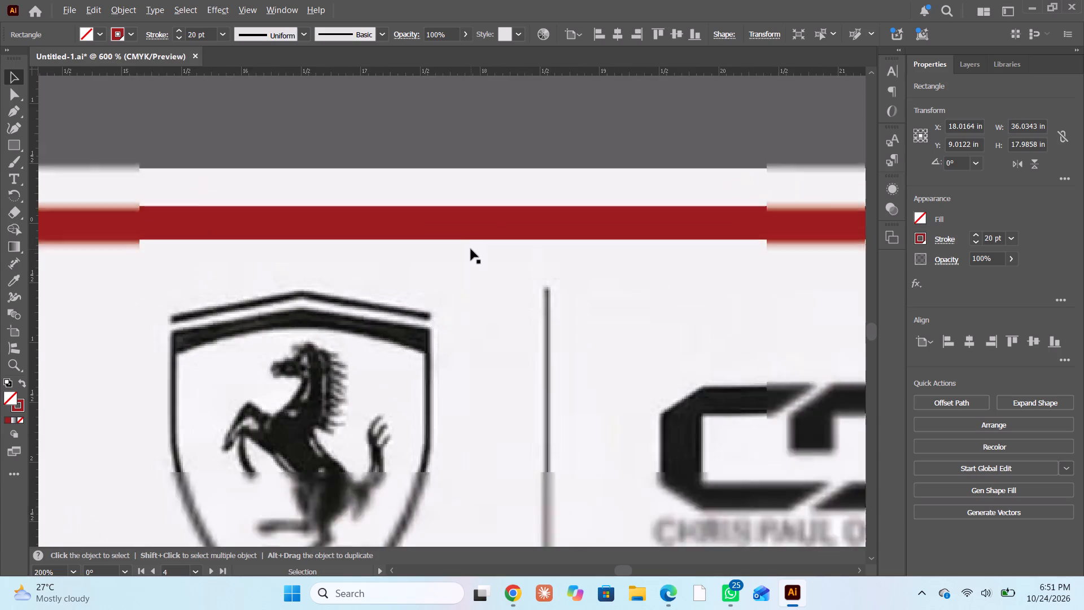
alt+scroll(471, 249, down, 5)
scroll(525, 324, down, 8)
scroll(520, 317, up, 2)
scroll(520, 317, down, 2)
scroll(520, 317, up, 1)
alt+scroll(520, 317, down, 5)
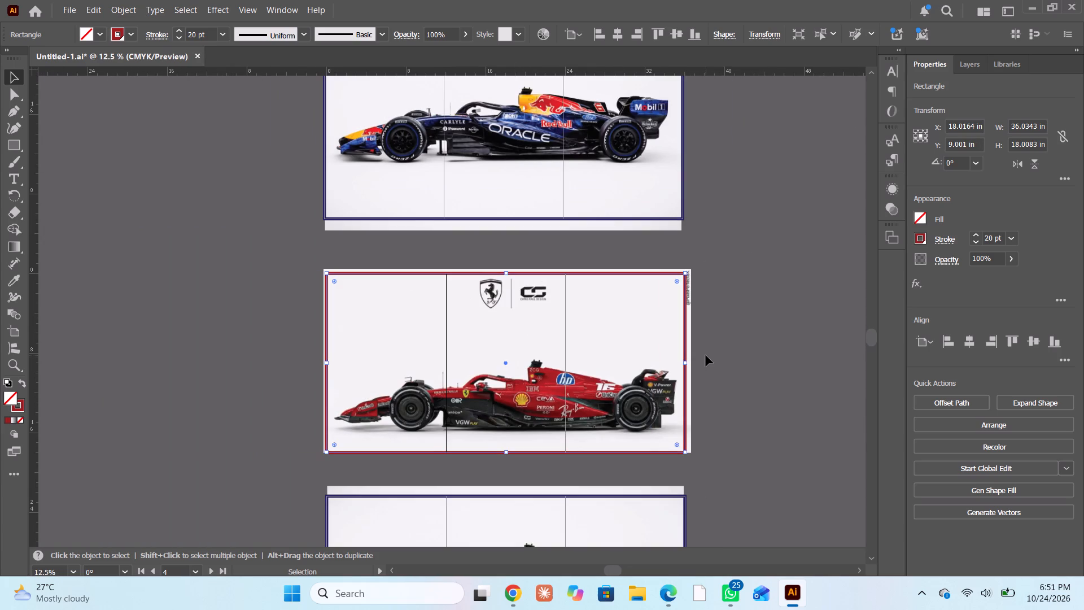
scroll(703, 347, down, 3)
alt+scroll(715, 352, up, 4)
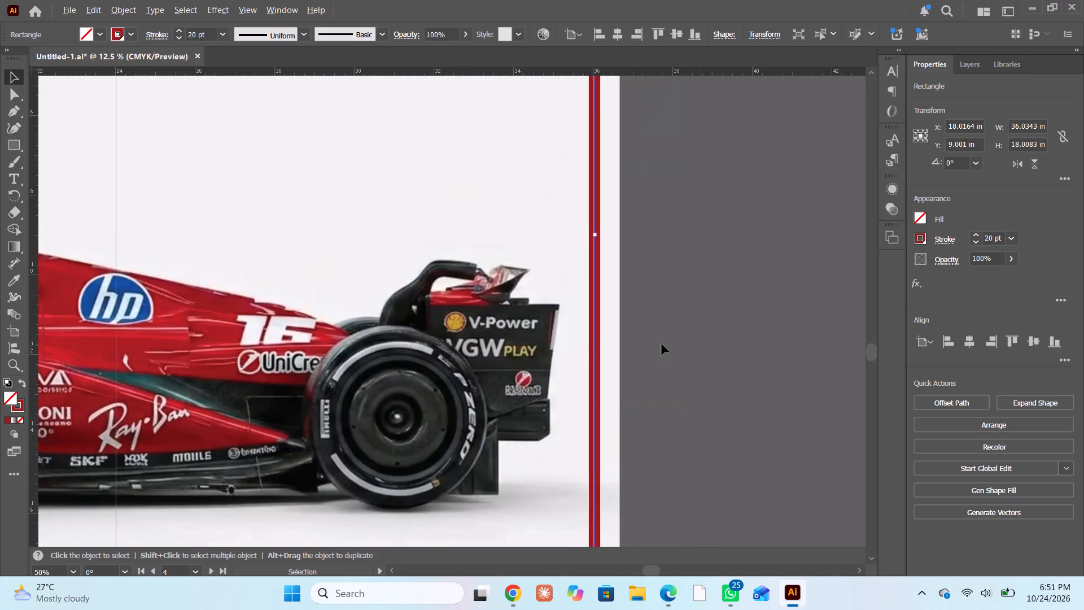
alt+scroll(552, 325, up, 3)
scroll(691, 158, up, 8)
alt+scroll(687, 174, up, 3)
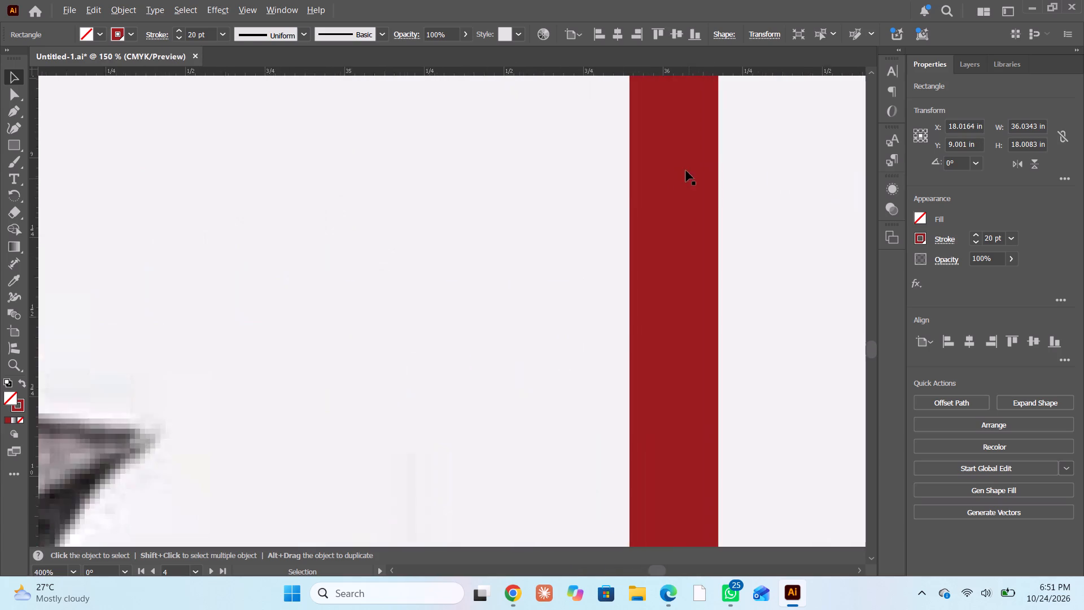
drag(676, 155, 663, 169)
Raise the dark red frame's bottom side onto the artboards' lower edge, making it about 18 in high.
alt+scroll(593, 324, down, 5)
alt+scroll(593, 316, up, 1)
alt+scroll(595, 300, down, 4)
scroll(472, 473, down, 2)
scroll(466, 468, up, 3)
scroll(464, 466, down, 9)
alt+scroll(212, 386, up, 5)
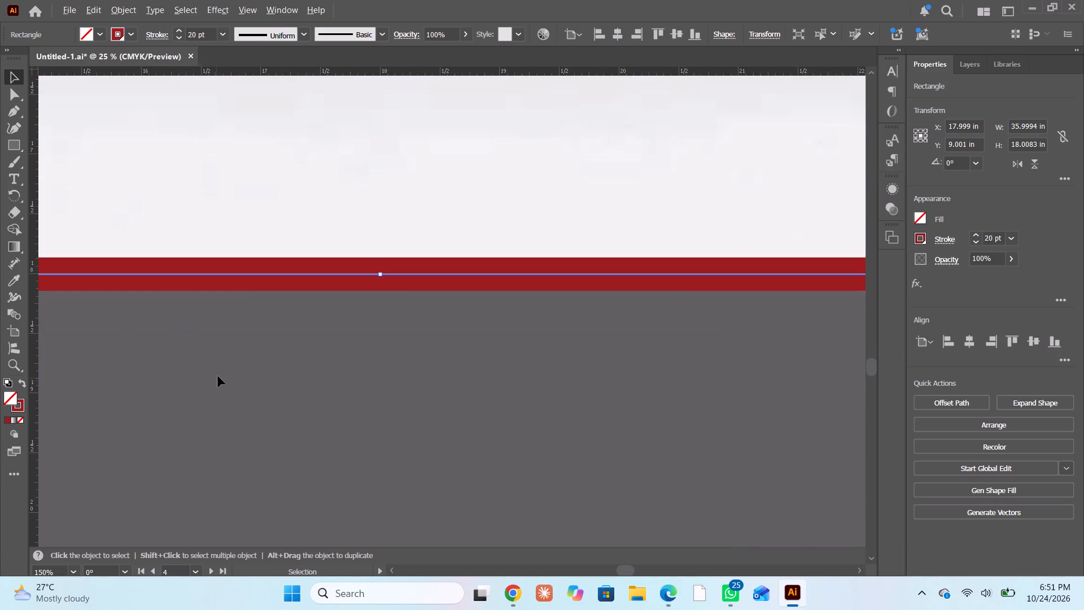
alt+scroll(402, 289, up, 4)
drag(314, 233, 314, 233)
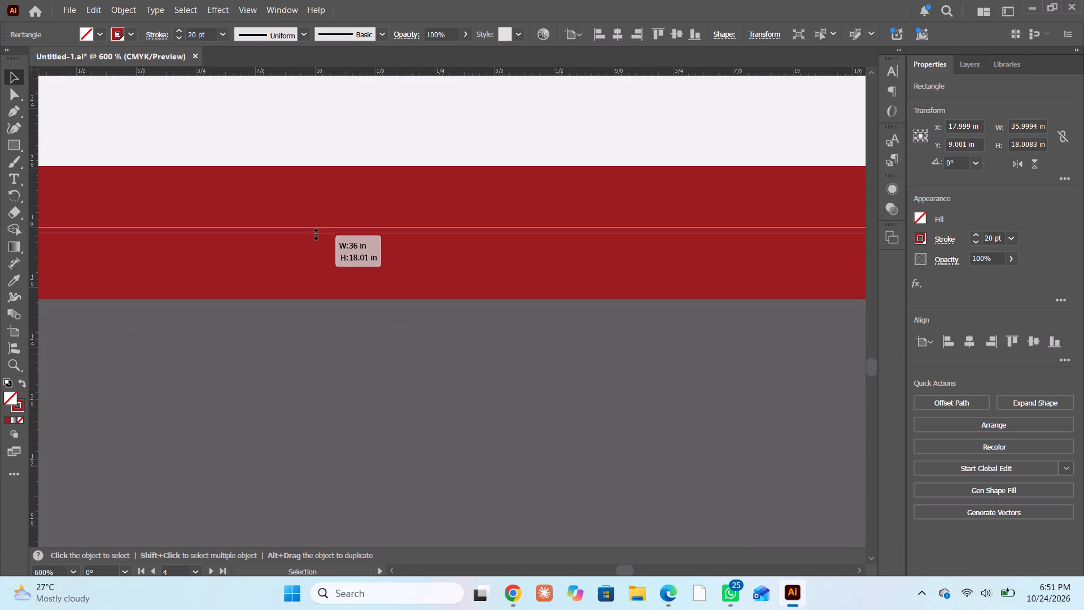
drag(314, 233, 317, 228)
Select only the navy frame of the upper Red Bull poster and extend its left side outward to about 36.04 in wide.
alt+scroll(292, 330, down, 6)
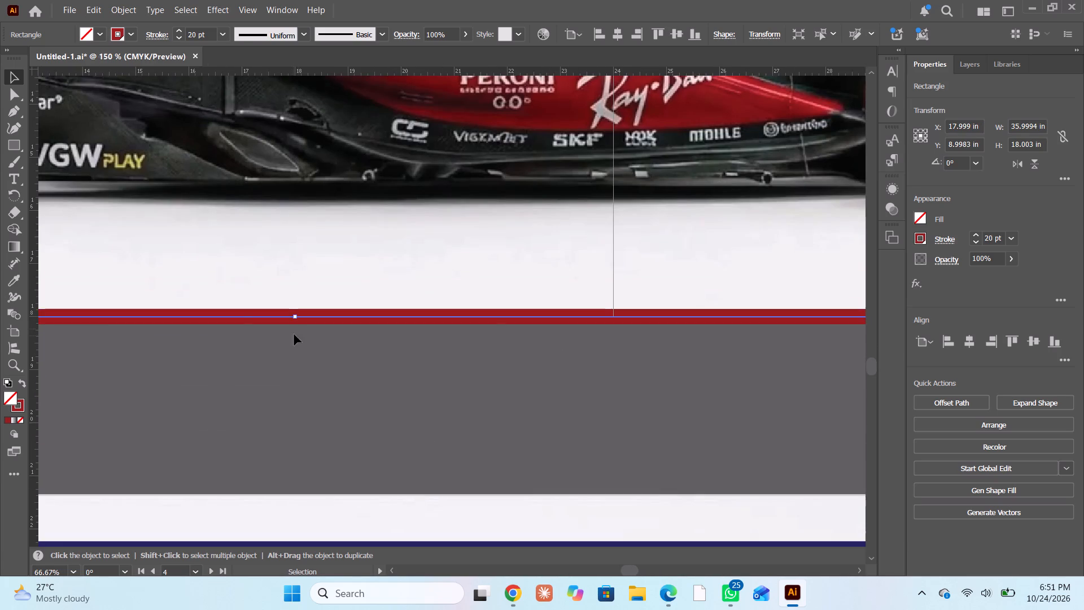
scroll(290, 339, up, 10)
alt+scroll(287, 338, down, 8)
alt+scroll(245, 241, up, 7)
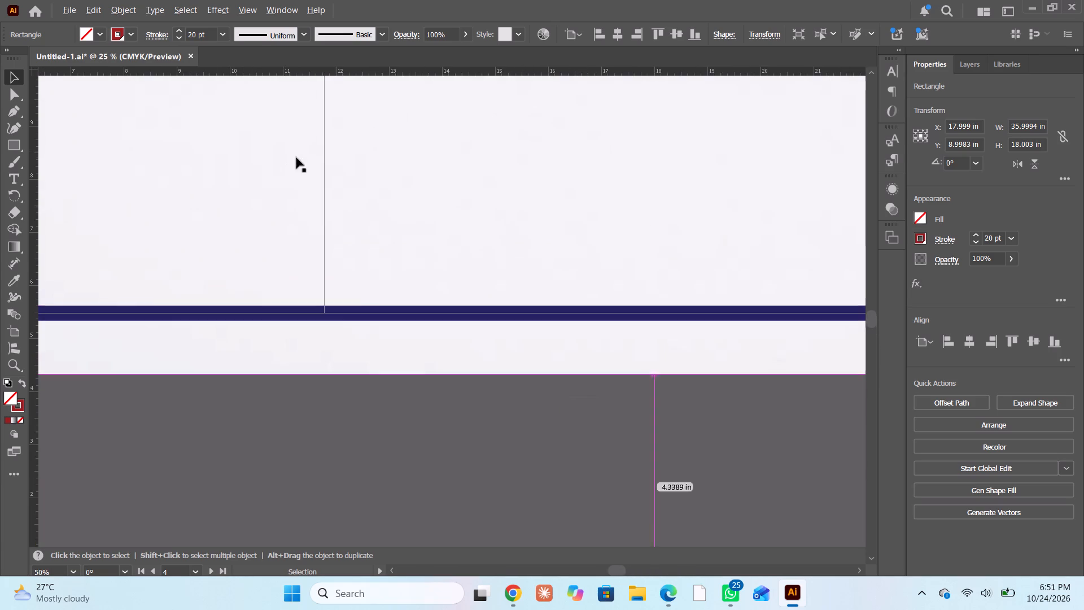
alt+scroll(370, 337, up, 4)
click(417, 259)
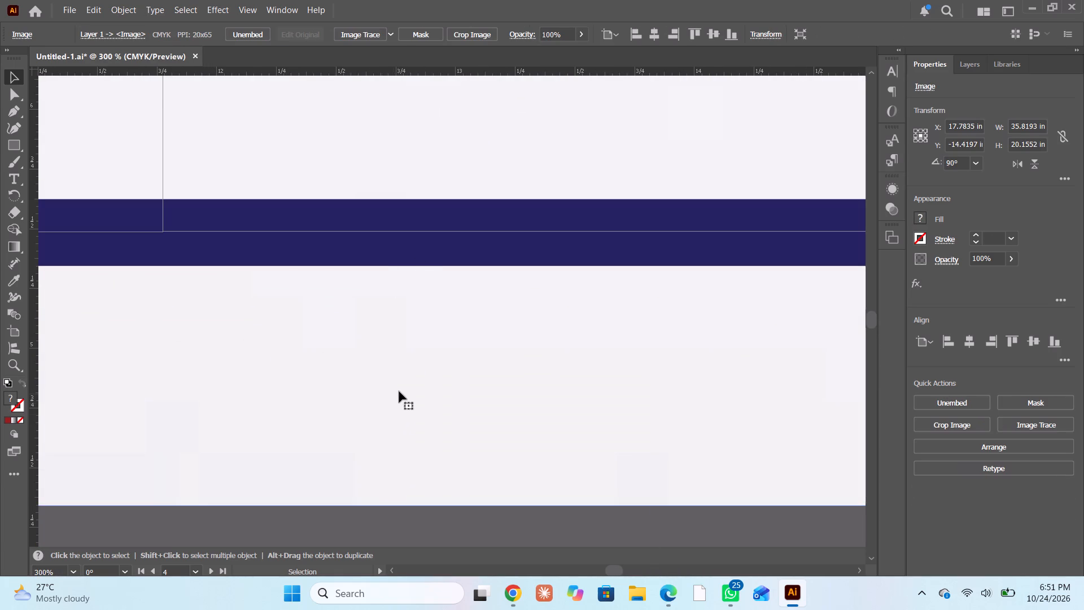
alt+scroll(399, 391, down, 6)
click(387, 439)
drag(370, 436, 384, 319)
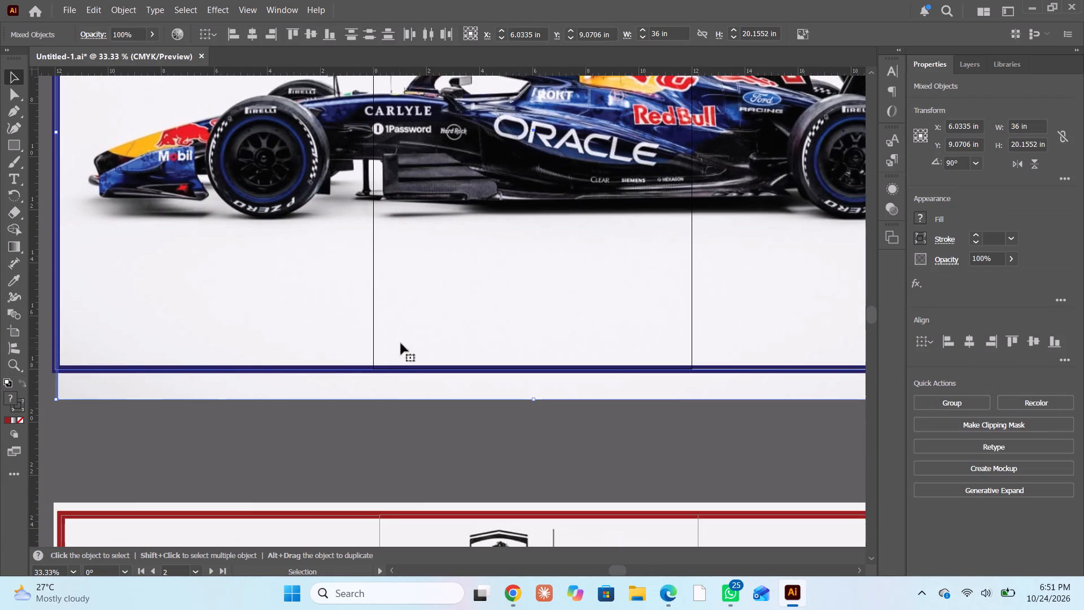
shift+click(388, 399)
alt+scroll(601, 332, up, 3)
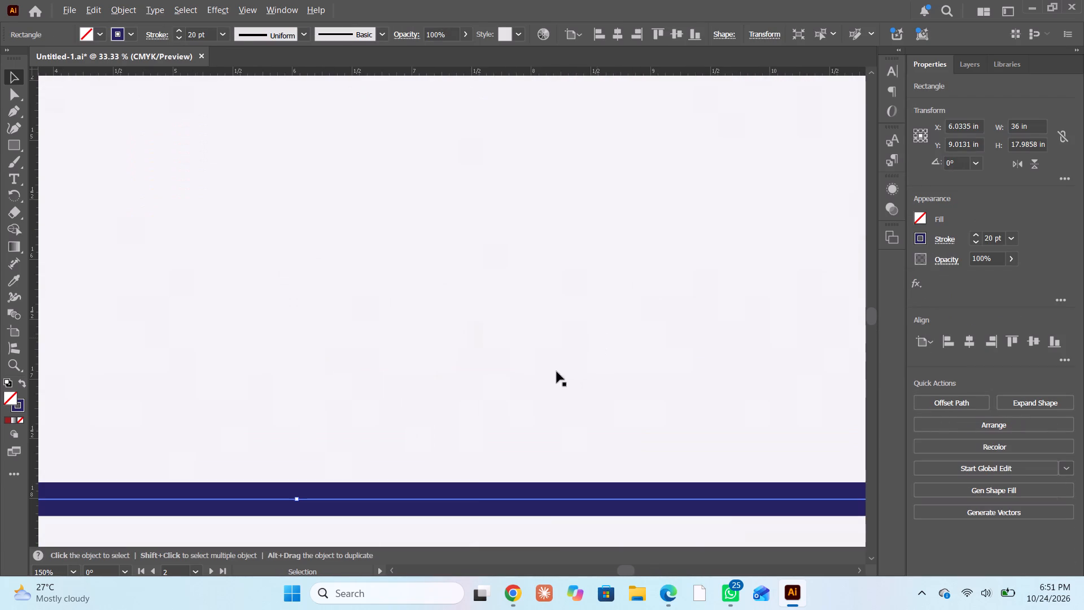
alt+scroll(471, 482, down, 7)
alt+scroll(435, 452, down, 3)
scroll(367, 426, right, 3)
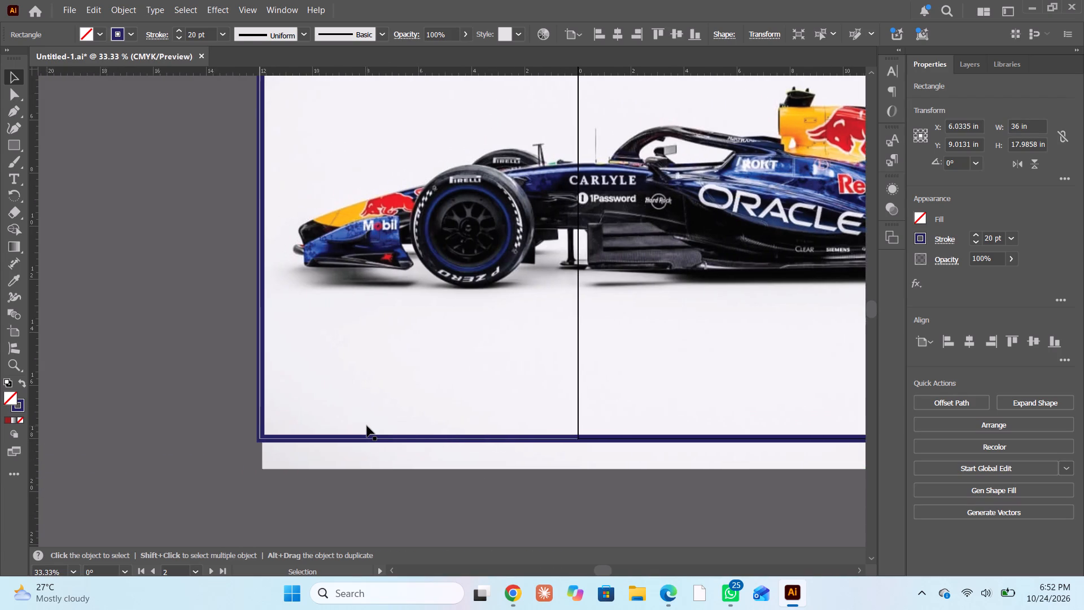
scroll(367, 426, right, 1)
alt+scroll(190, 194, up, 3)
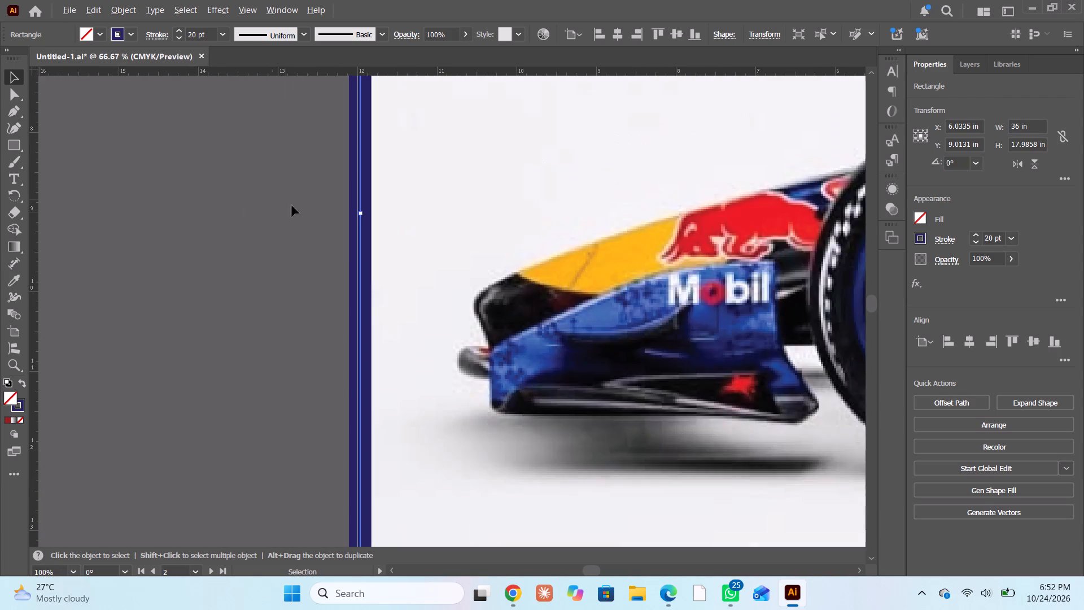
alt+scroll(335, 252, up, 3)
drag(410, 134, 400, 138)
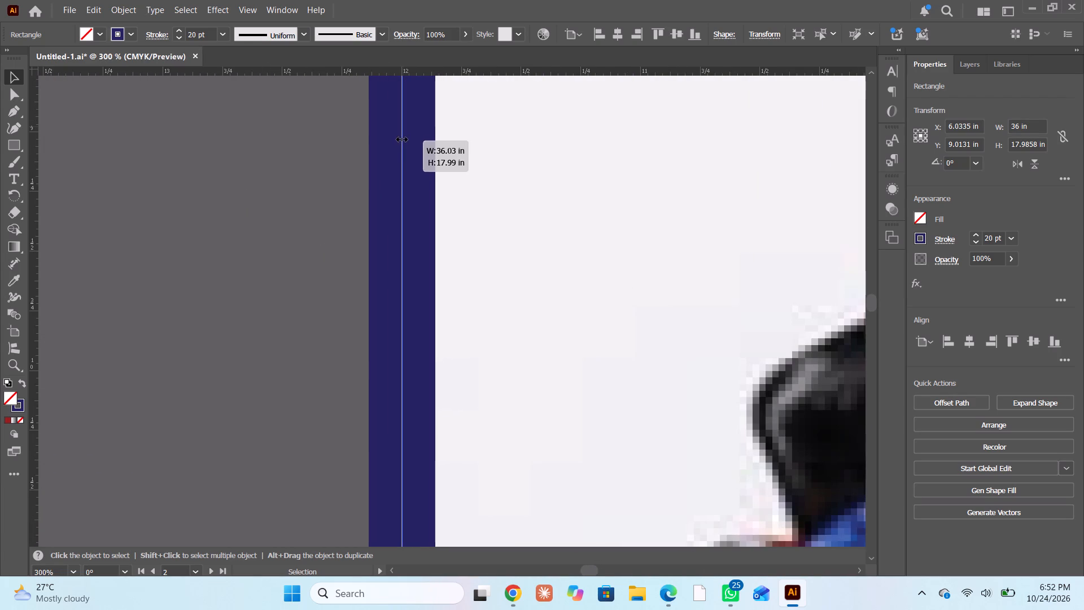
drag(400, 138, 400, 138)
Extend the navy frame's top side up to the artboard edge, making it about 18 in high.
alt+scroll(400, 253, down, 11)
alt+scroll(506, 195, up, 2)
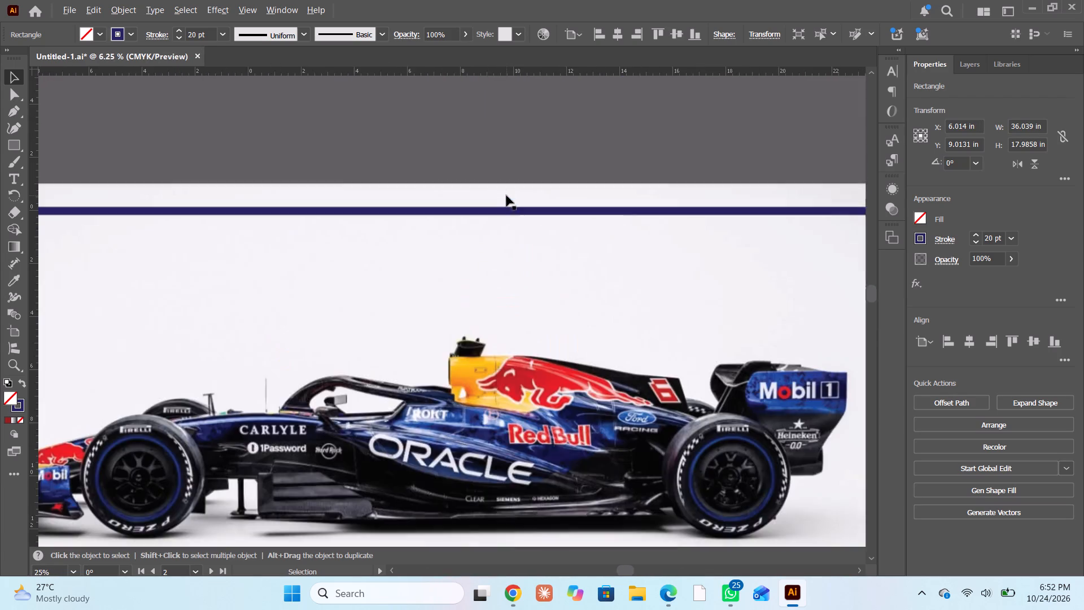
alt+scroll(506, 195, up, 9)
scroll(292, 175, up, 4)
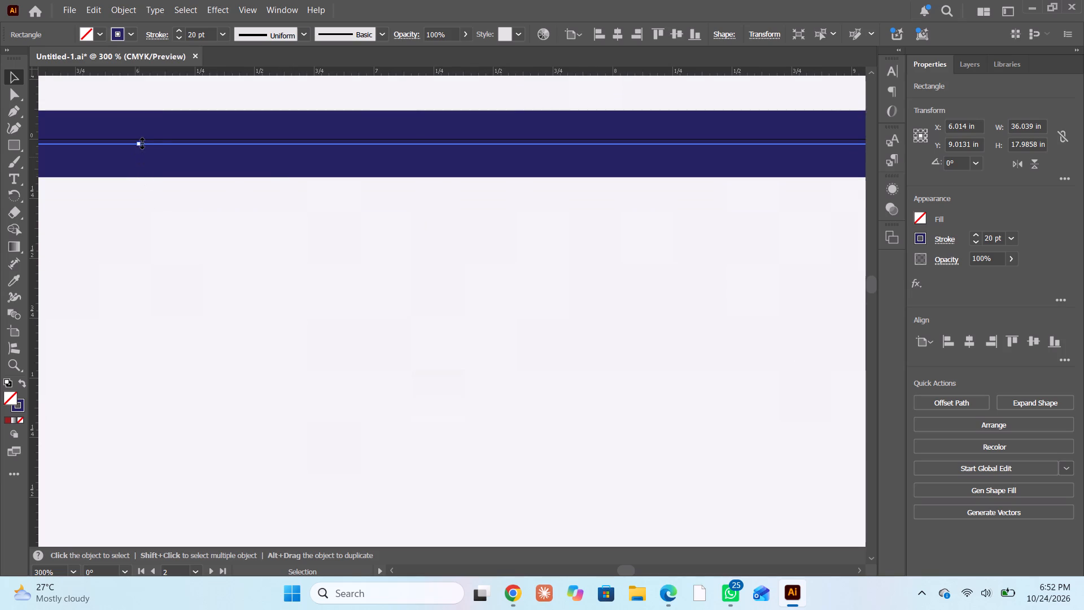
click(141, 141)
Pull the navy frame's right side inward onto the artboard edge, making it about 36.01 in wide.
alt+scroll(154, 170, down, 3)
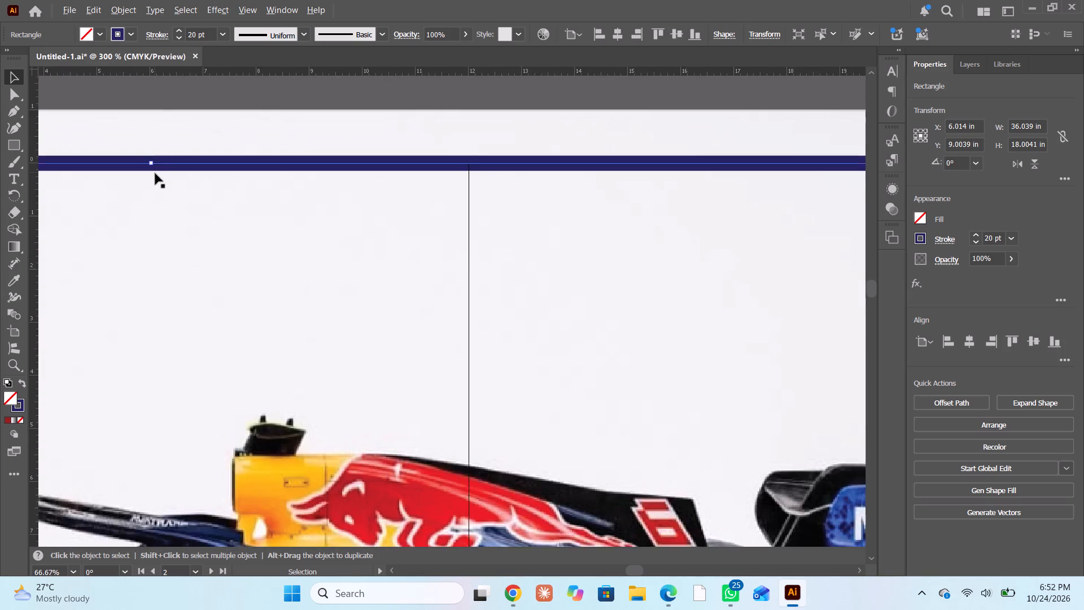
alt+scroll(155, 173, down, 3)
alt+scroll(667, 421, up, 8)
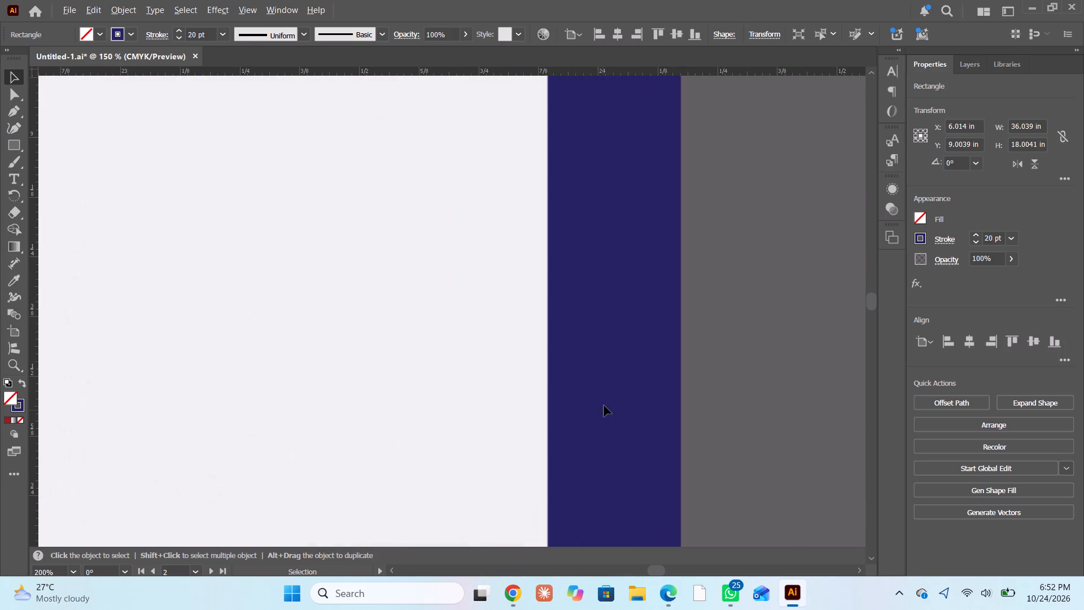
drag(614, 138, 599, 148)
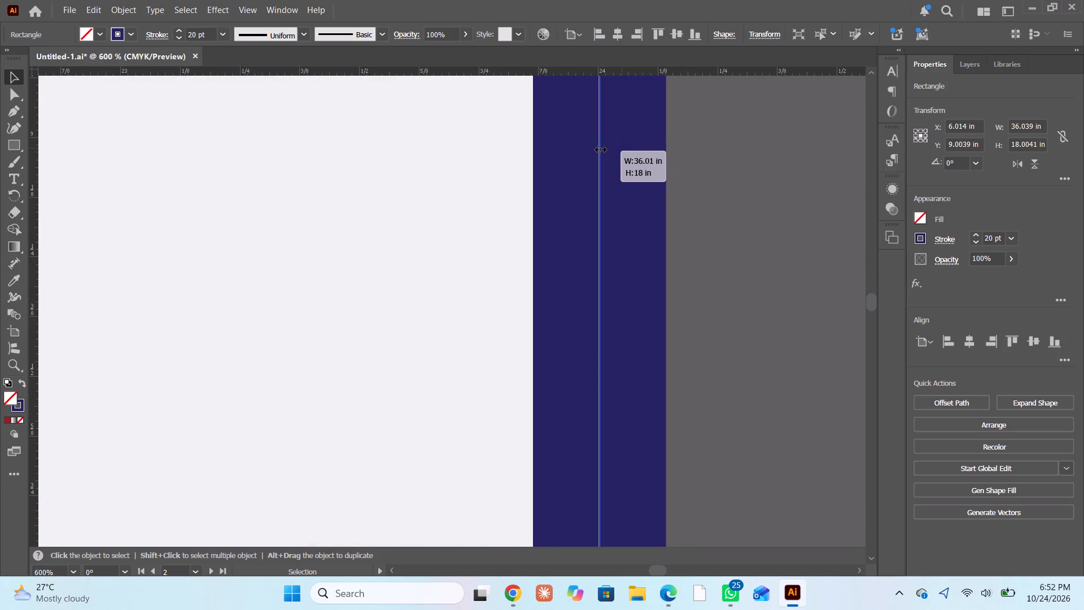
drag(599, 148, 598, 149)
Raise the navy frame's bottom side slightly to line it up with the artboards' lower edge.
alt+scroll(522, 337, down, 13)
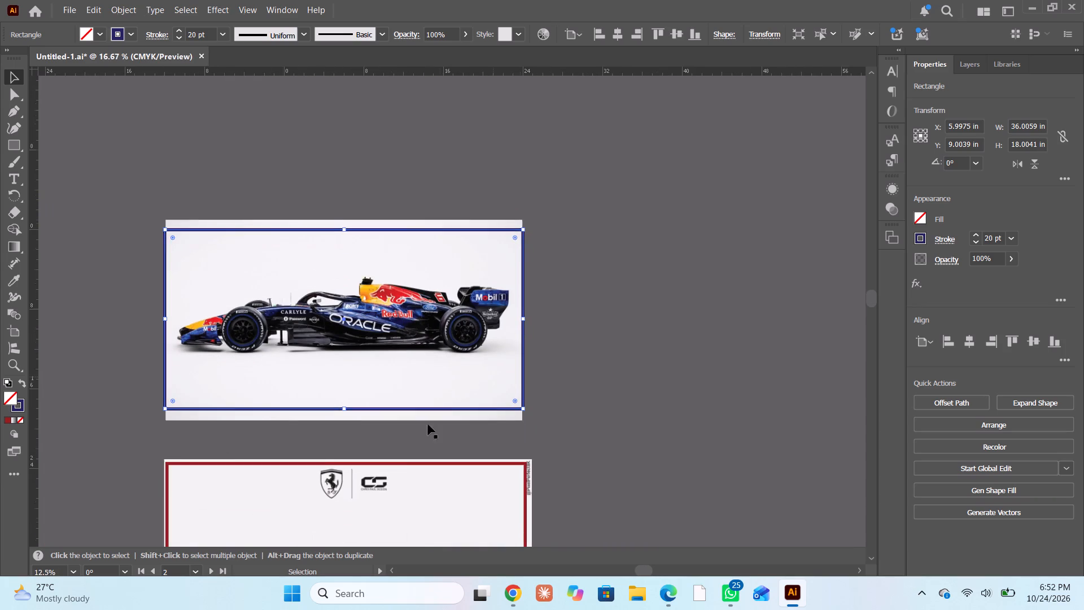
scroll(216, 433, down, 3)
alt+scroll(346, 390, up, 1)
alt+scroll(345, 389, down, 1)
alt+scroll(344, 389, up, 2)
alt+scroll(343, 386, down, 1)
alt+scroll(343, 385, up, 10)
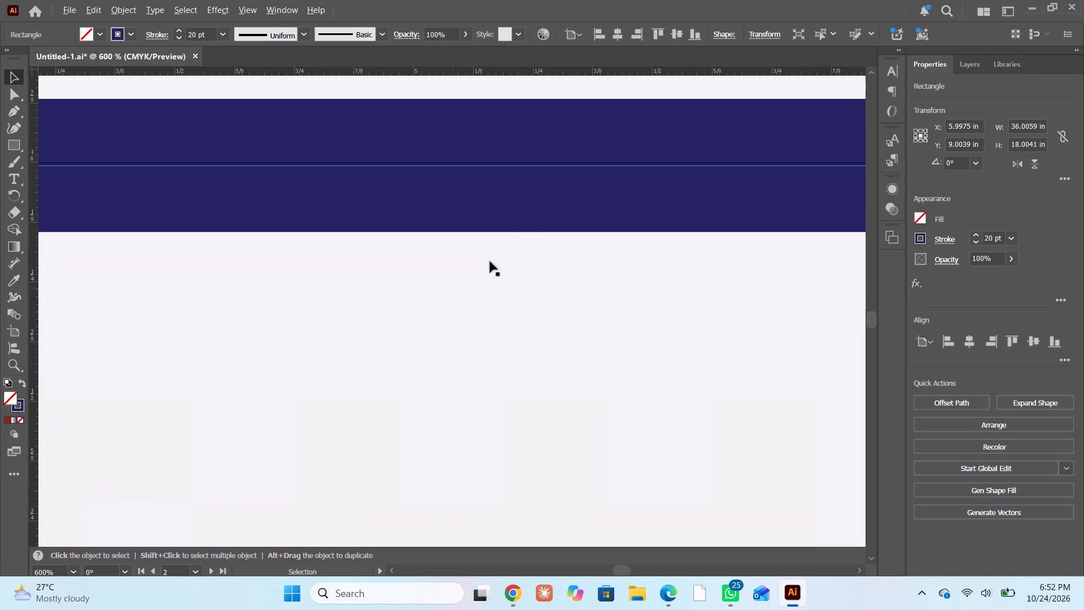
alt+scroll(519, 228, down, 3)
alt+scroll(638, 206, up, 7)
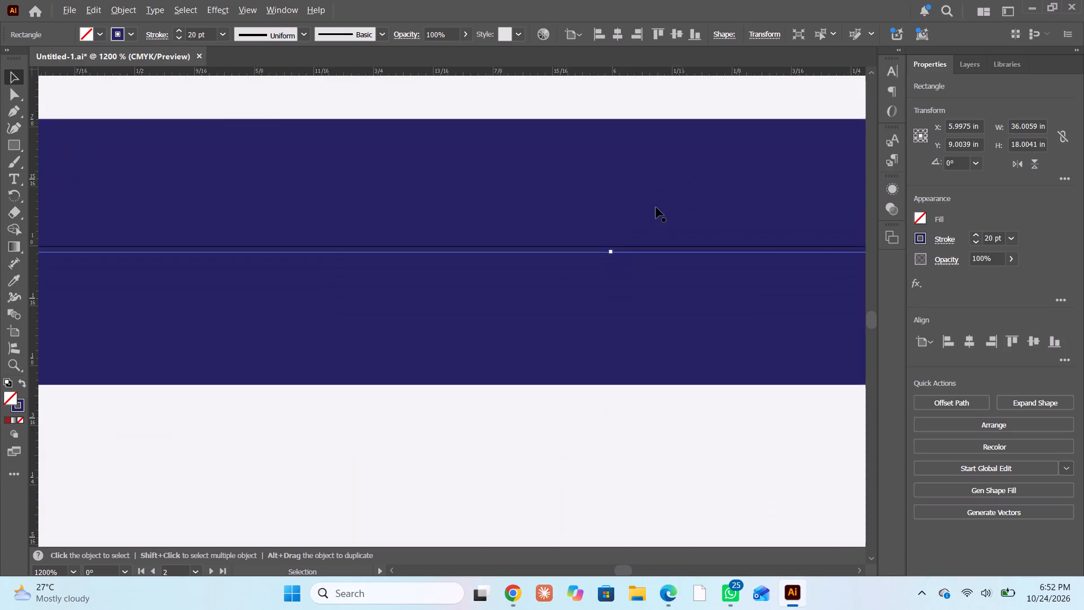
drag(566, 297, 566, 286)
Examine how the adjusted frame lines up with the artboards, deselect it and review the stacked posters.
alt+scroll(480, 403, down, 4)
alt+scroll(480, 403, up, 2)
alt+scroll(480, 403, down, 1)
alt+scroll(480, 402, up, 1)
alt+scroll(480, 402, down, 18)
scroll(493, 398, down, 10)
scroll(493, 393, up, 1)
scroll(493, 393, down, 2)
scroll(493, 393, up, 1)
scroll(493, 393, down, 6)
click(658, 419)
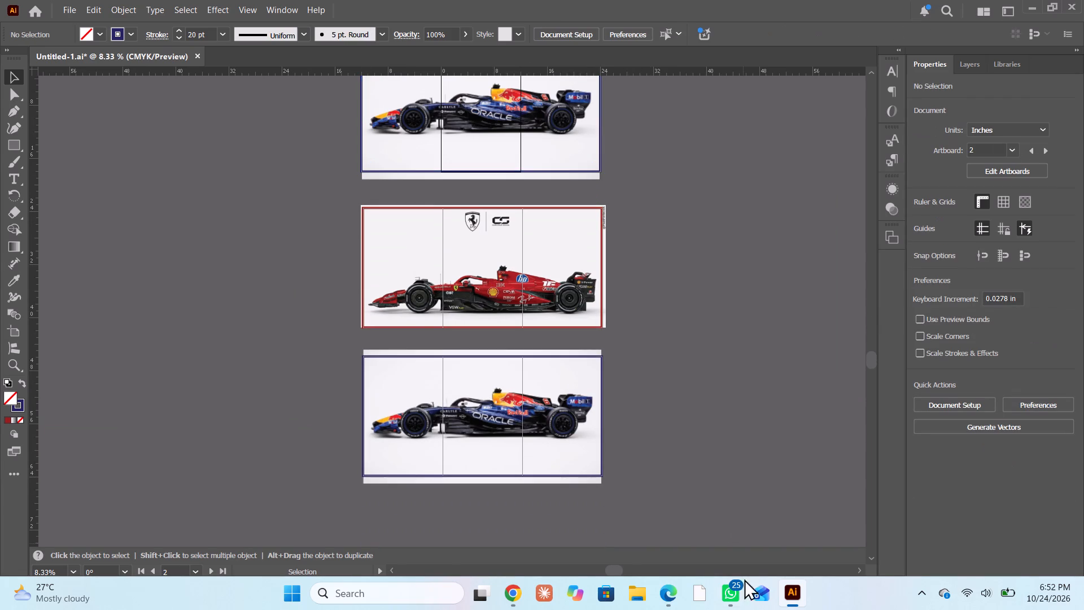
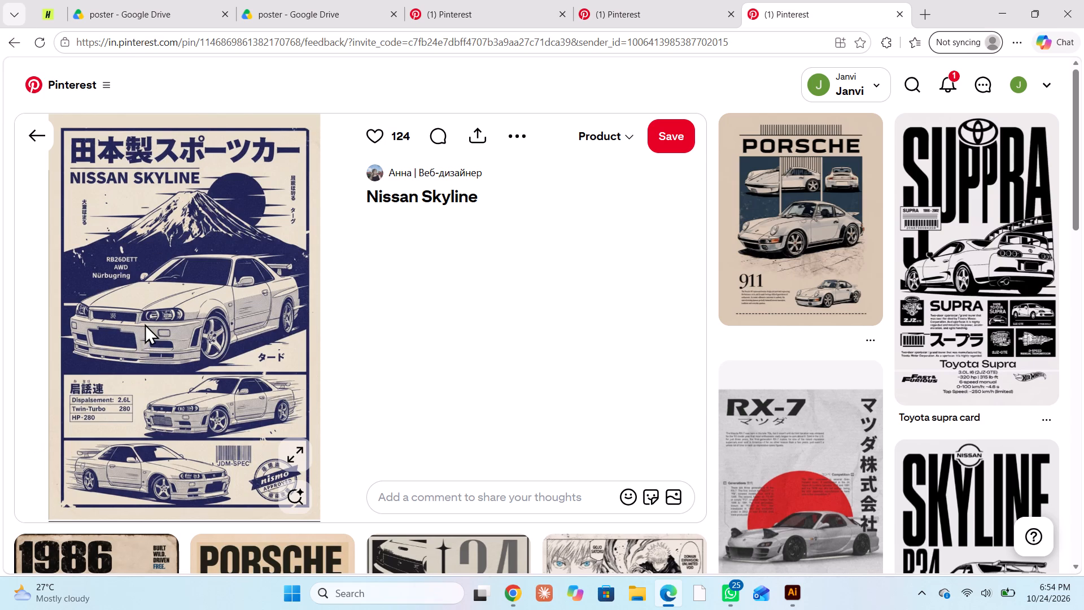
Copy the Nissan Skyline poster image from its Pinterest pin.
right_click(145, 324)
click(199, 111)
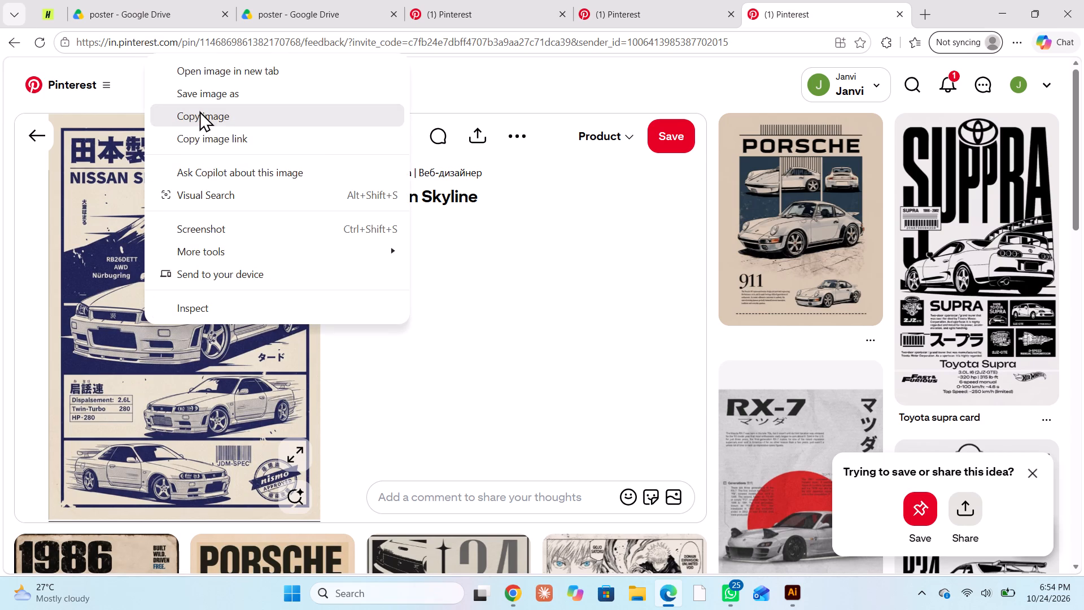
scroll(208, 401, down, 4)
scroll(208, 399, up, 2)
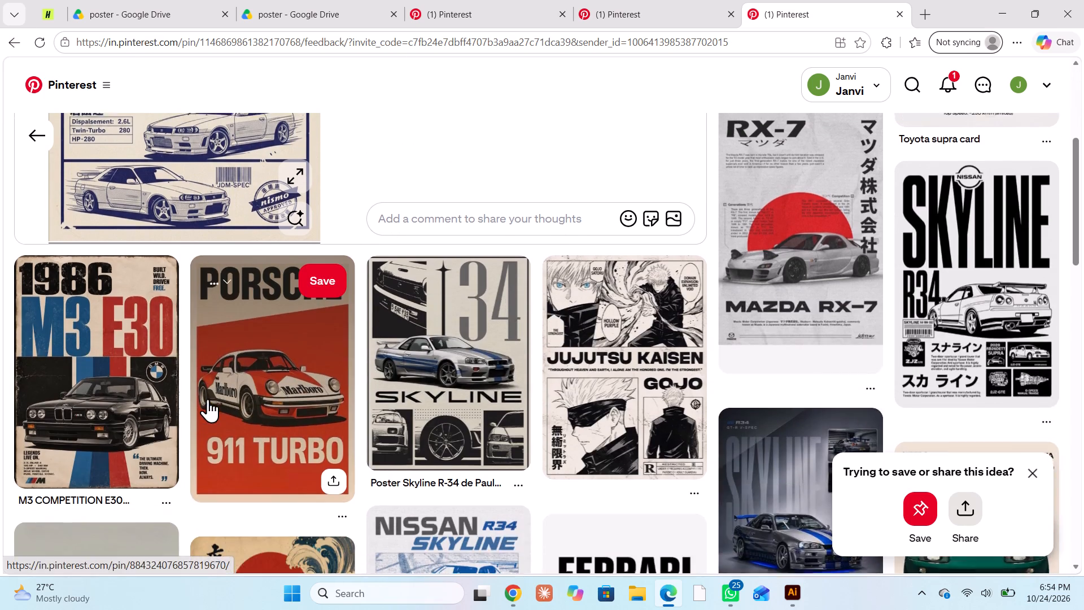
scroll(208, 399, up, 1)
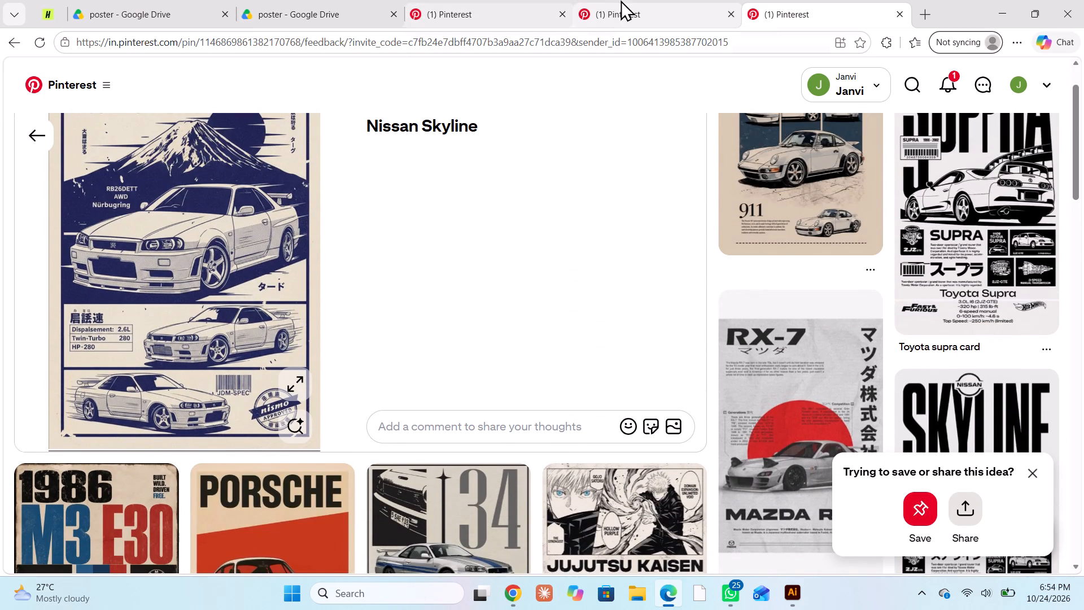
Copy the Mercedes-AMG Petronas F1 poster image from its Pinterest pin.
click(605, 11)
click(443, 16)
right_click(83, 297)
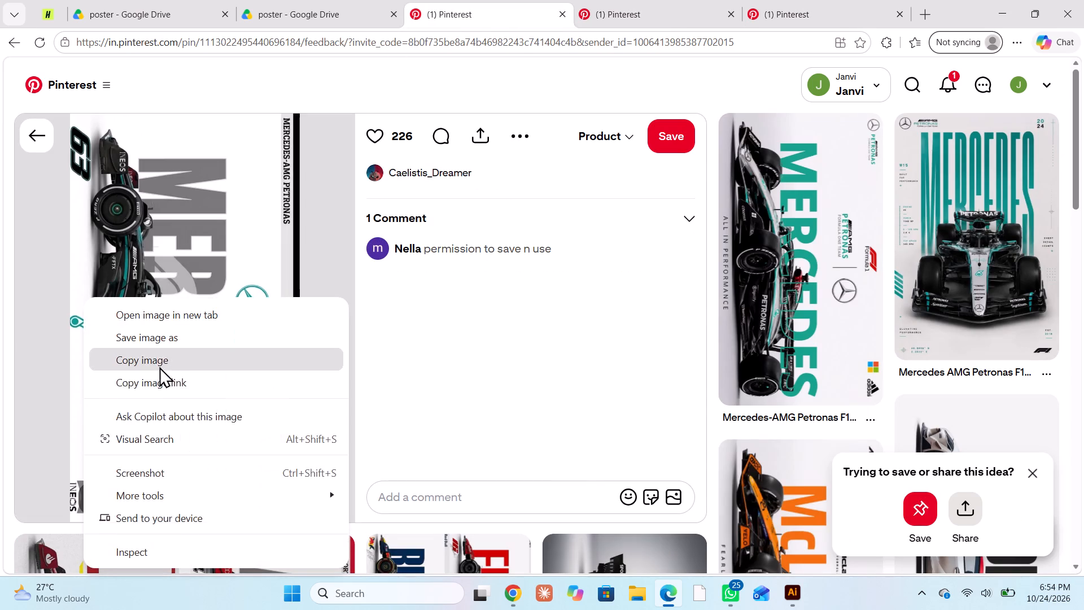
click(161, 368)
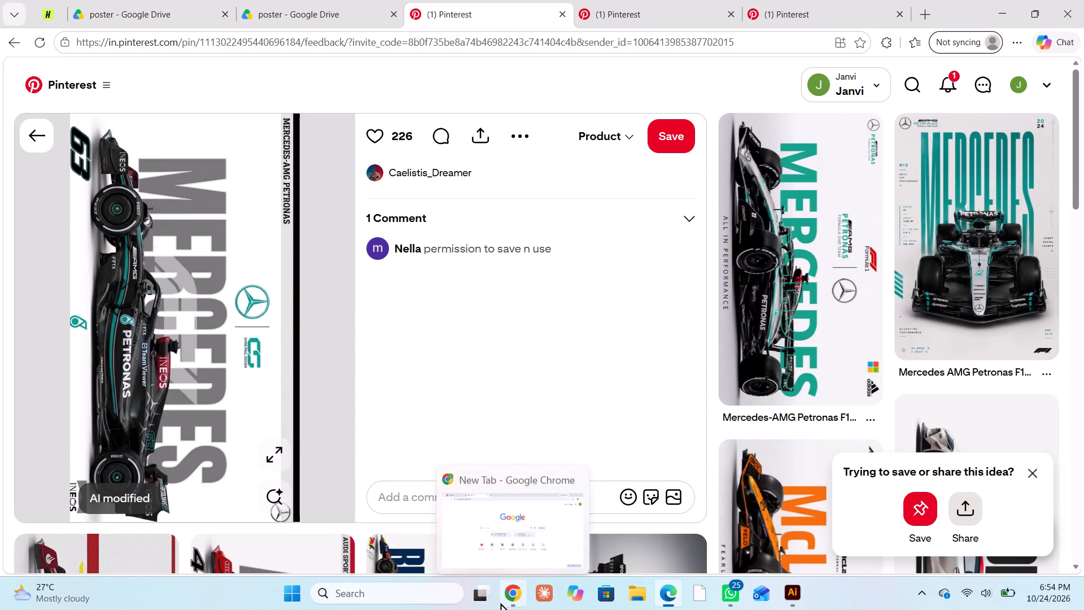
Switch to Illustrator, paste the Mercedes poster image and move it over the left end of the bottom Red Bull poster.
scroll(463, 449, down, 3)
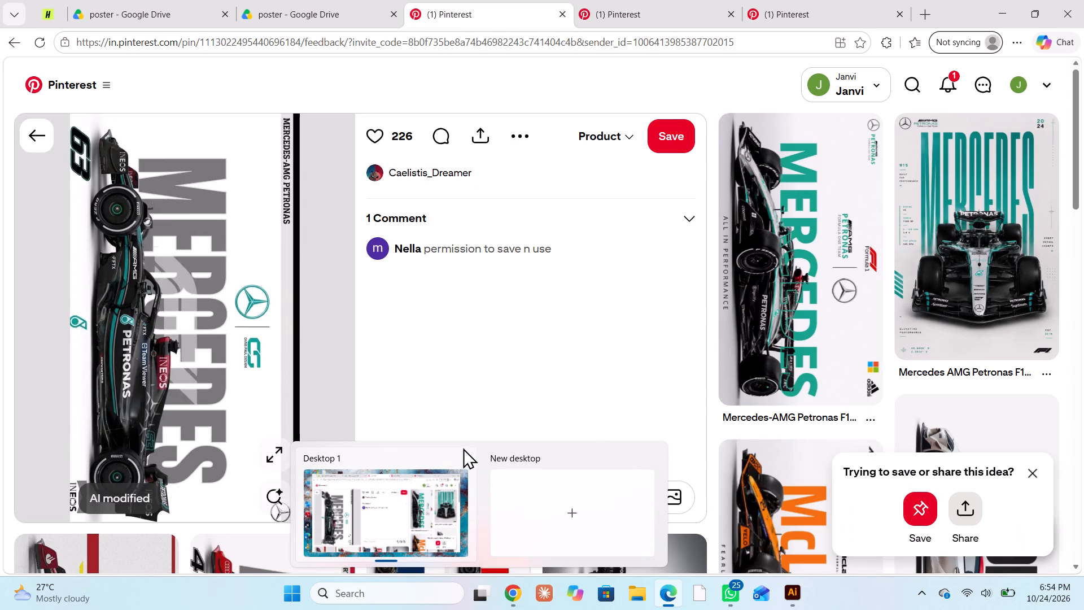
scroll(463, 448, down, 1)
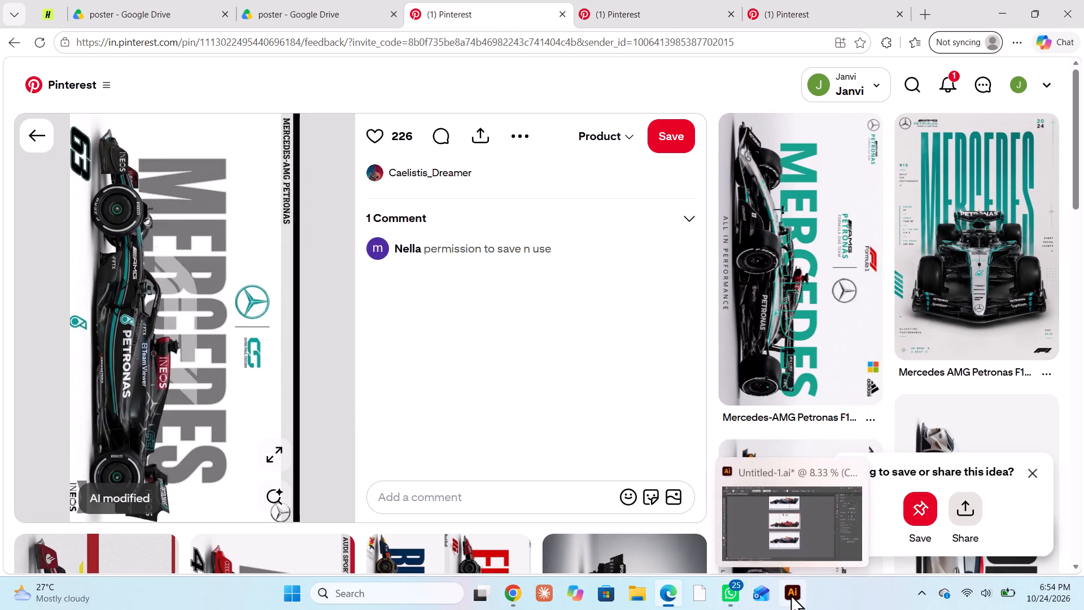
click(790, 594)
scroll(499, 474, up, 3)
scroll(499, 471, down, 1)
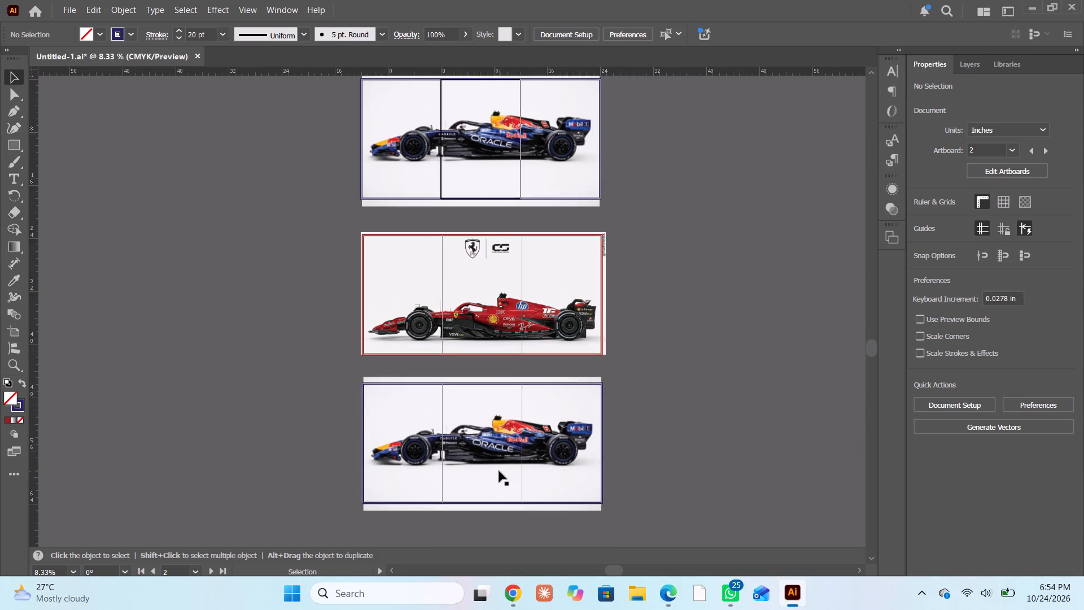
scroll(499, 471, down, 1)
click(500, 467)
key(ctrl+v)
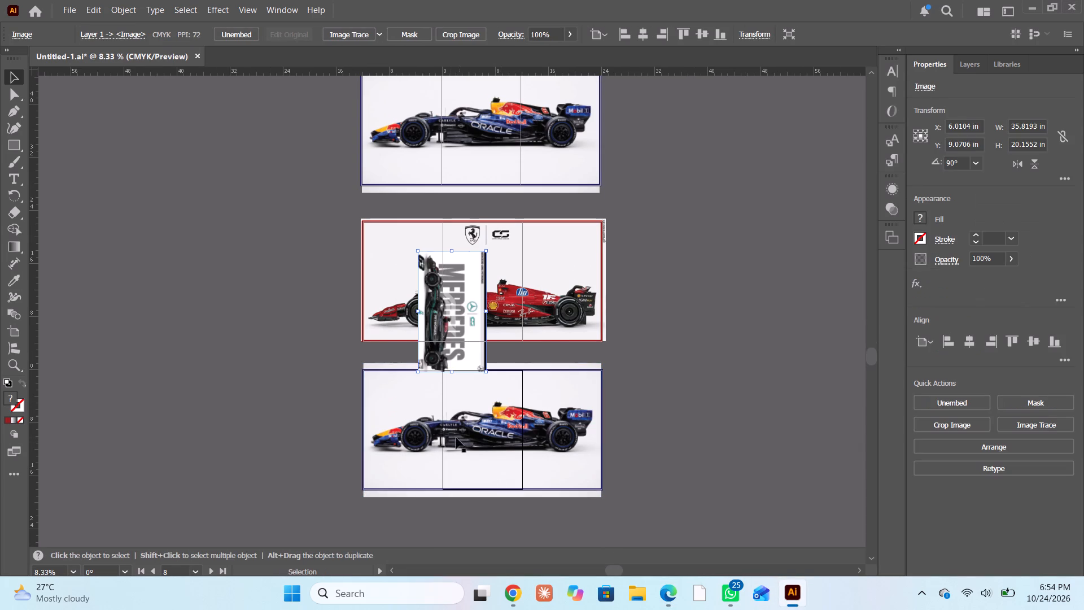
alt+scroll(439, 374, up, 2)
drag(458, 293, 332, 482)
Rotate the pasted Mercedes image 90° so the car lies horizontally.
scroll(345, 416, down, 2)
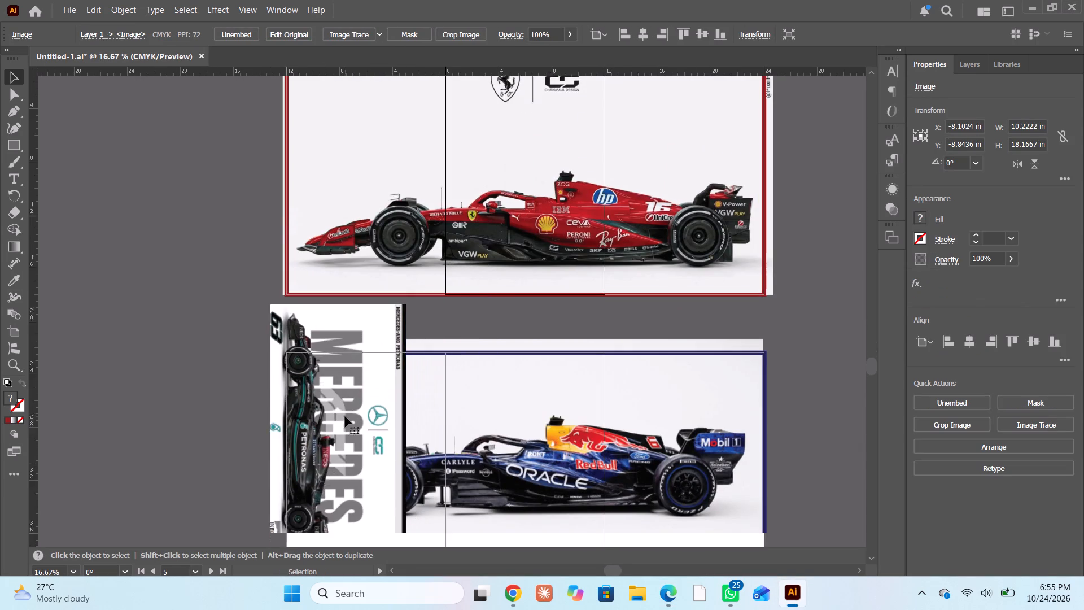
scroll(345, 416, down, 9)
shift+drag(405, 416, 492, 224)
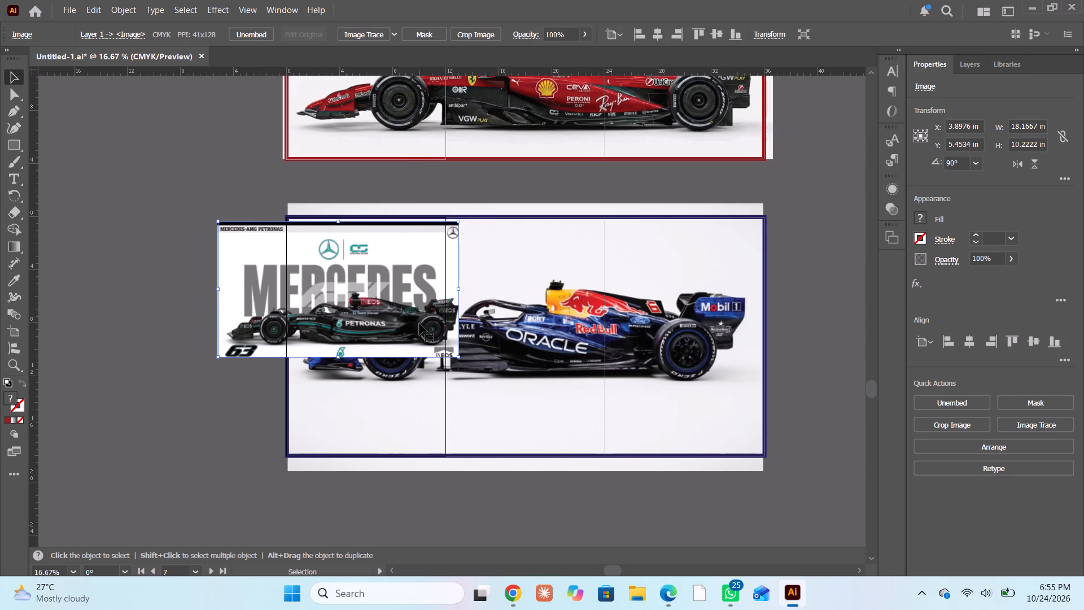
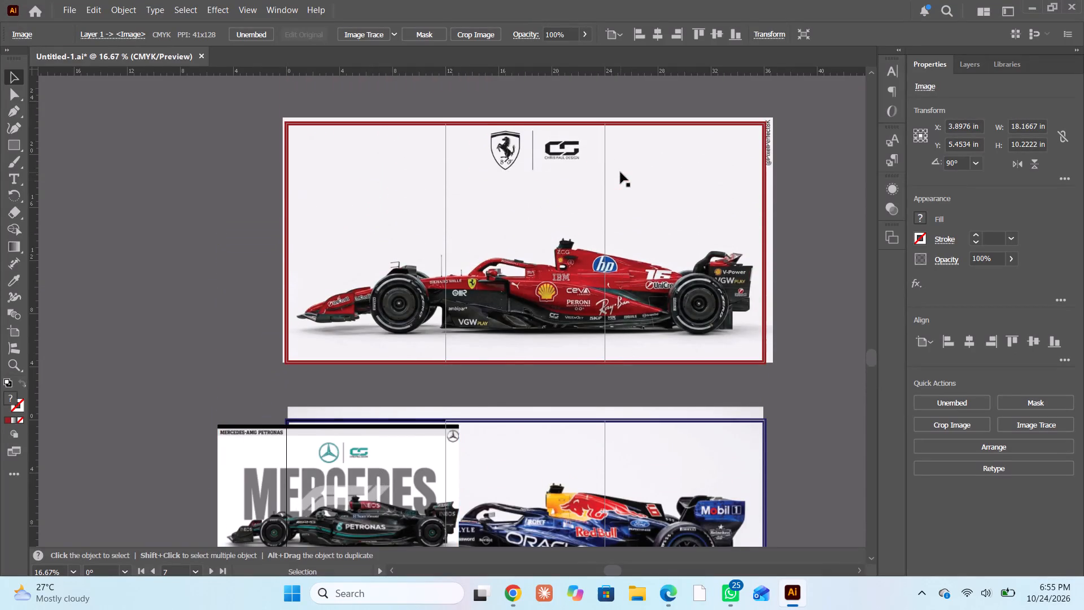
Look over the Red Bull and Ferrari poster layouts stacked above the one holding the Mercedes image.
scroll(628, 173, down, 1)
scroll(628, 173, up, 12)
scroll(628, 173, down, 4)
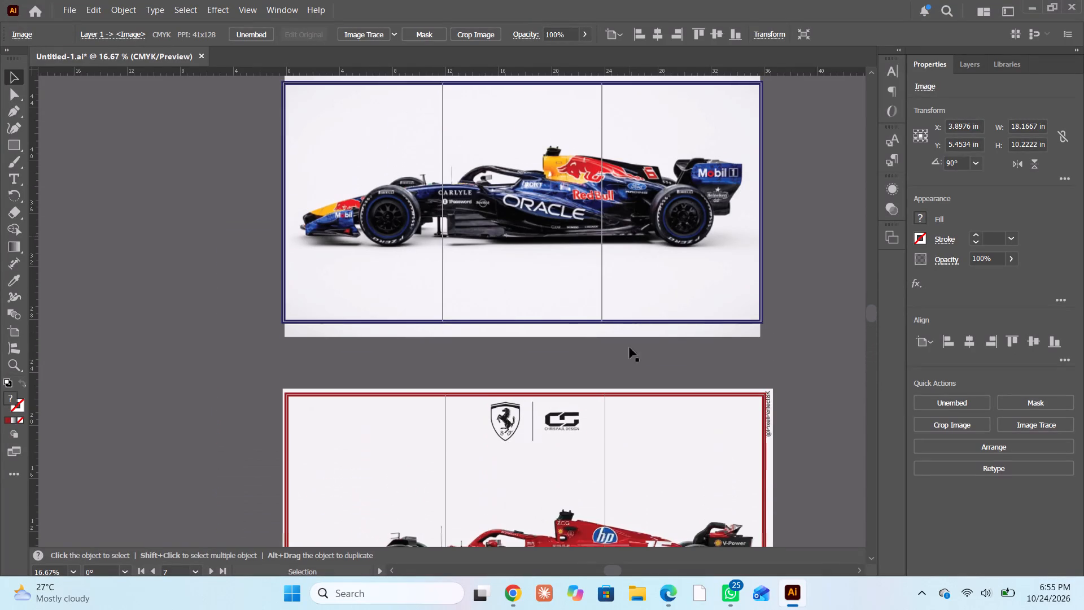
scroll(621, 608, down, 5)
scroll(465, 403, up, 3)
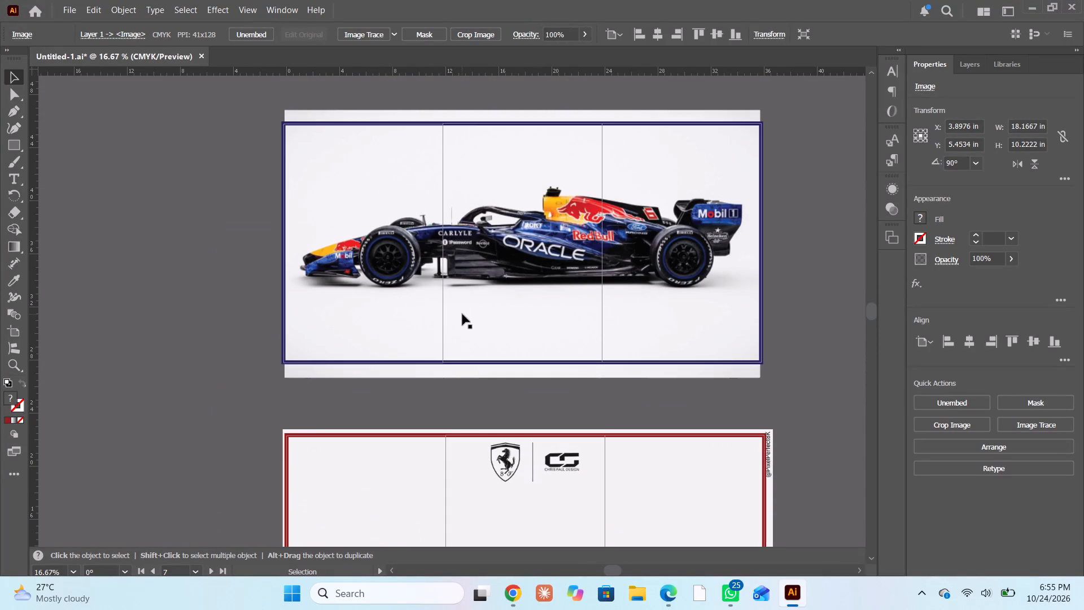
scroll(483, 296, down, 1)
scroll(483, 296, up, 1)
scroll(483, 296, down, 1)
scroll(483, 296, up, 2)
scroll(483, 296, down, 13)
scroll(489, 289, up, 1)
scroll(489, 289, down, 7)
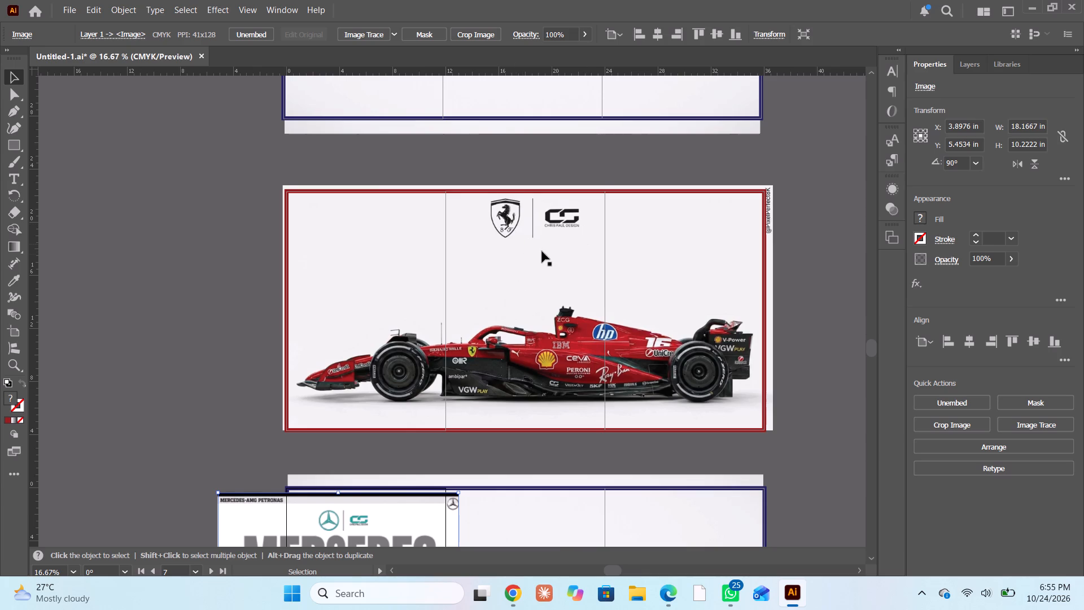
scroll(539, 255, down, 7)
scroll(539, 255, up, 1)
scroll(539, 255, down, 4)
scroll(539, 255, up, 1)
scroll(539, 255, down, 1)
scroll(539, 255, up, 3)
scroll(539, 255, down, 14)
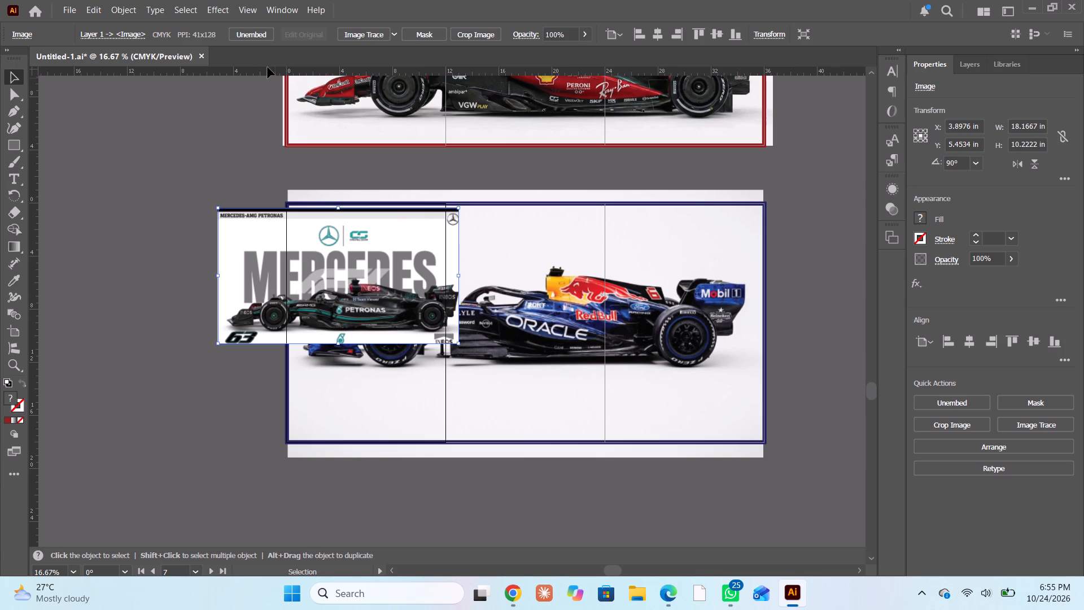
Move the Mercedes image inward and delete the Red Bull car image behind it from the bottom poster, keeping the blue frame.
drag(375, 270, 486, 332)
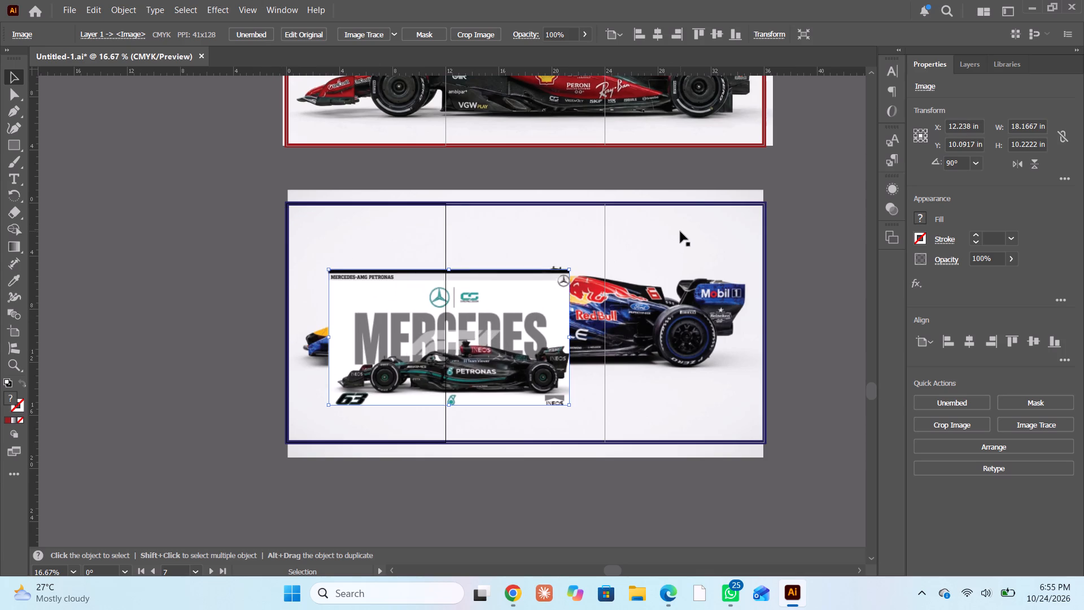
click(681, 232)
key(Delete)
Place the Mercedes image at the frame's upper-left corner and scale it proportionally to about 35.63 × 20.05 in.
drag(450, 346, 509, 331)
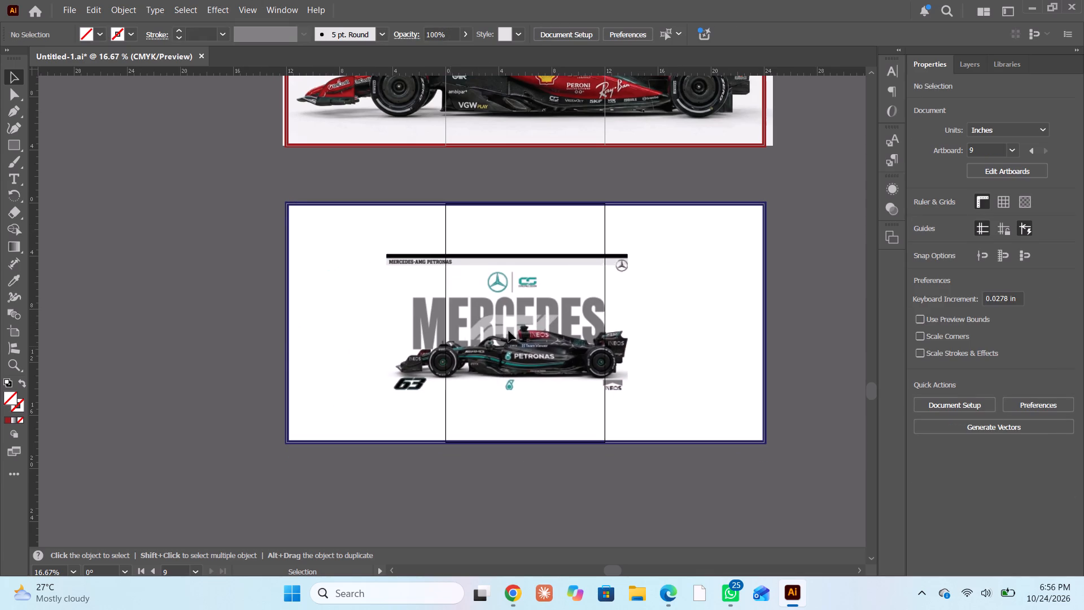
drag(509, 331, 412, 277)
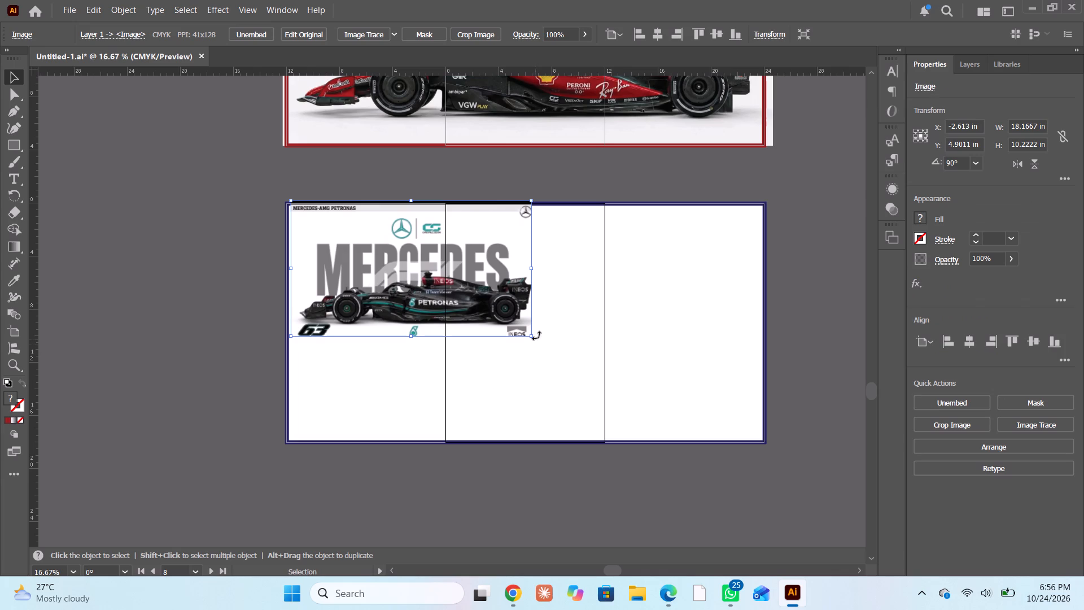
shift+drag(531, 335, 780, 447)
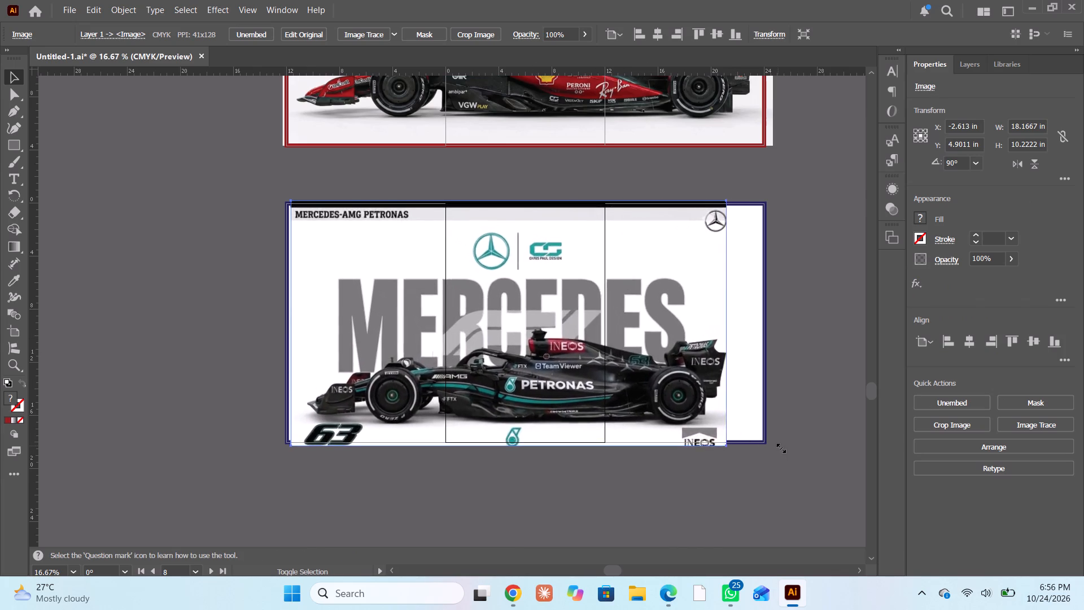
shift+drag(780, 447, 816, 467)
Move the Mercedes image between the frame's sides with its bottom edge on the artboards' bottom and its header strip above the top edge.
scroll(457, 461, down, 1)
alt+scroll(484, 369, up, 2)
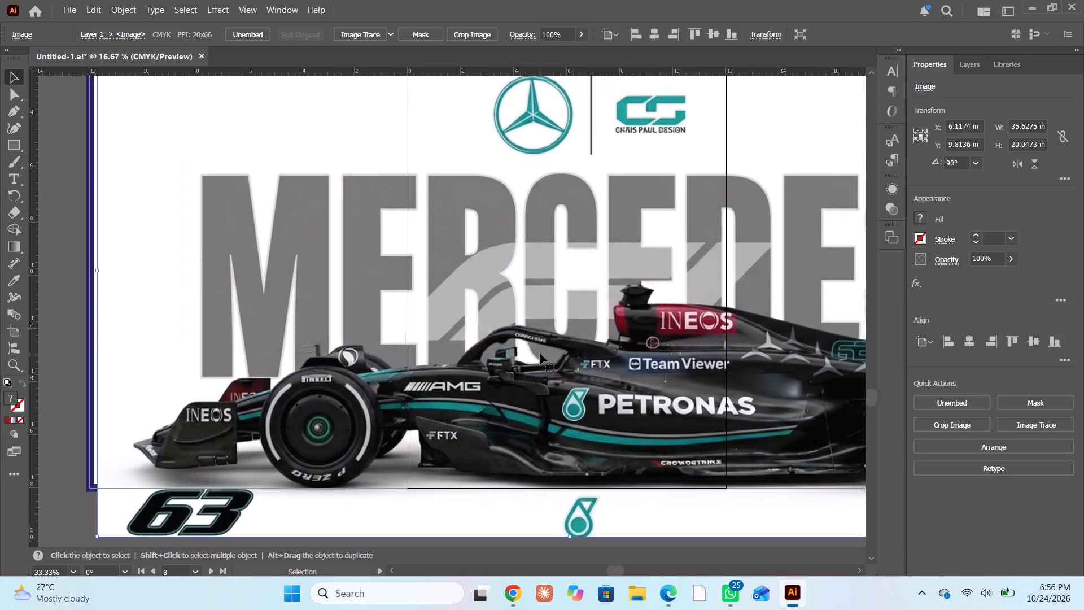
alt+scroll(528, 344, down, 3)
alt+scroll(724, 298, down, 1)
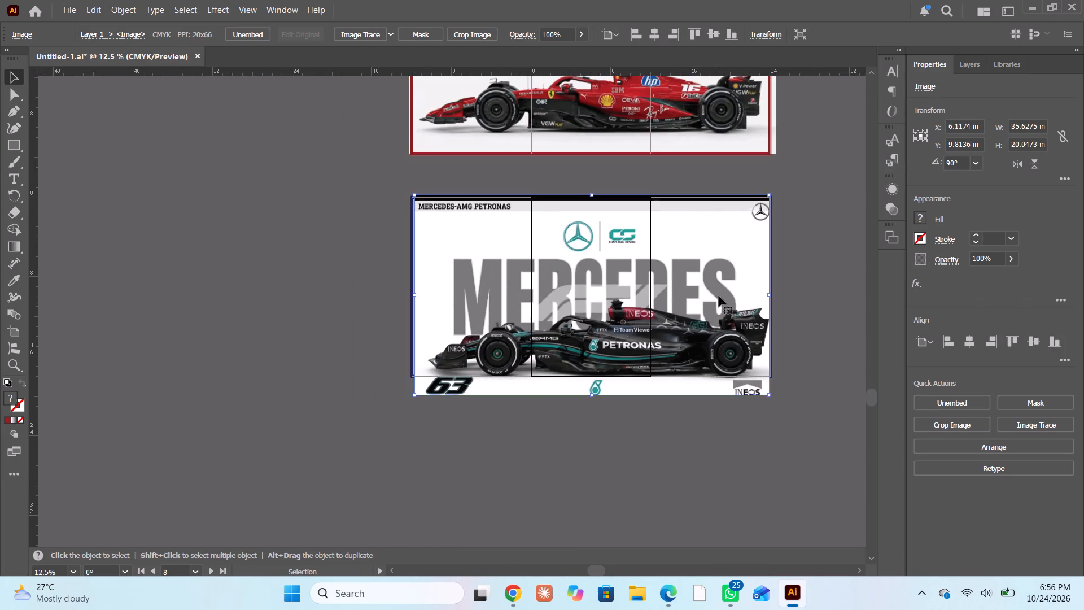
alt+scroll(736, 272, up, 2)
drag(687, 312, 677, 284)
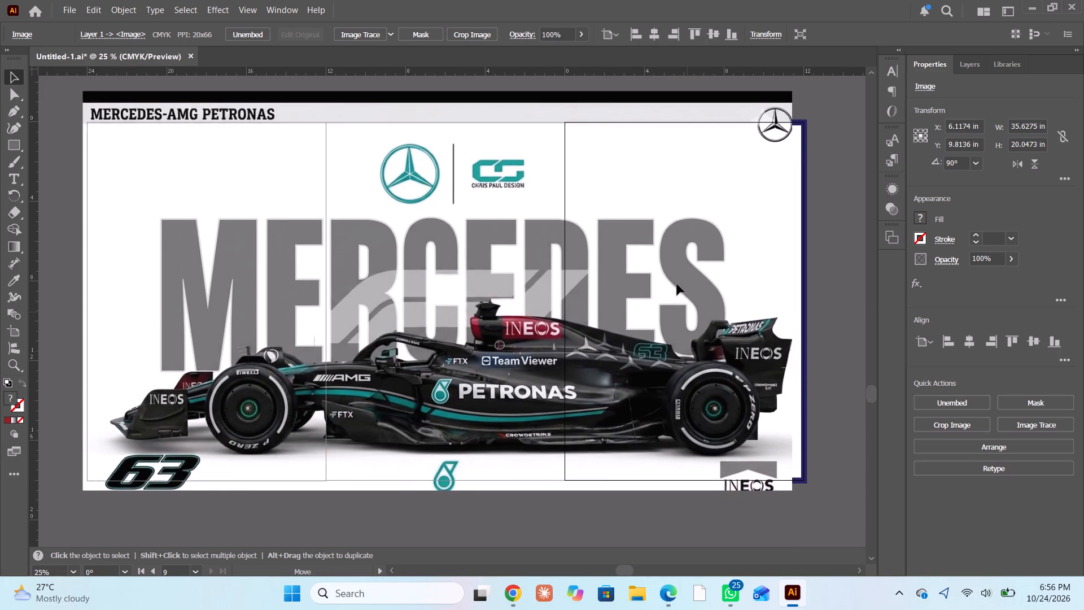
drag(677, 284, 684, 281)
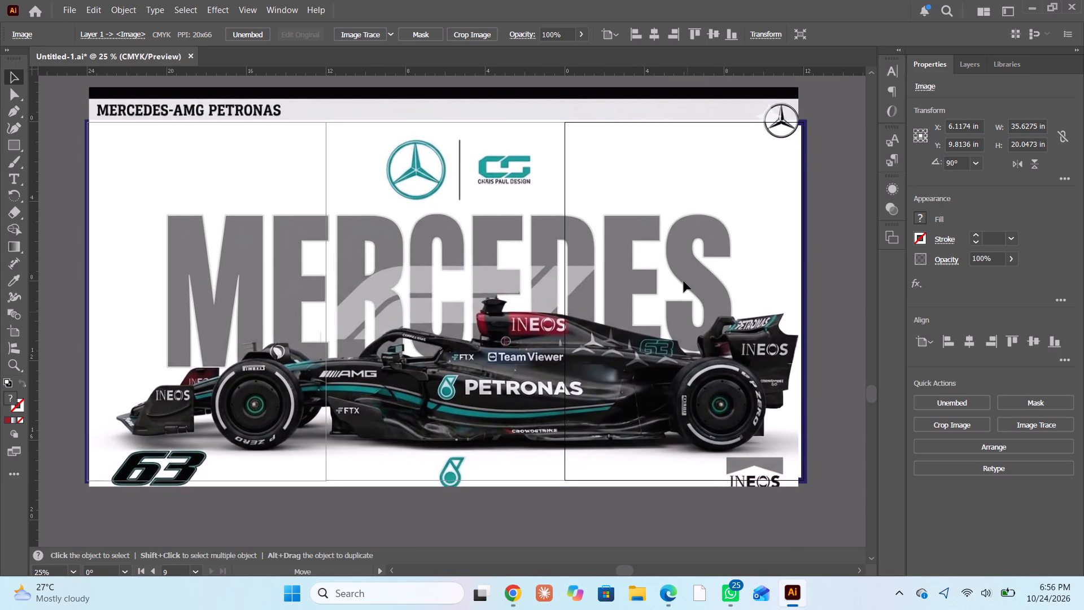
drag(684, 281, 685, 263)
drag(681, 271, 679, 284)
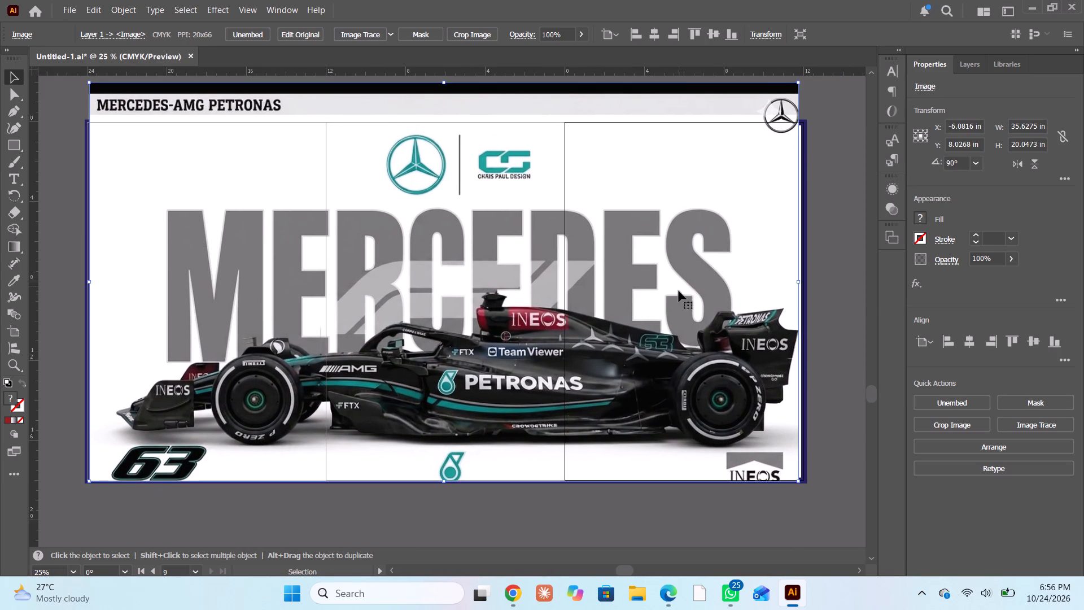
Start cropping the Mercedes image, with the crop top just above the Mercedes logo and the sides at the full 35.63 in width.
scroll(678, 295, up, 2)
click(679, 378)
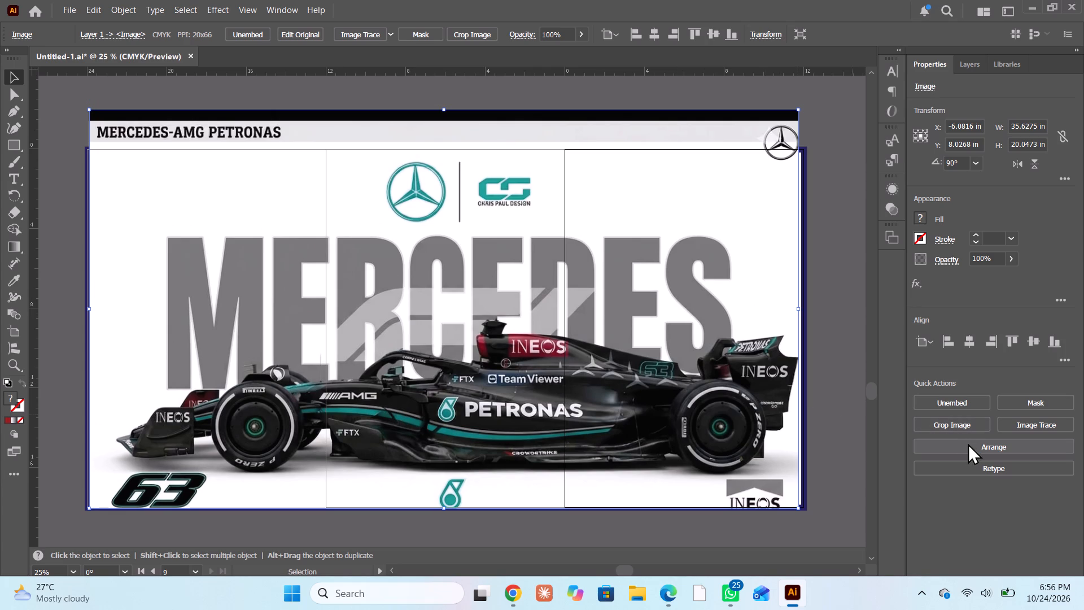
click(954, 421)
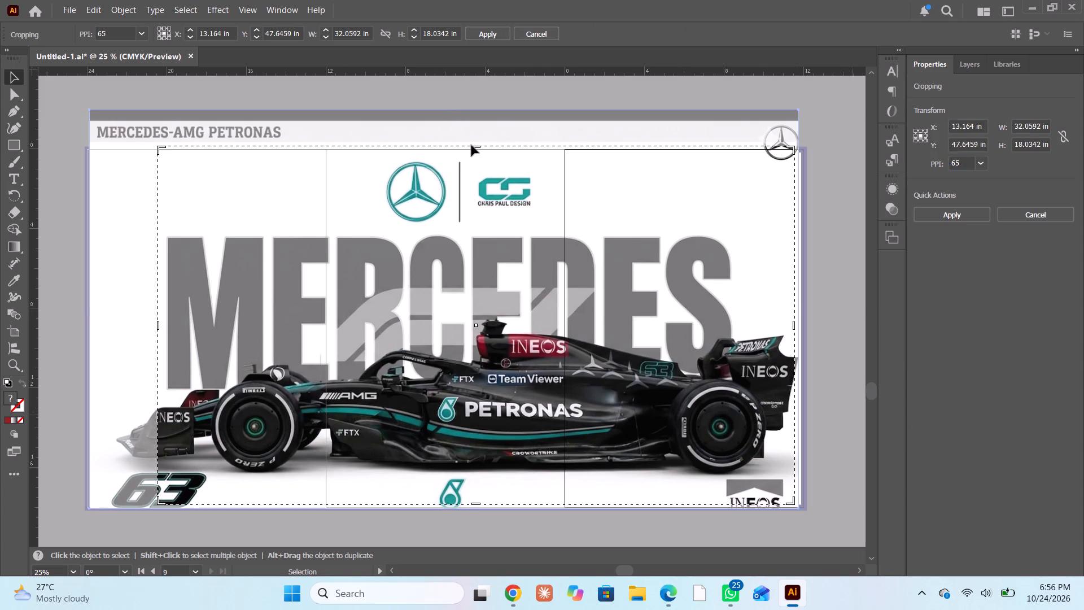
drag(475, 147, 473, 160)
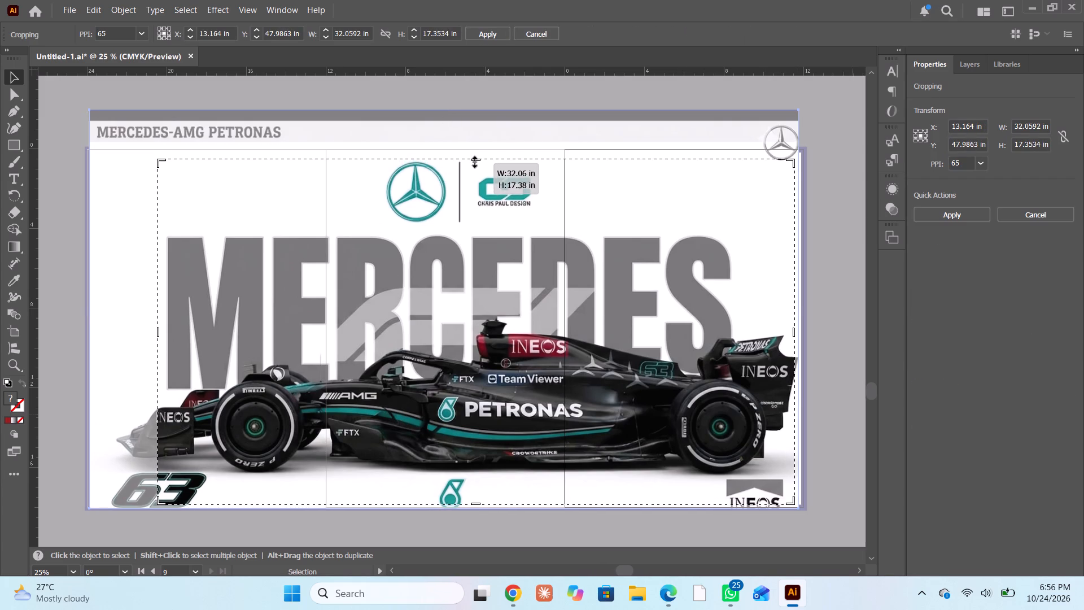
drag(473, 160, 474, 163)
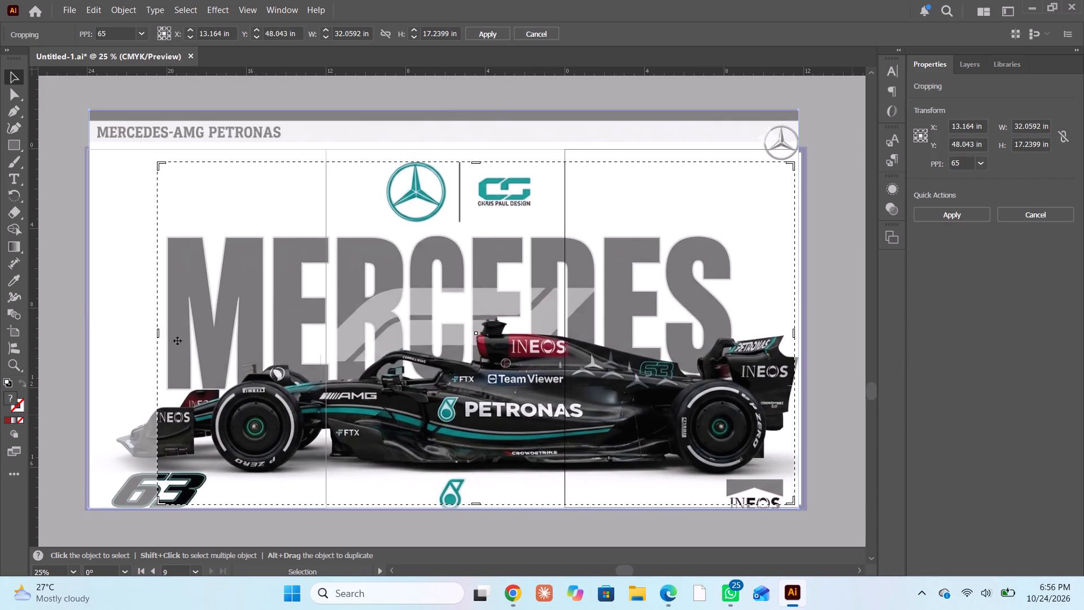
drag(158, 334, 94, 335)
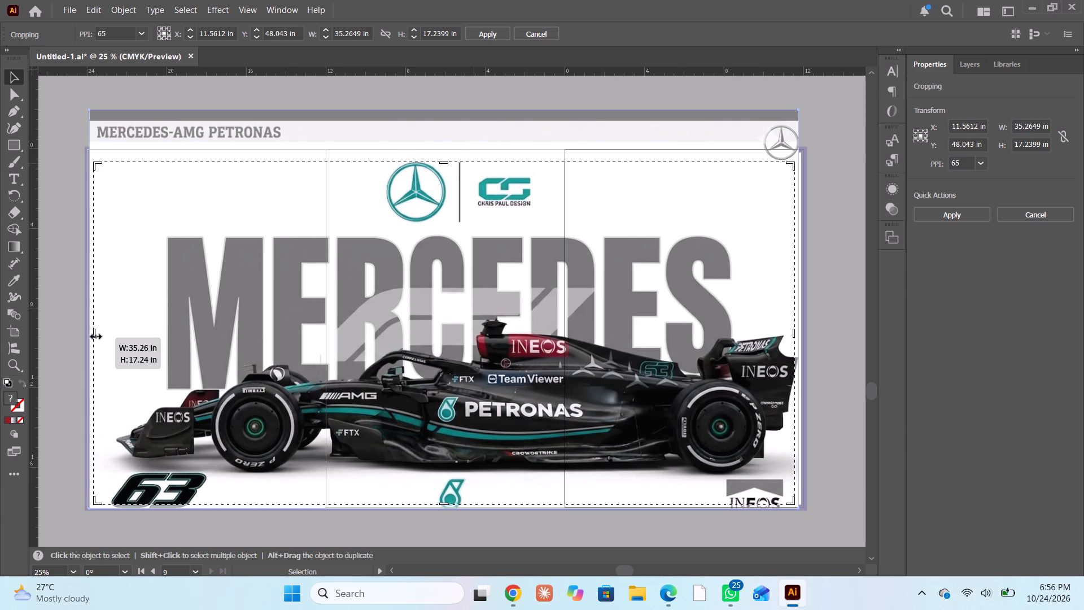
drag(94, 335, 82, 335)
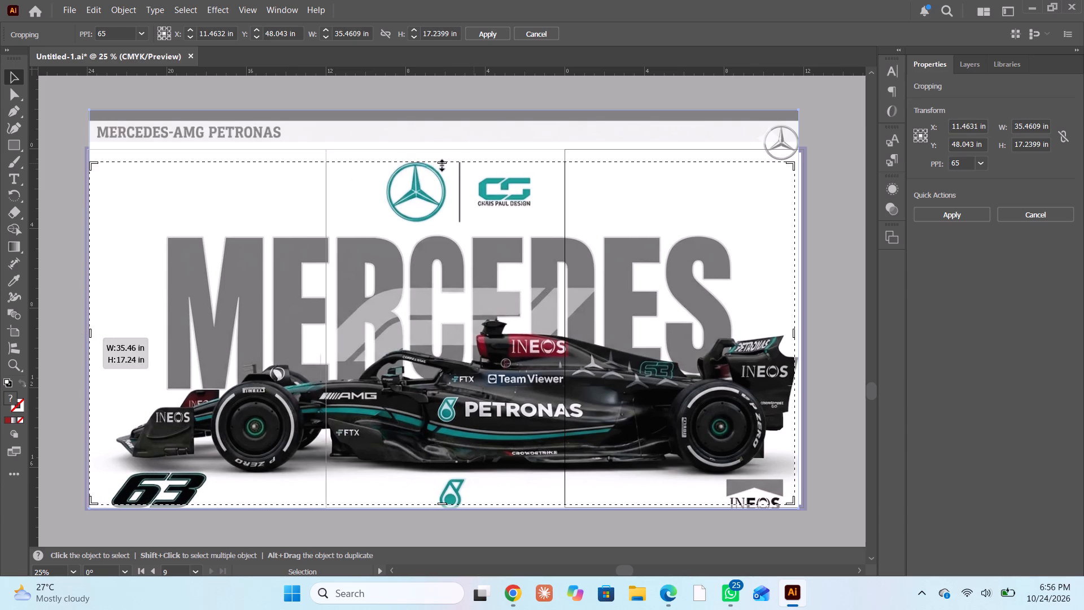
click(440, 164)
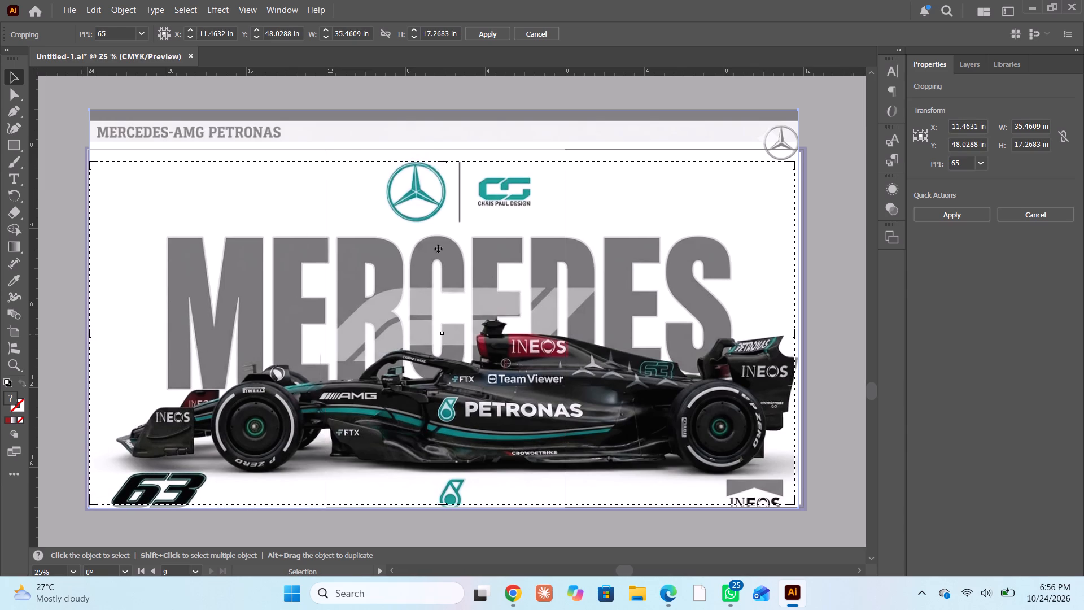
drag(794, 332, 829, 322)
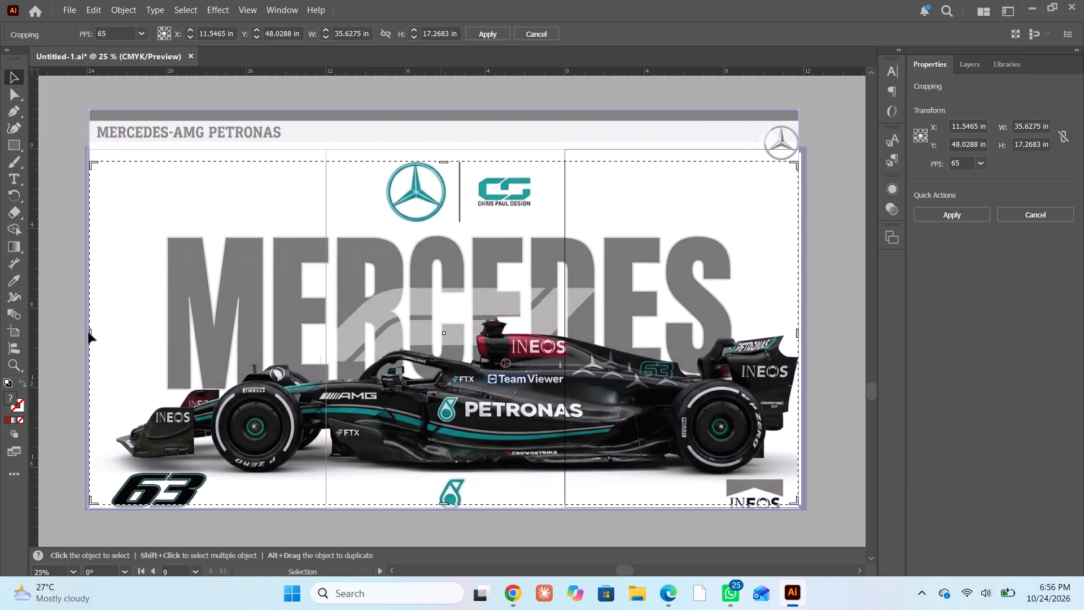
Raise the crop's bottom edge to just below the car's wheels, about 15.7 in high, and apply the crop.
drag(446, 502, 445, 504)
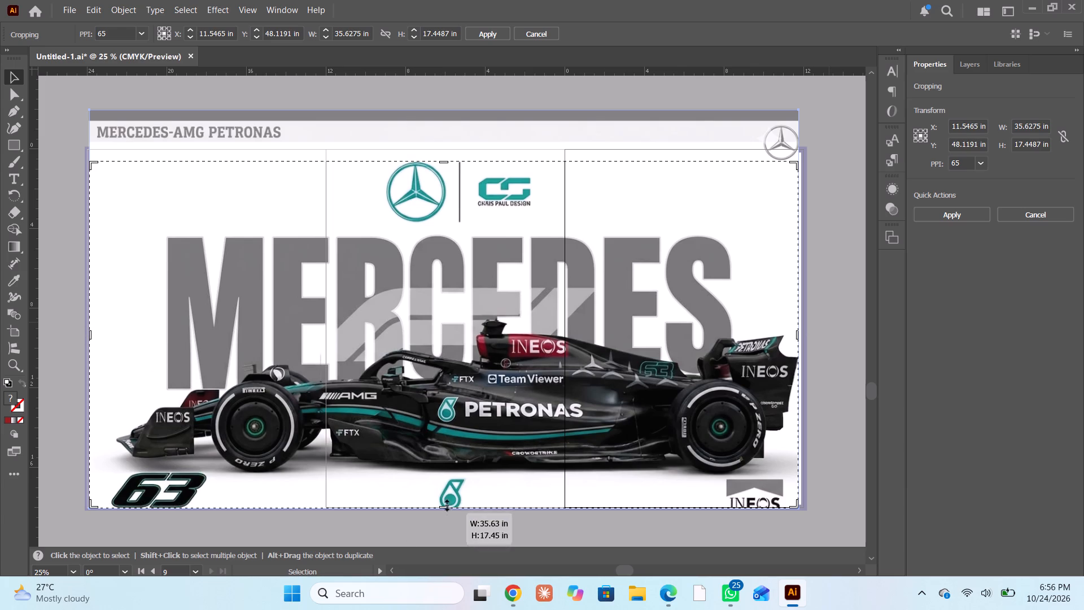
drag(445, 504, 453, 470)
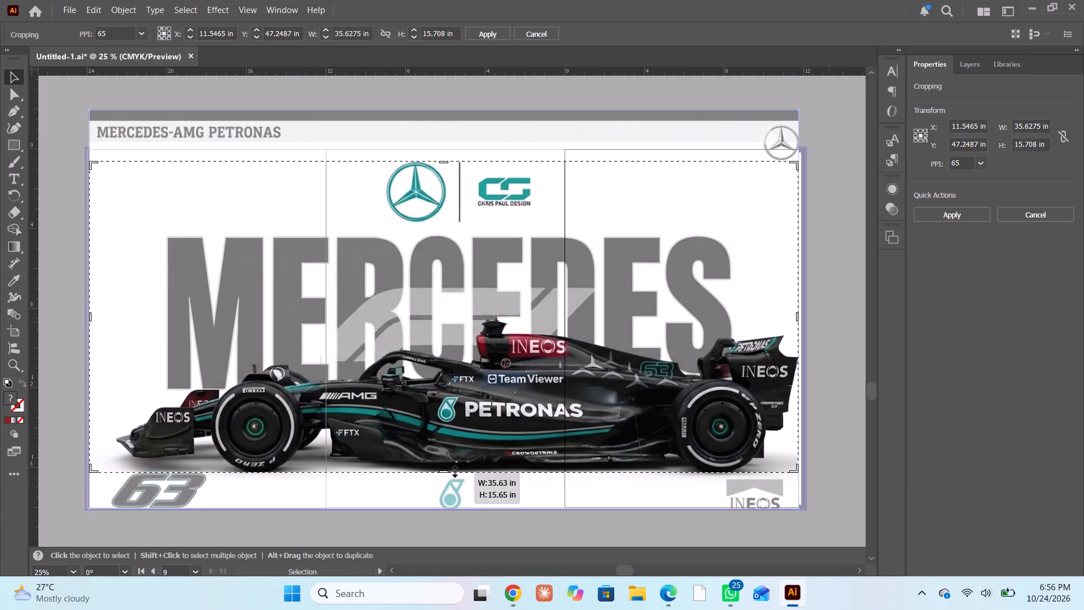
drag(453, 470, 435, 540)
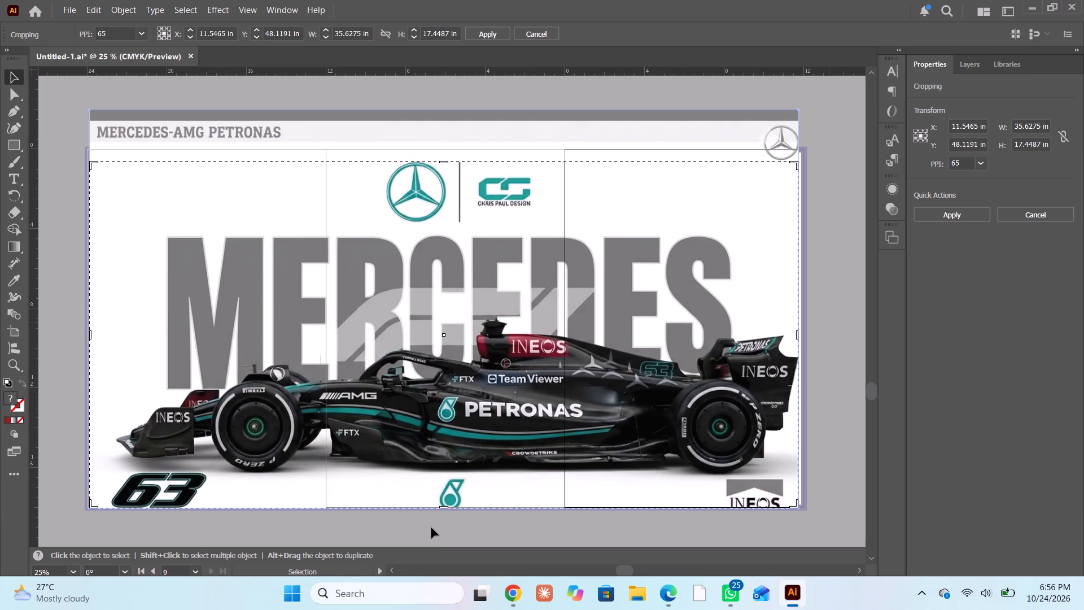
drag(446, 506, 458, 474)
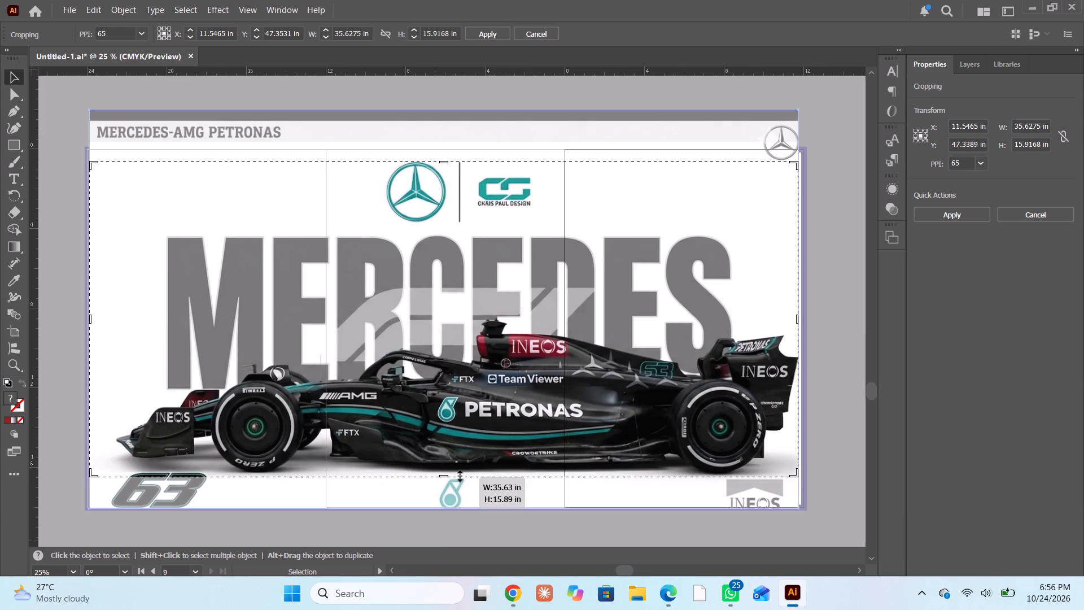
drag(458, 474, 458, 473)
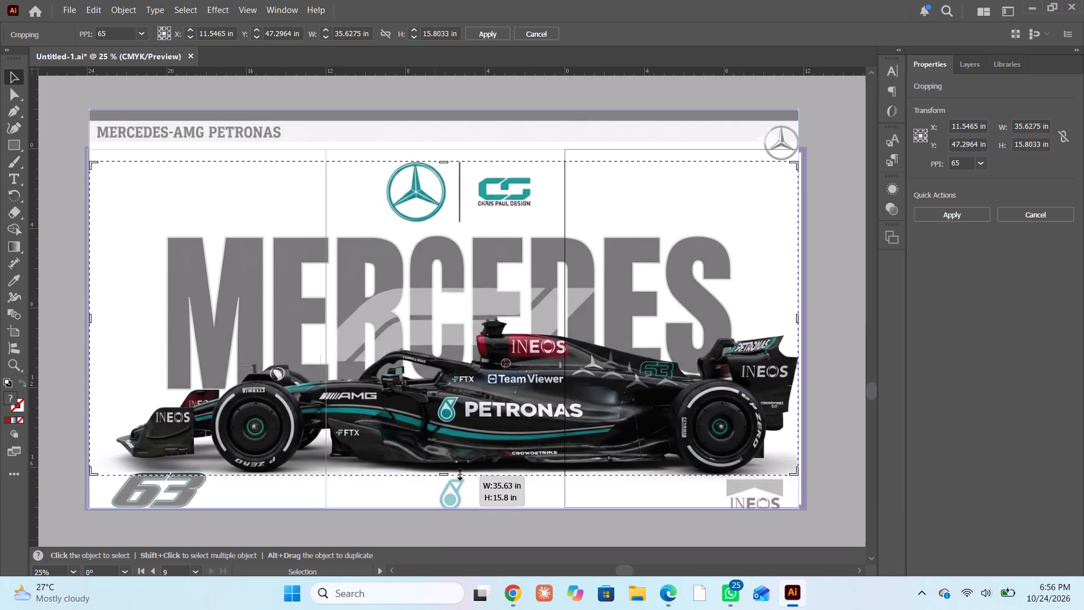
drag(458, 473, 459, 480)
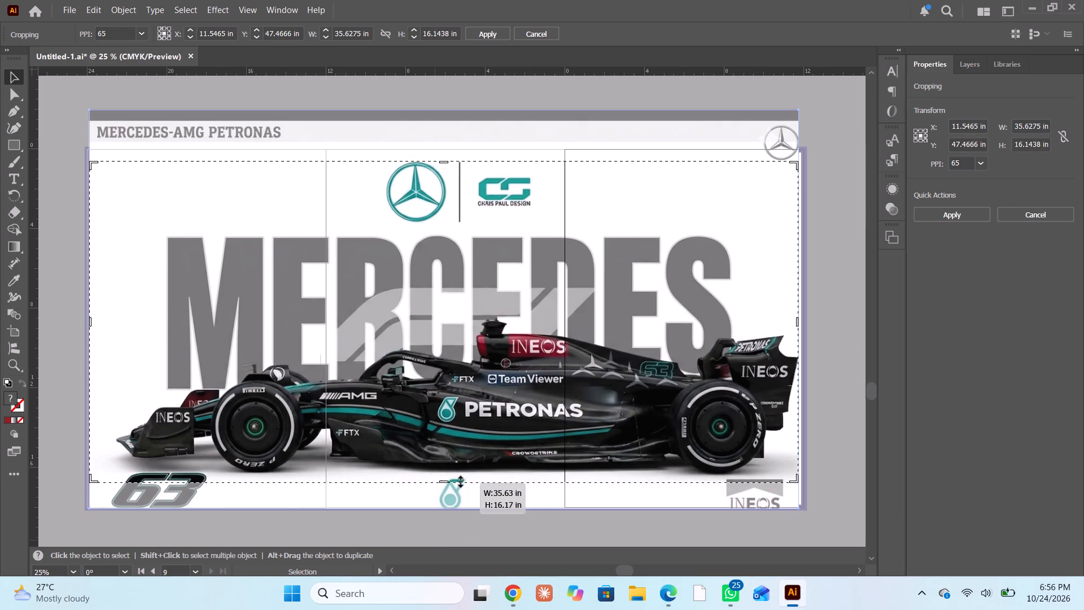
drag(459, 480, 460, 470)
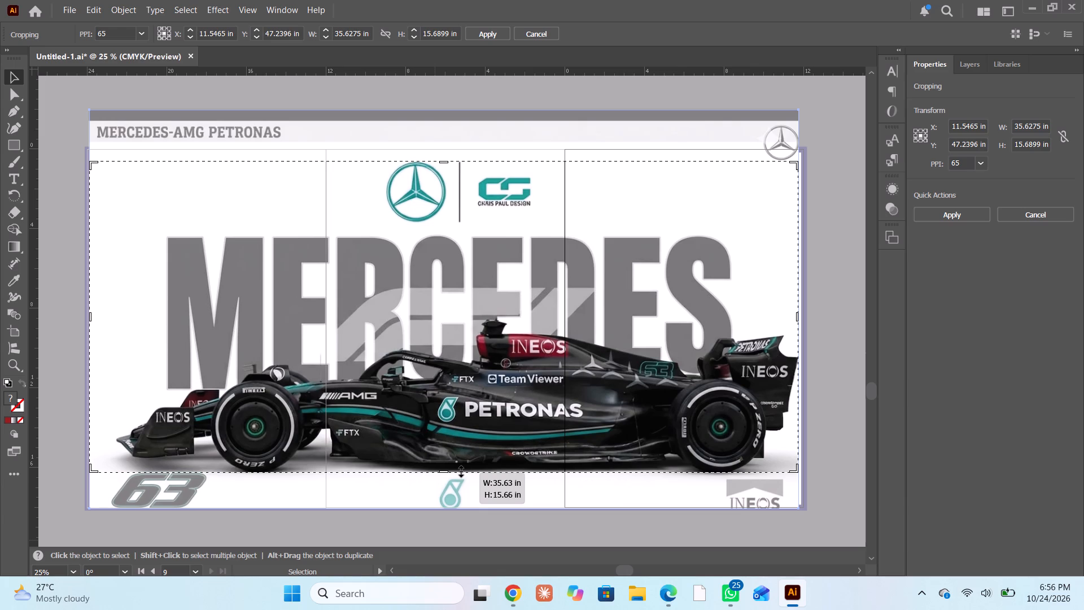
drag(460, 470, 461, 472)
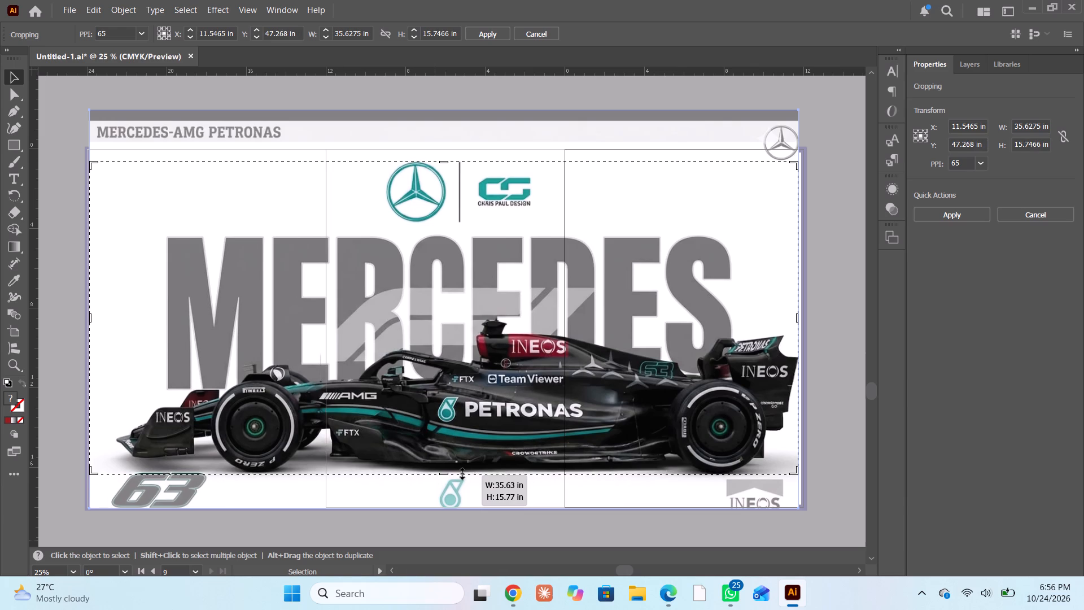
drag(461, 472, 461, 471)
key(Return)
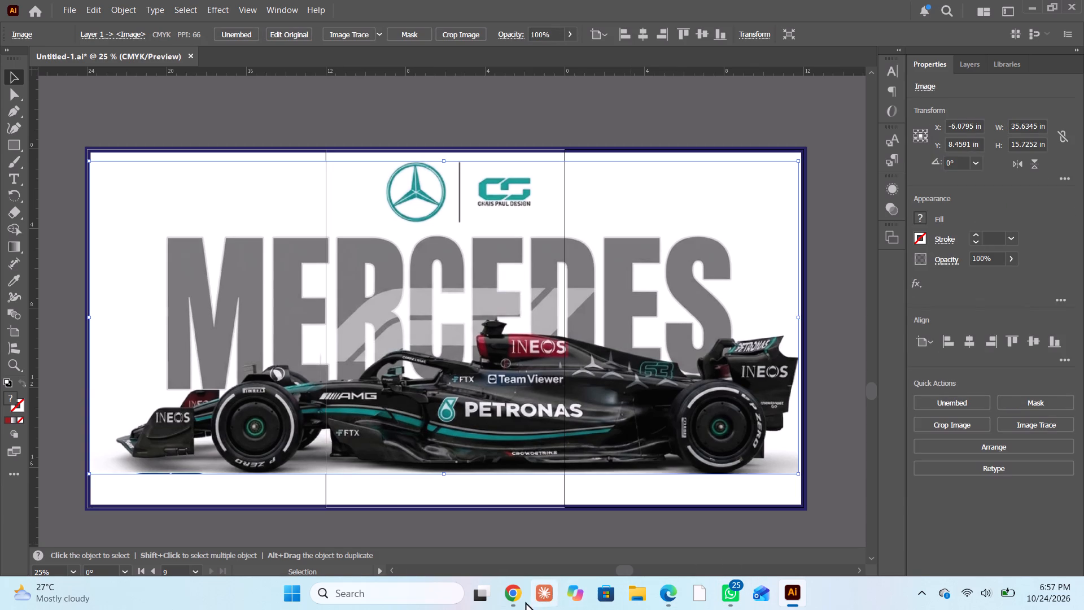
Switch to Edge and browse the related F1 poster pins below the Mercedes pin on Pinterest.
click(666, 595)
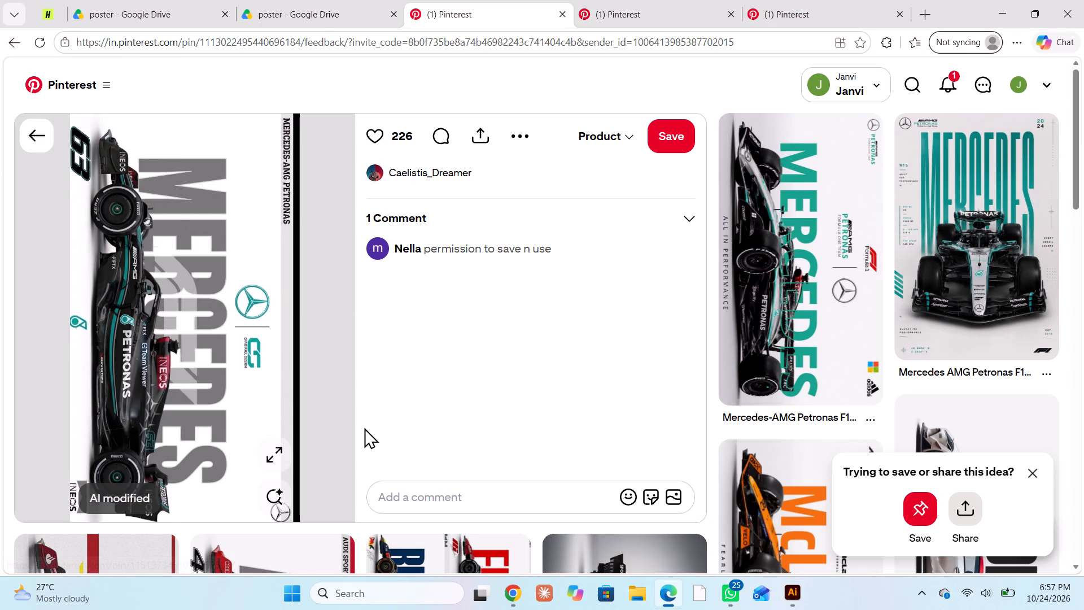
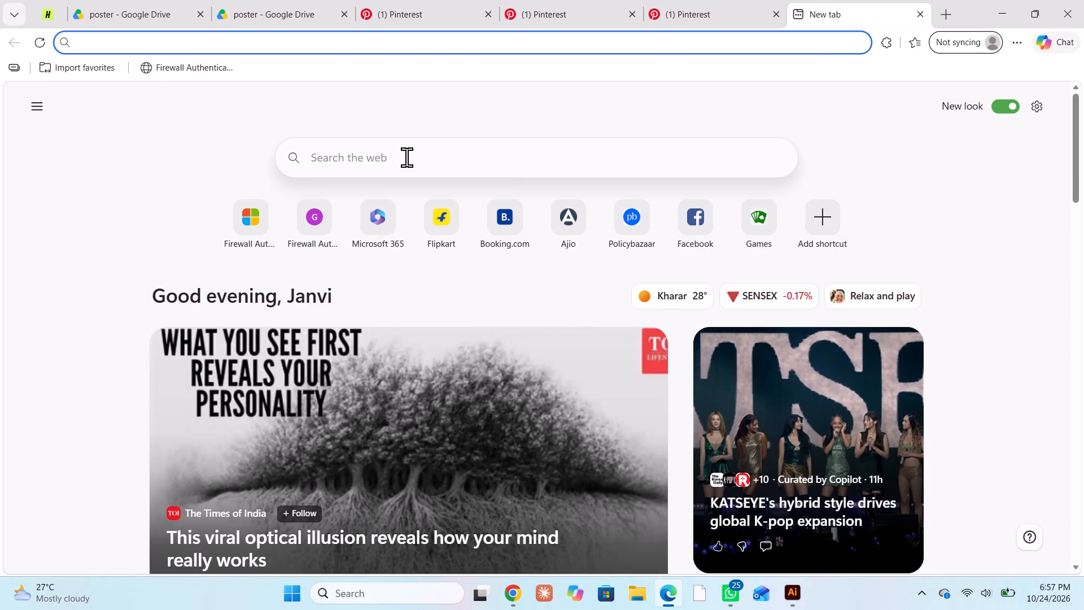
click(517, 589)
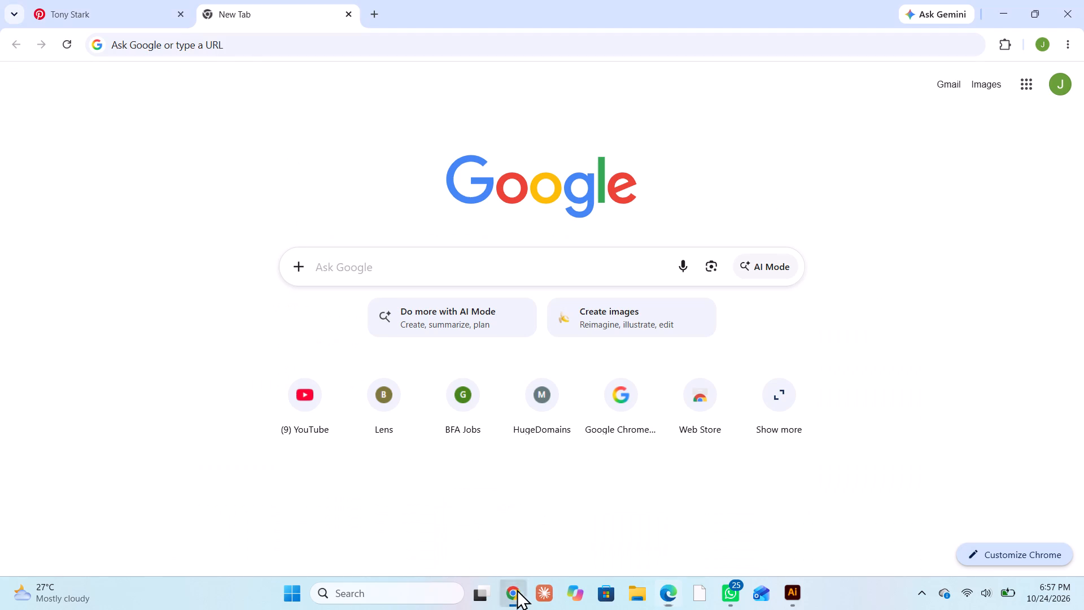
click(373, 268)
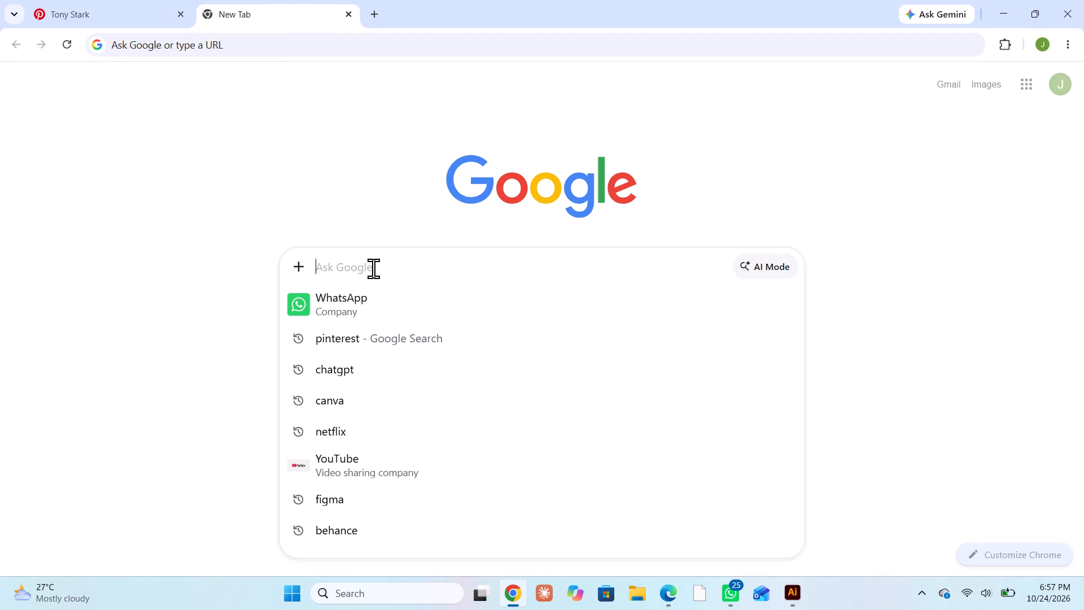
text(lando noriss)
key(Return)
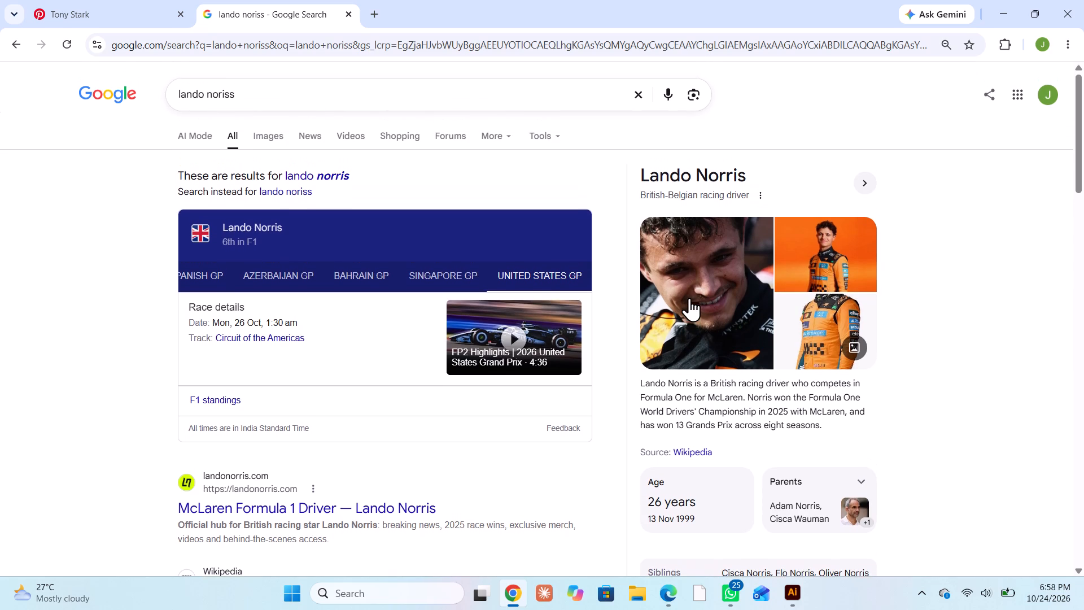
click(806, 253)
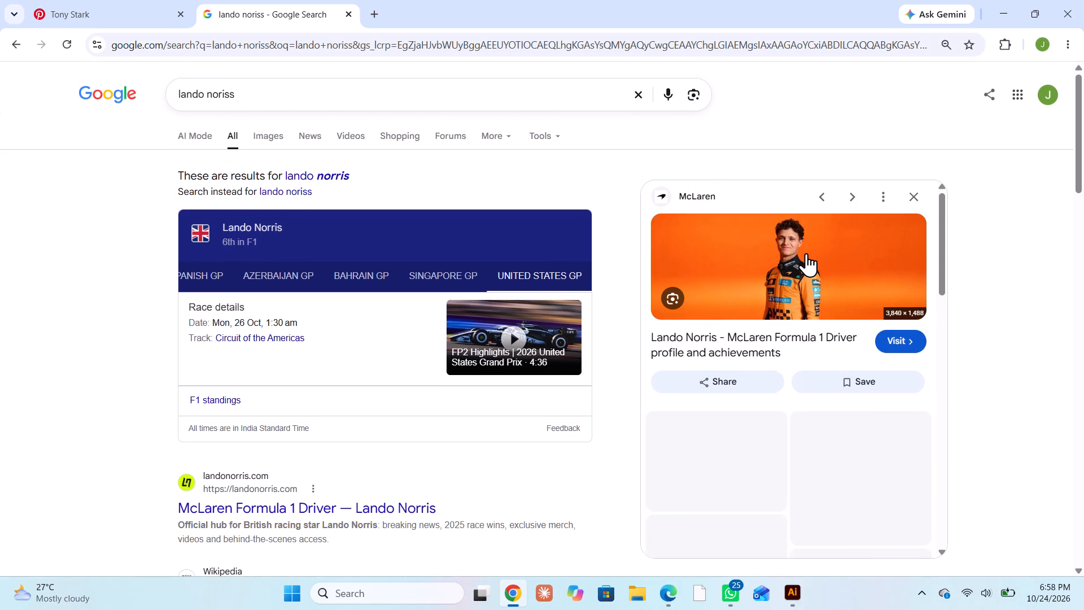
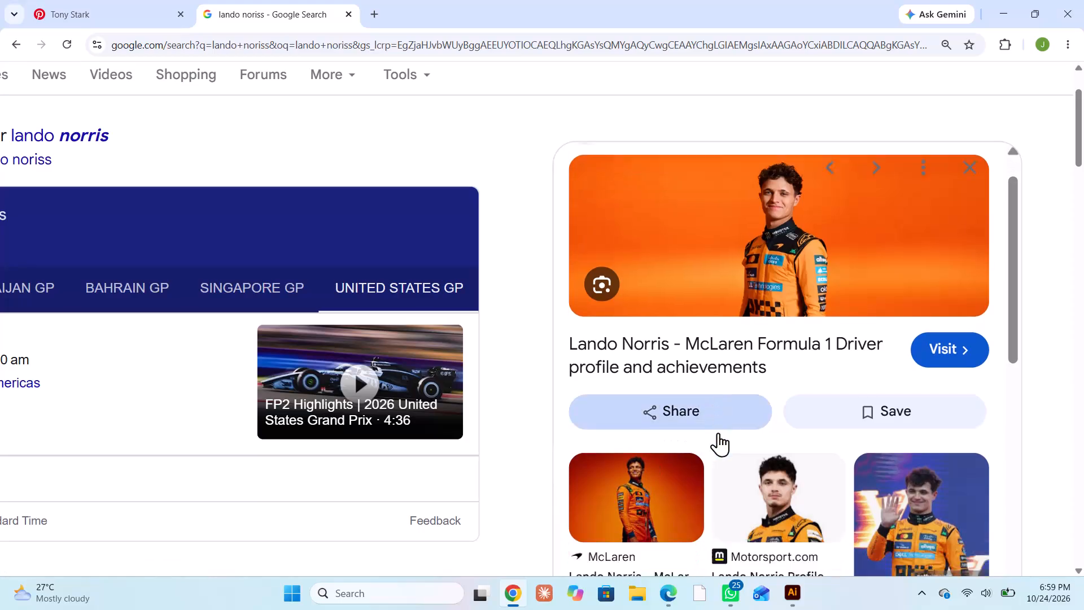
Browse the Lando Norris search results and related driver photos for a suitable reference image.
ctrl+scroll(674, 450, down, 3)
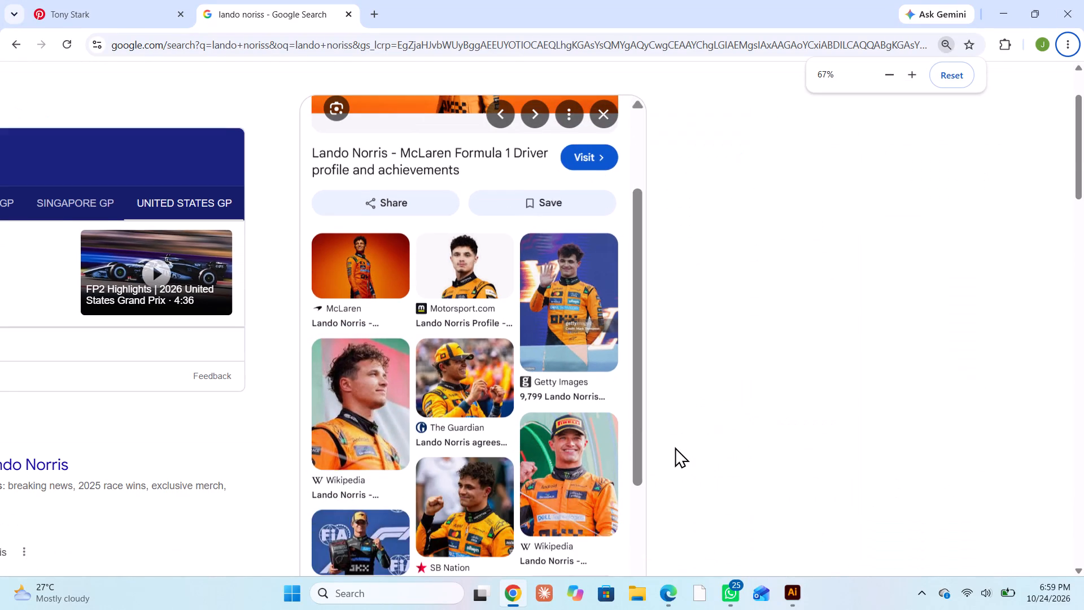
scroll(675, 447, right, 7)
alt+scroll(687, 483, down, 2)
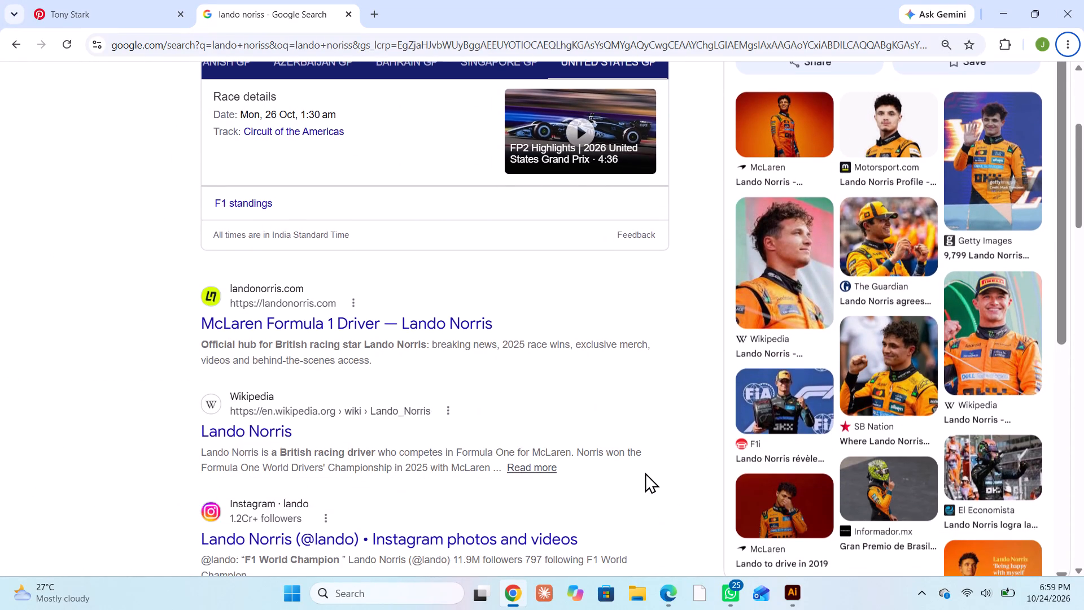
ctrl+scroll(648, 463, down, 2)
scroll(383, 473, right, 4)
scroll(408, 472, up, 5)
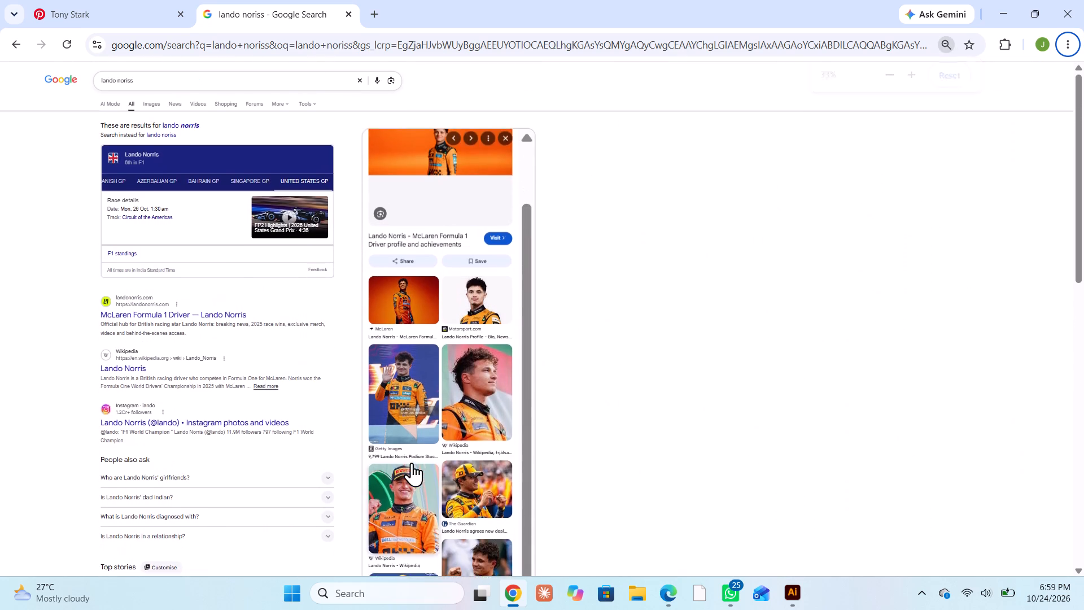
scroll(412, 463, up, 3)
scroll(412, 463, down, 1)
scroll(412, 463, up, 3)
scroll(210, 327, up, 7)
scroll(210, 327, down, 4)
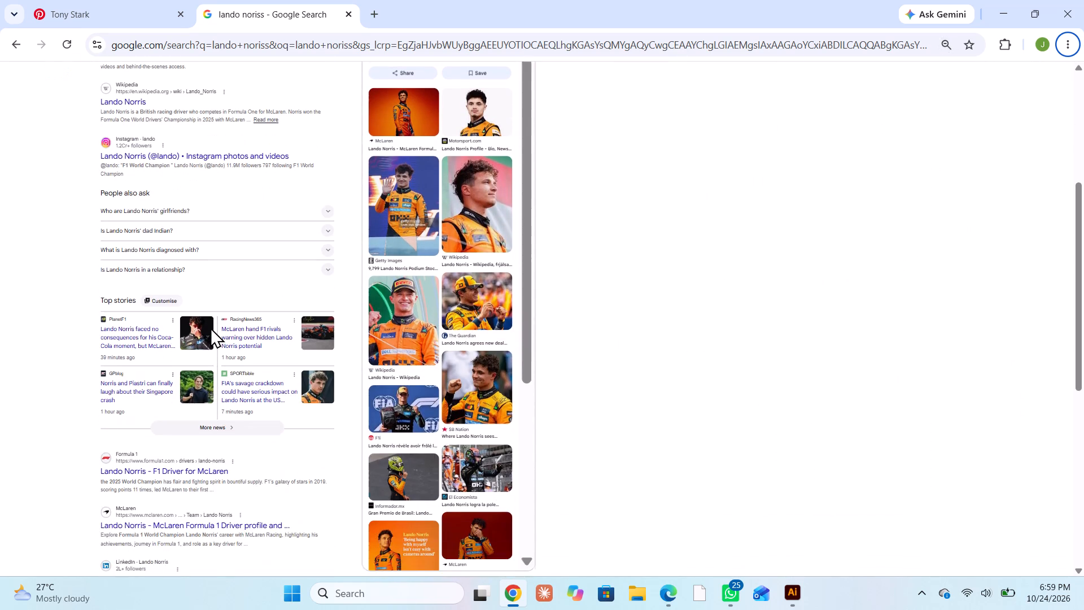
scroll(210, 327, up, 9)
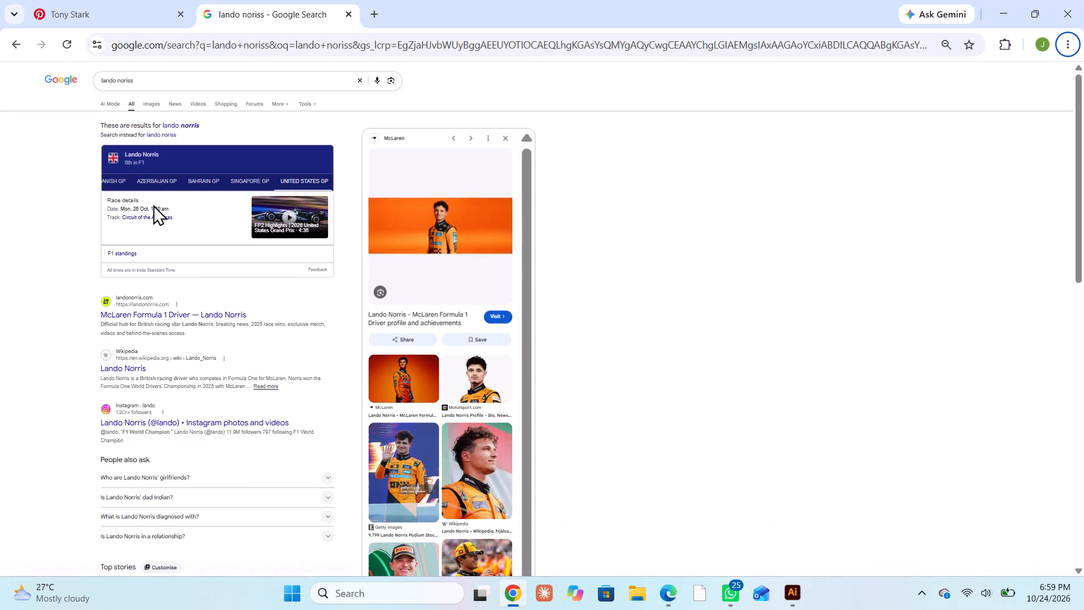
alt+scroll(143, 247, up, 3)
ctrl+scroll(152, 241, up, 3)
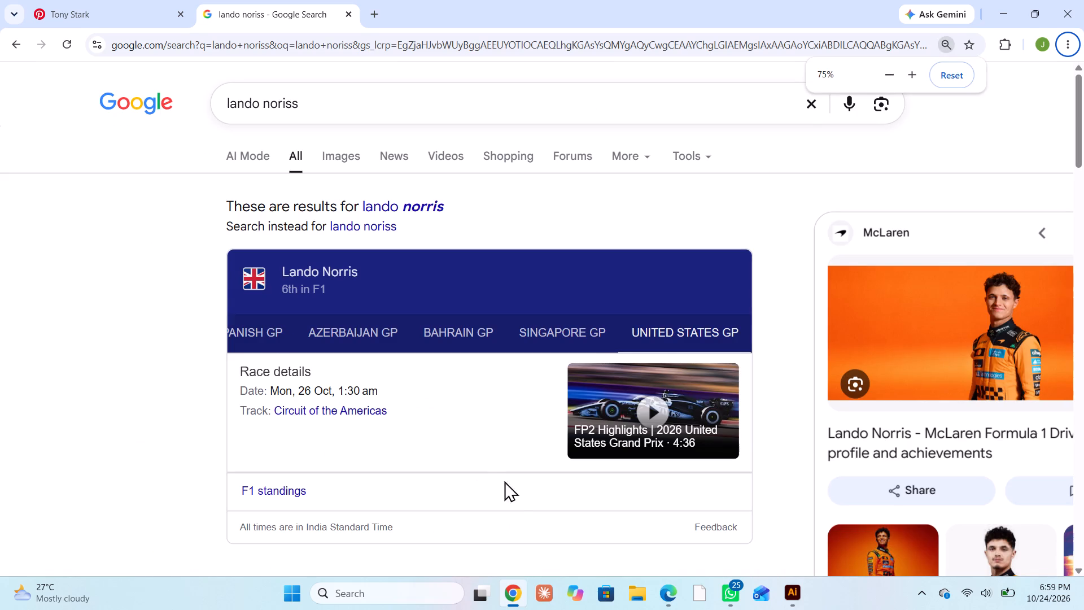
alt+scroll(394, 401, down, 2)
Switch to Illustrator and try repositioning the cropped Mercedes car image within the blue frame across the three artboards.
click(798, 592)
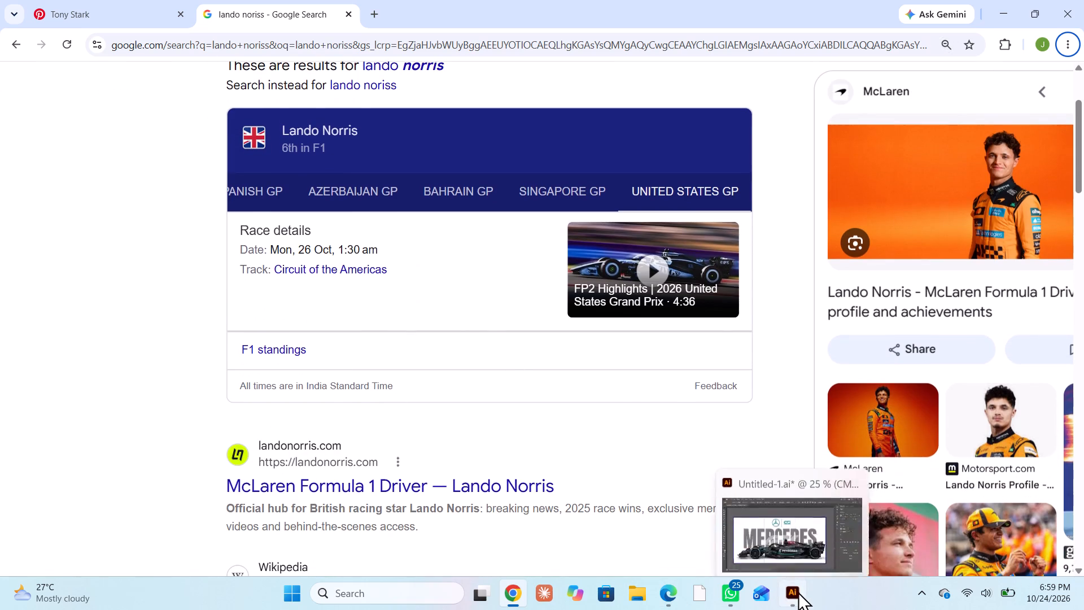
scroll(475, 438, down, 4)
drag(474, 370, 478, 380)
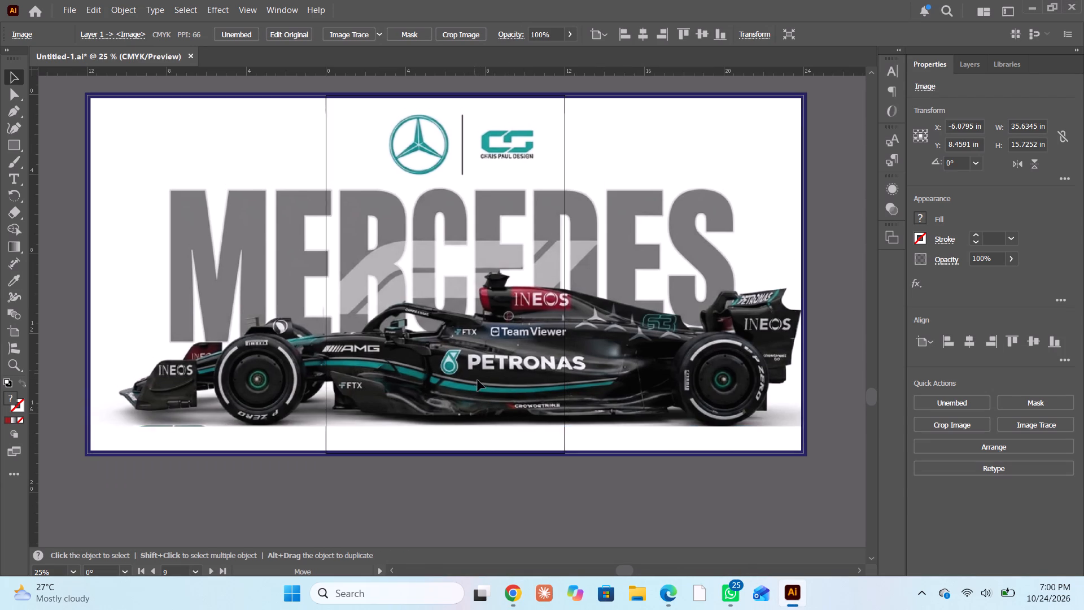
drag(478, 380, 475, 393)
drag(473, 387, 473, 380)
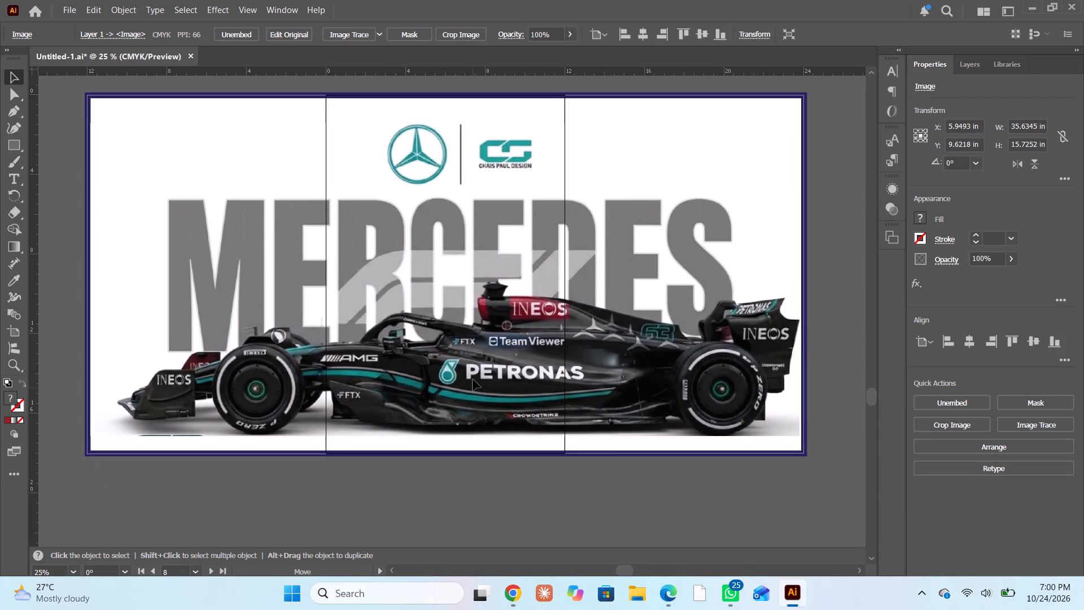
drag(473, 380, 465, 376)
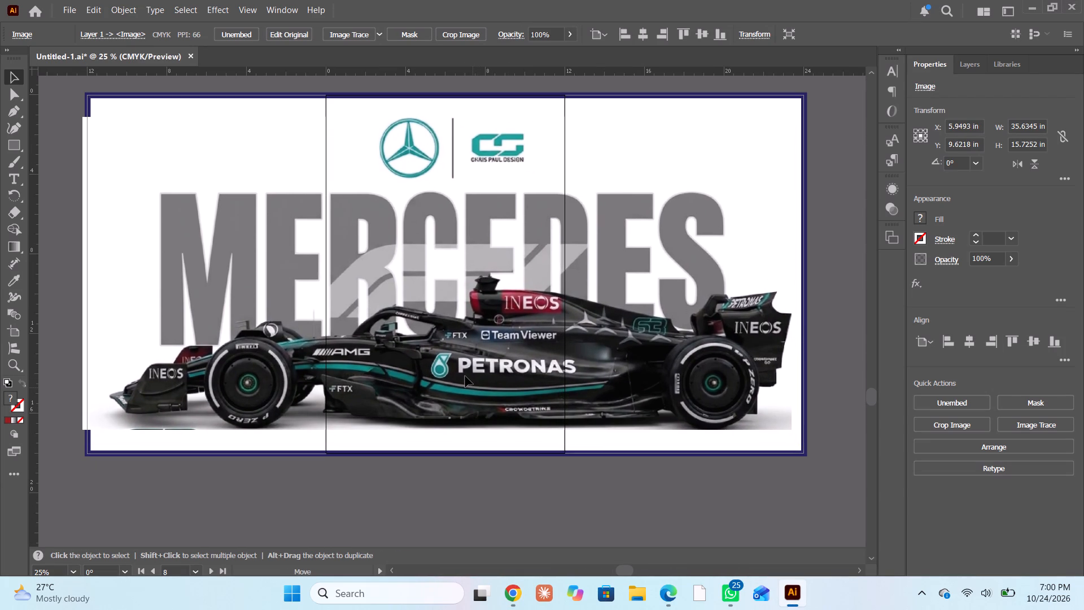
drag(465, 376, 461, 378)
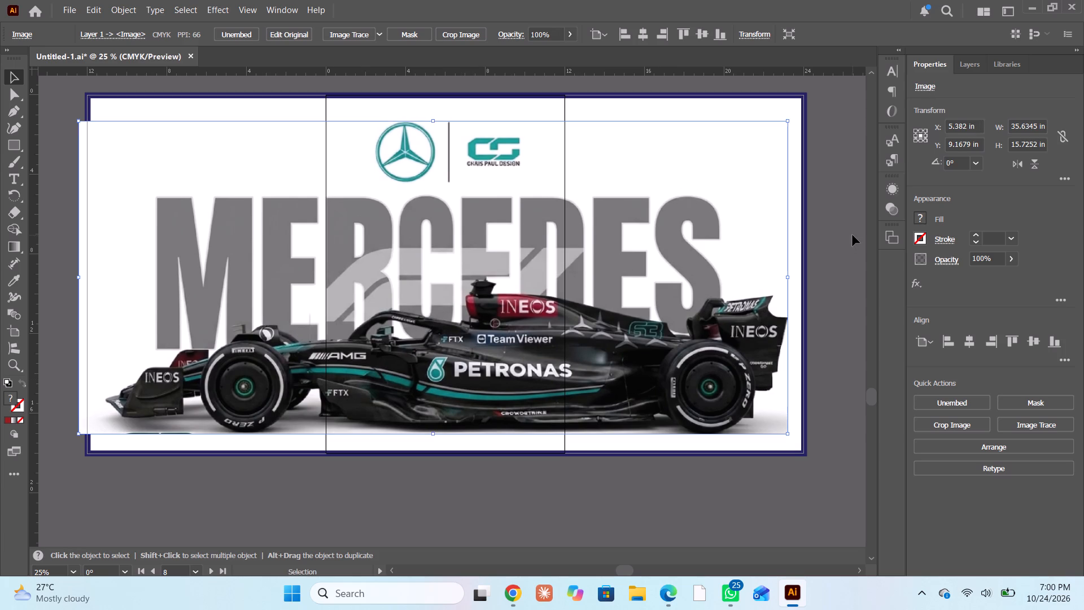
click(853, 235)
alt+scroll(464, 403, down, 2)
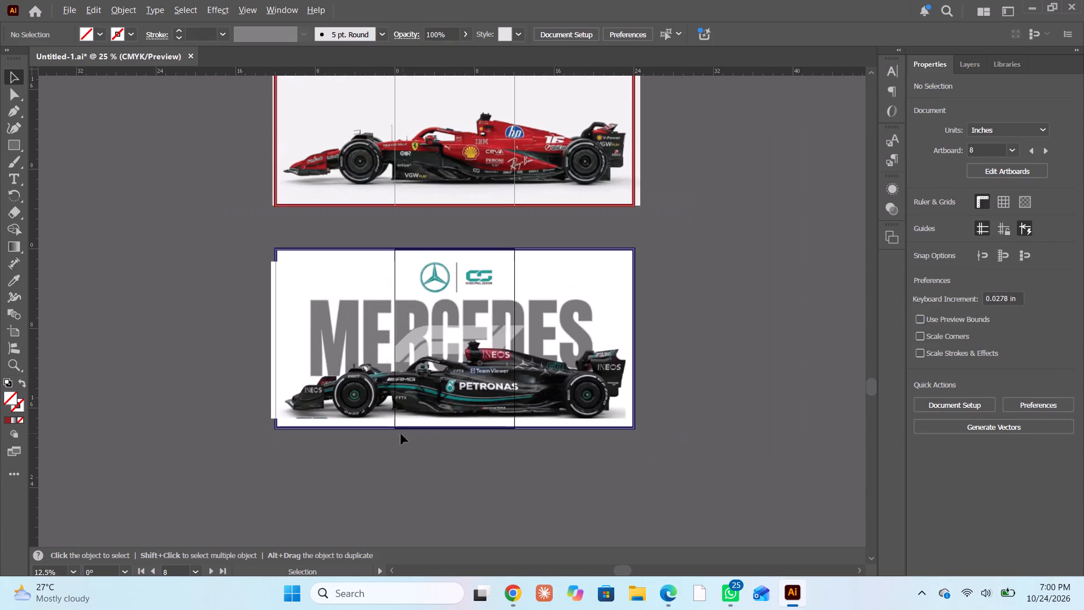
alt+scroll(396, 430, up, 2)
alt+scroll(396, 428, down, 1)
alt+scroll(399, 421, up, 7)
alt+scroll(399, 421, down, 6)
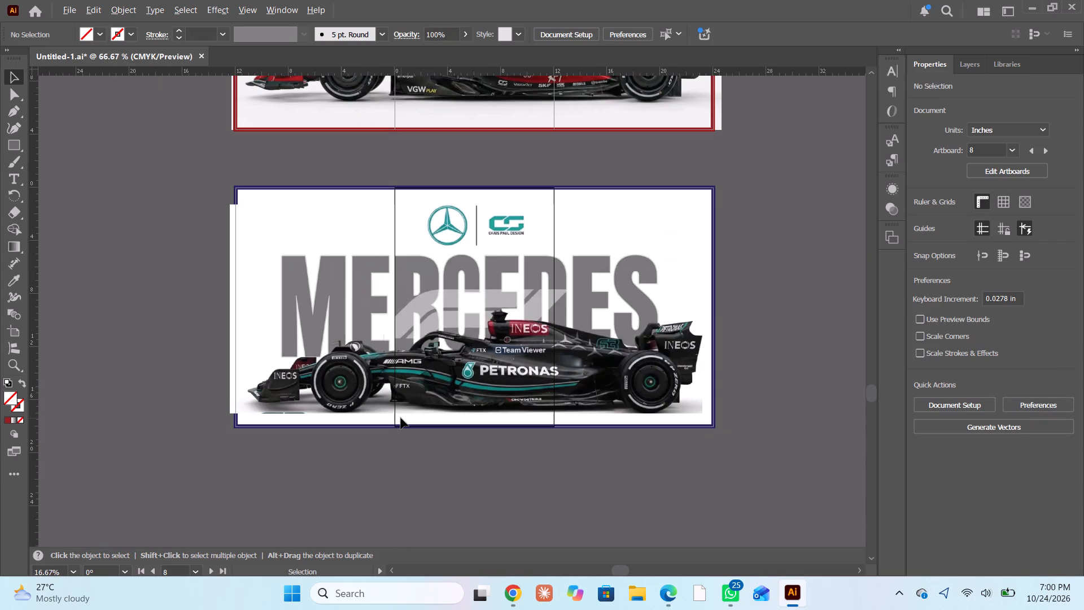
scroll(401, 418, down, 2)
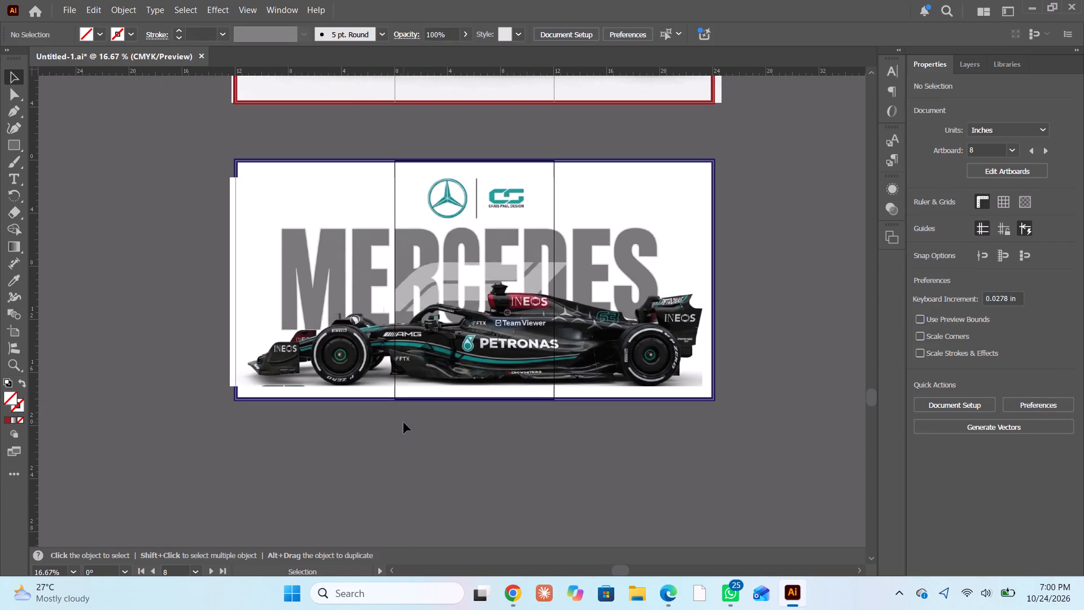
Undo the recent moves and the crop of the Mercedes image, and select the full uncropped image.
key(ctrl+z)
key(ctrl+z)
key(ctrl+z)
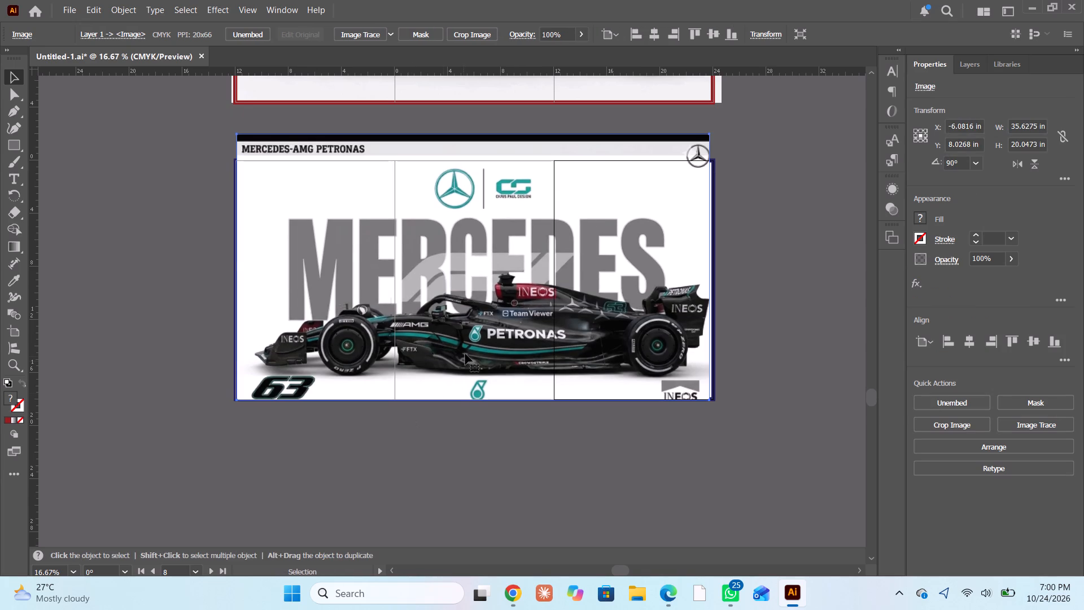
click(469, 348)
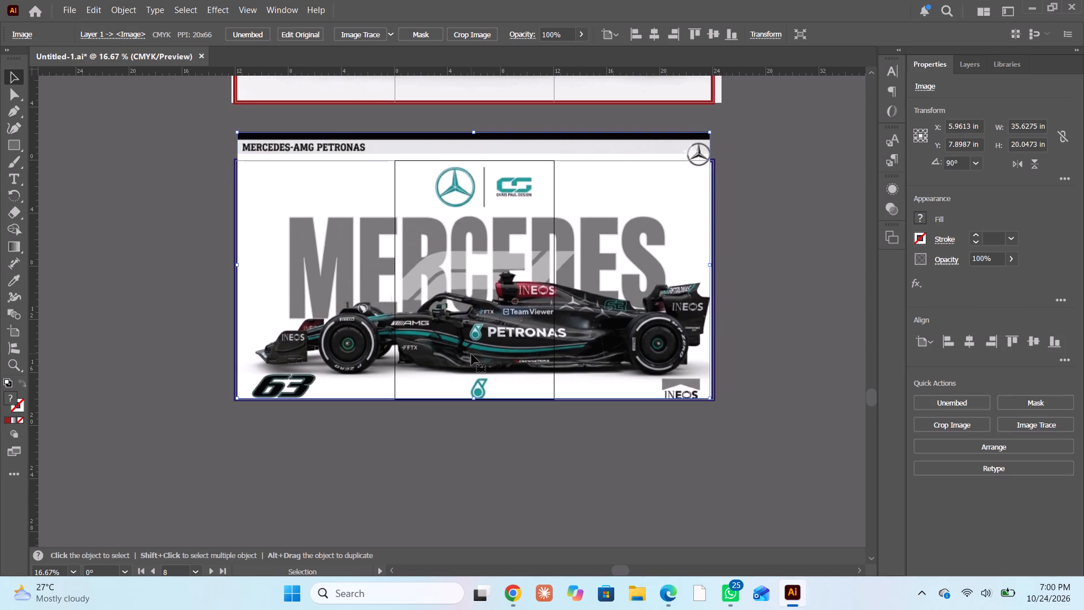
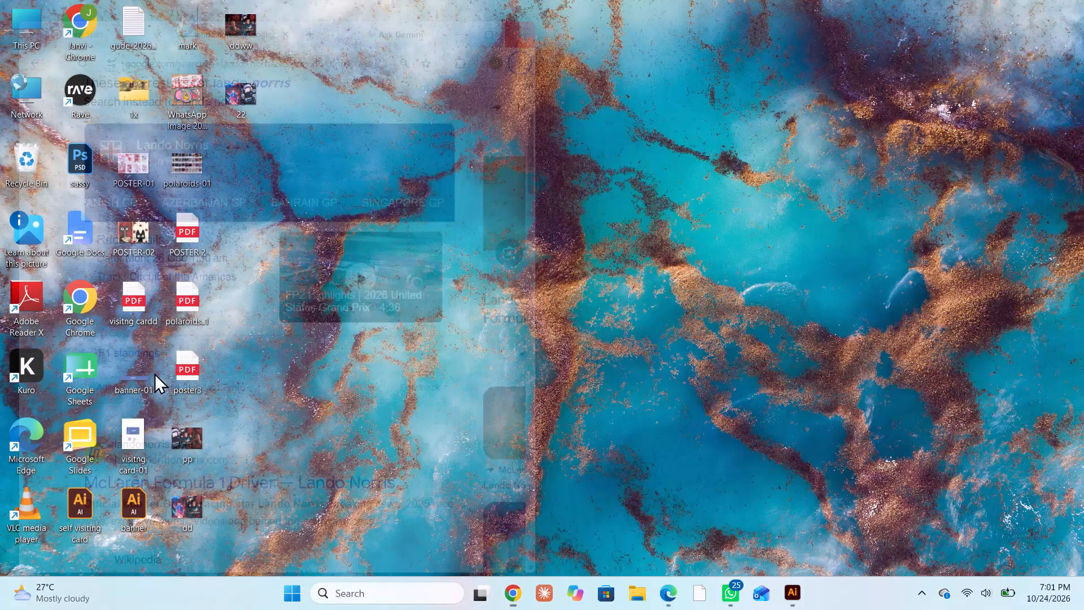
View the ddww poster image from the desktop in Photos, and close both the viewer and the Photoshop window.
scroll(156, 480, down, 1)
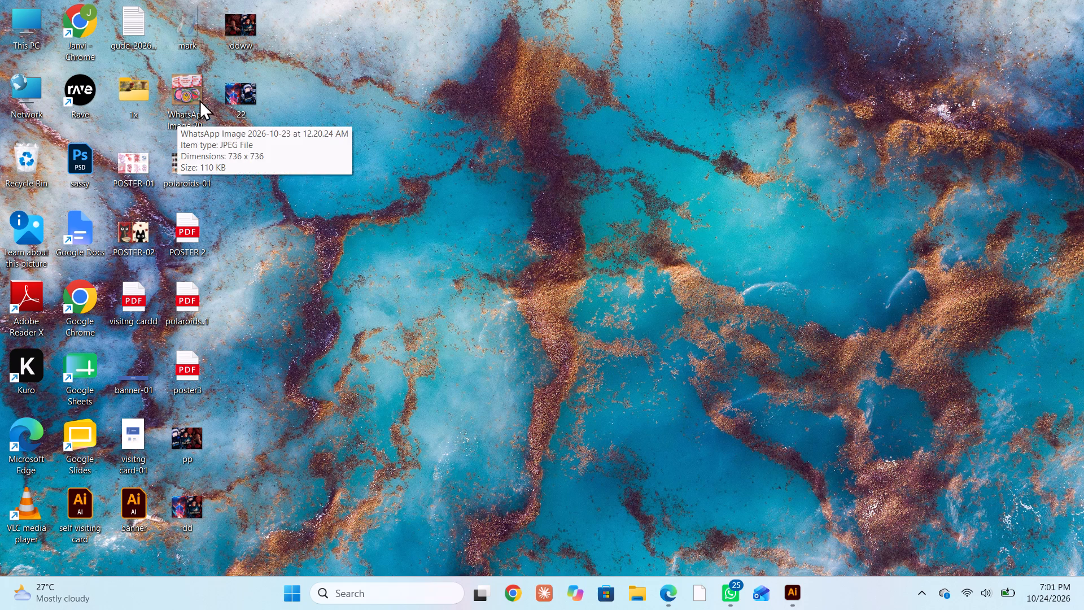
triple_click(243, 32)
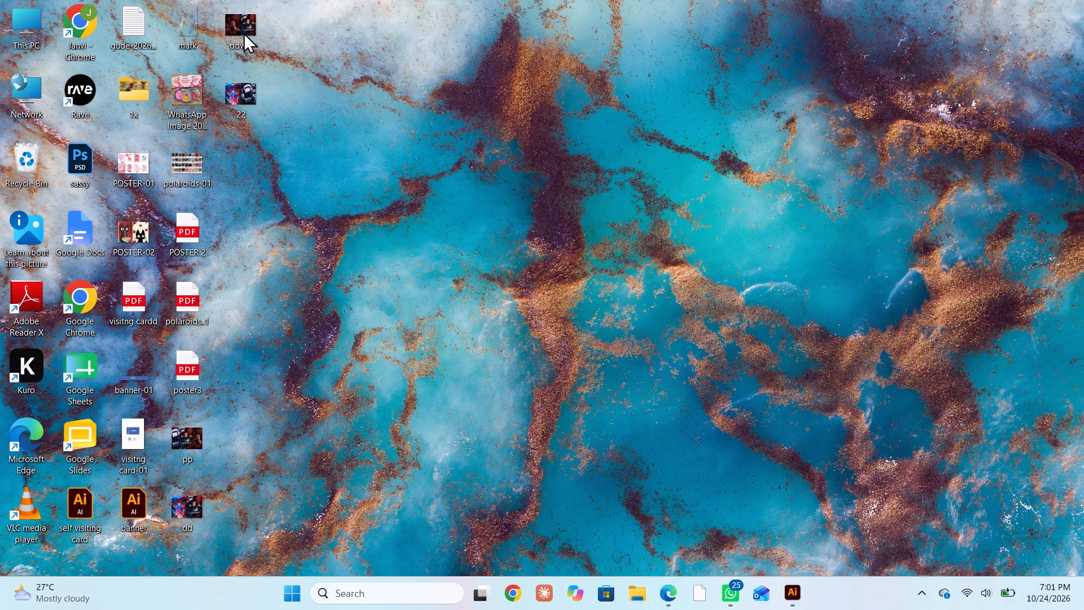
triple_click(243, 32)
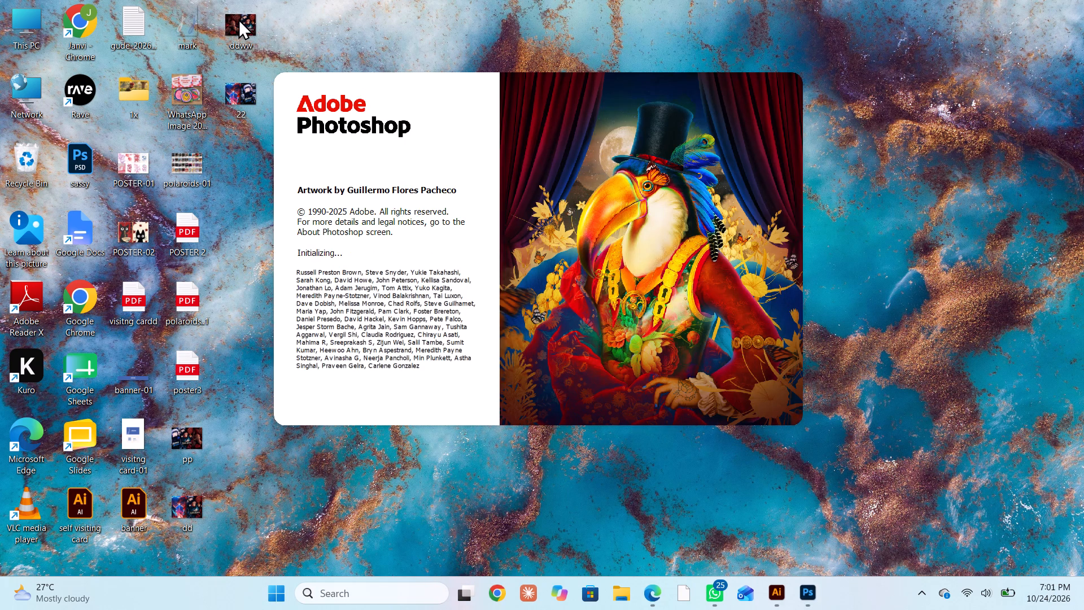
right_click(238, 19)
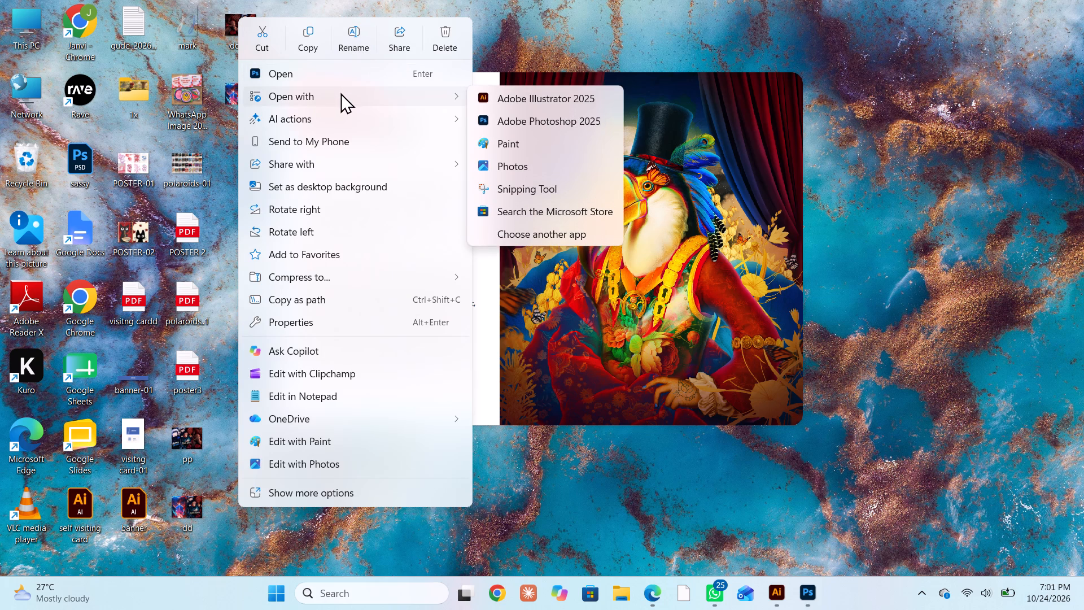
click(503, 171)
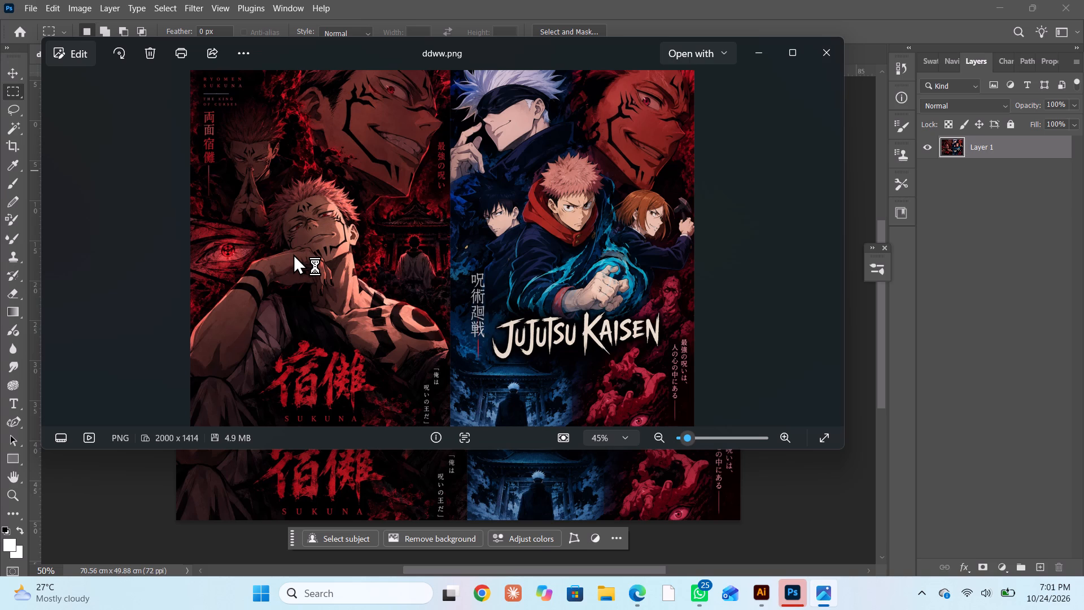
click(818, 55)
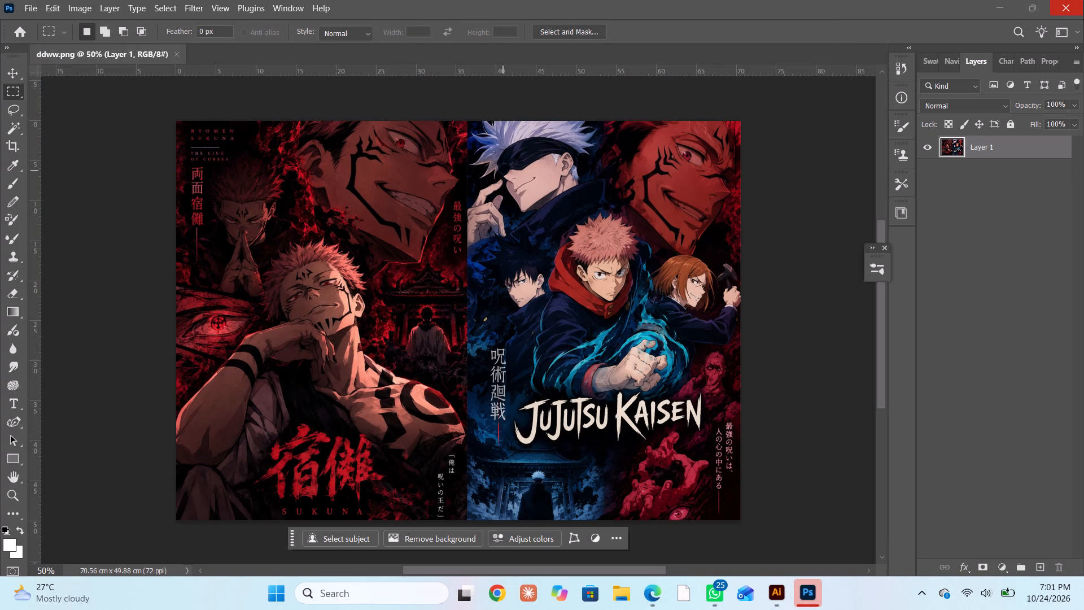
click(1066, 9)
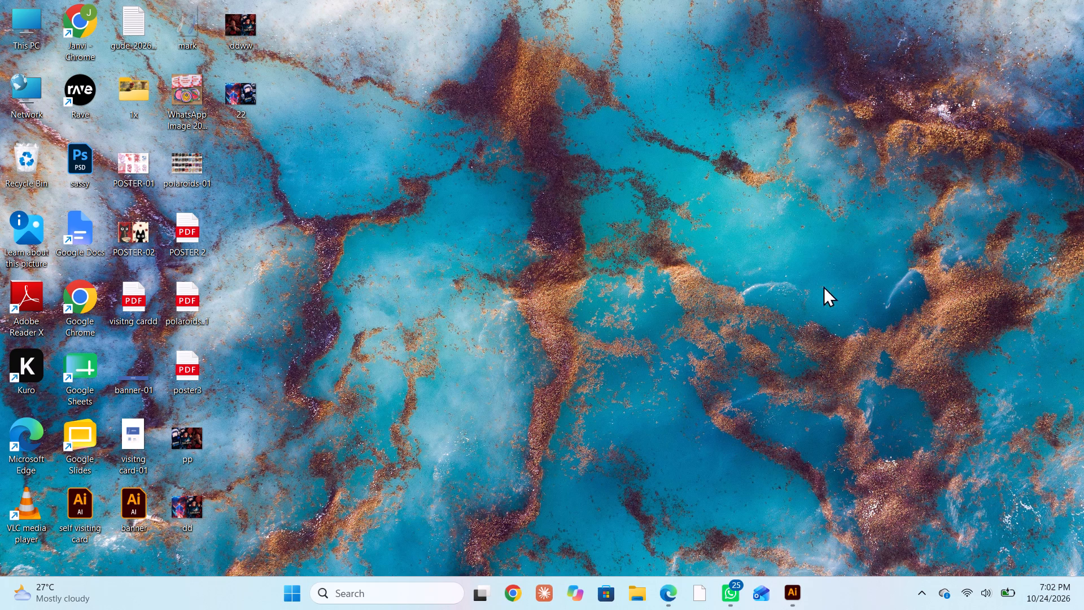
Launch the Kuro app from the recent Windows searches.
click(370, 598)
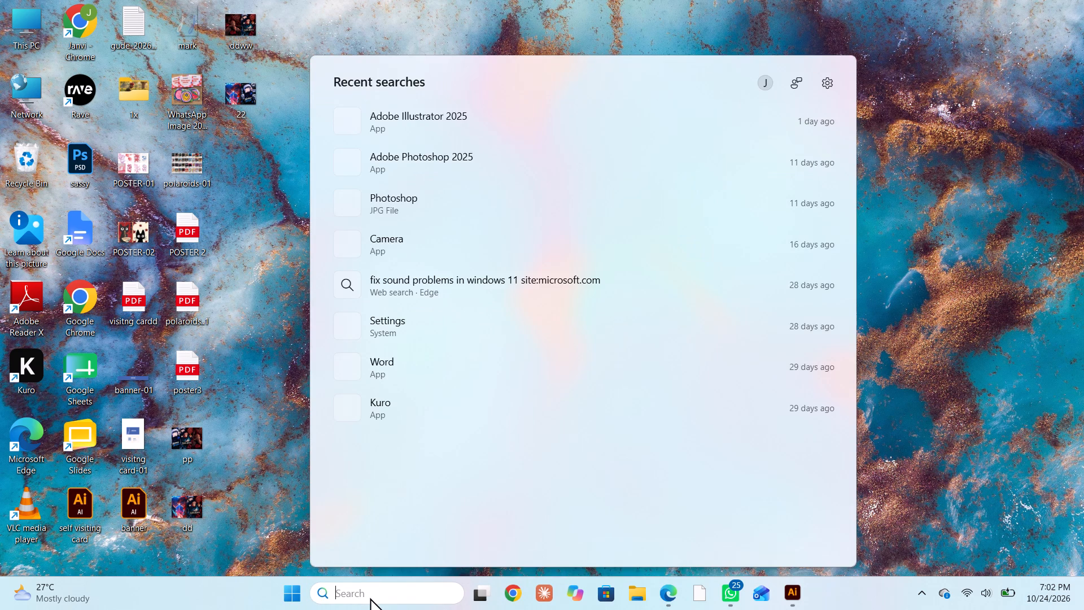
click(434, 410)
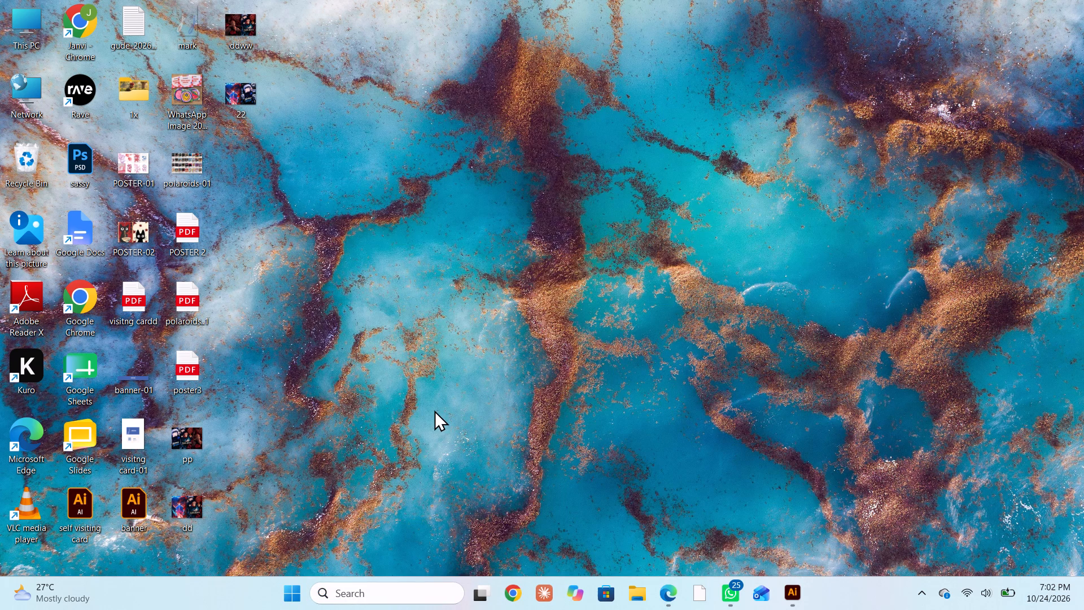
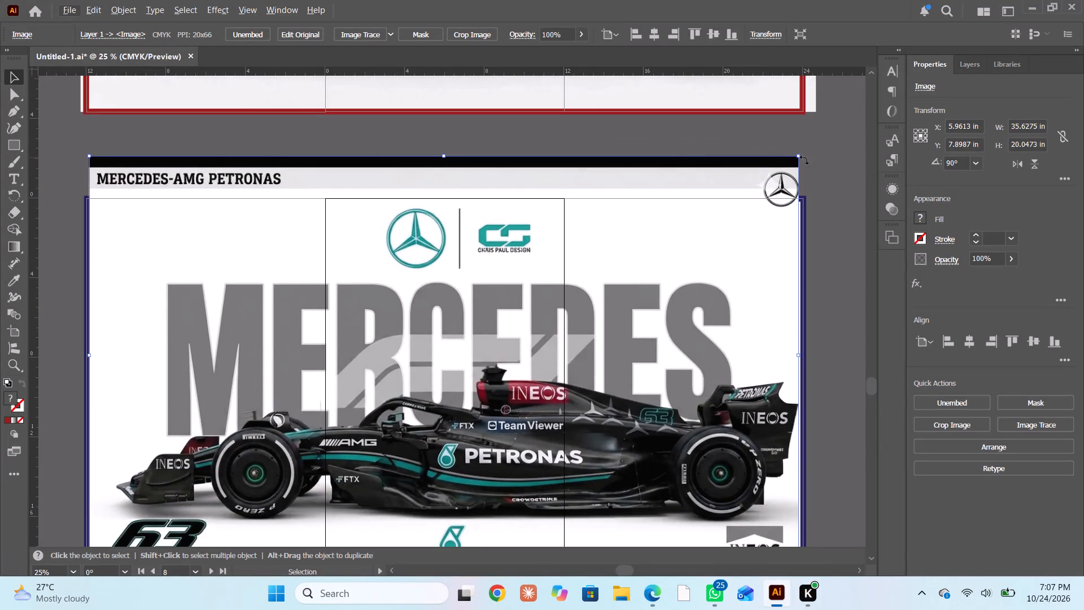
Scale the Mercedes car image to about 35.43 × 19.94 in and move it up slightly over the three artboards.
shift+click(798, 155)
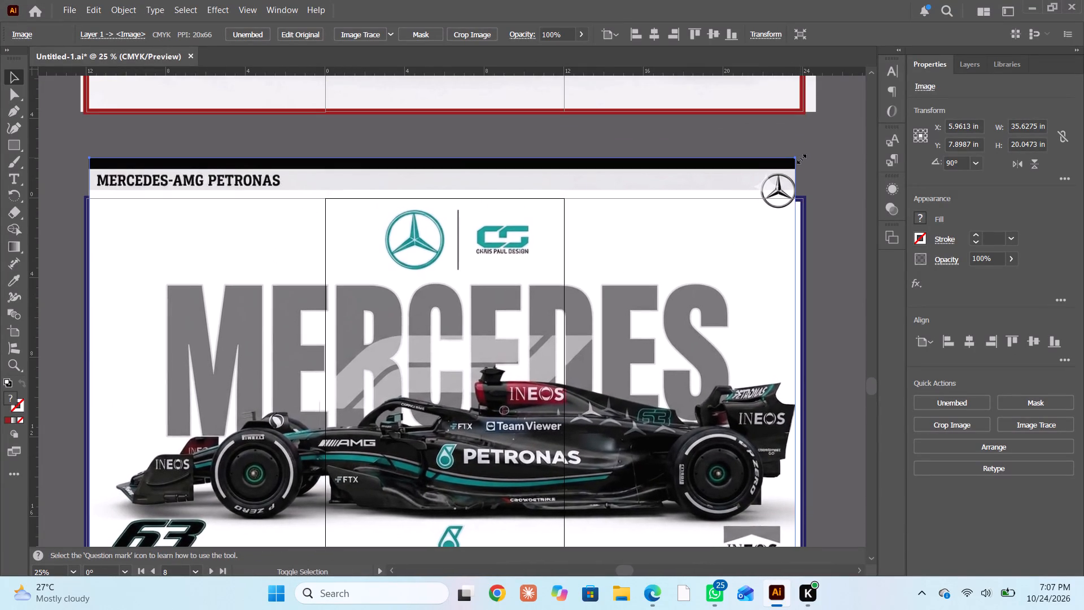
click(848, 182)
scroll(759, 286, down, 3)
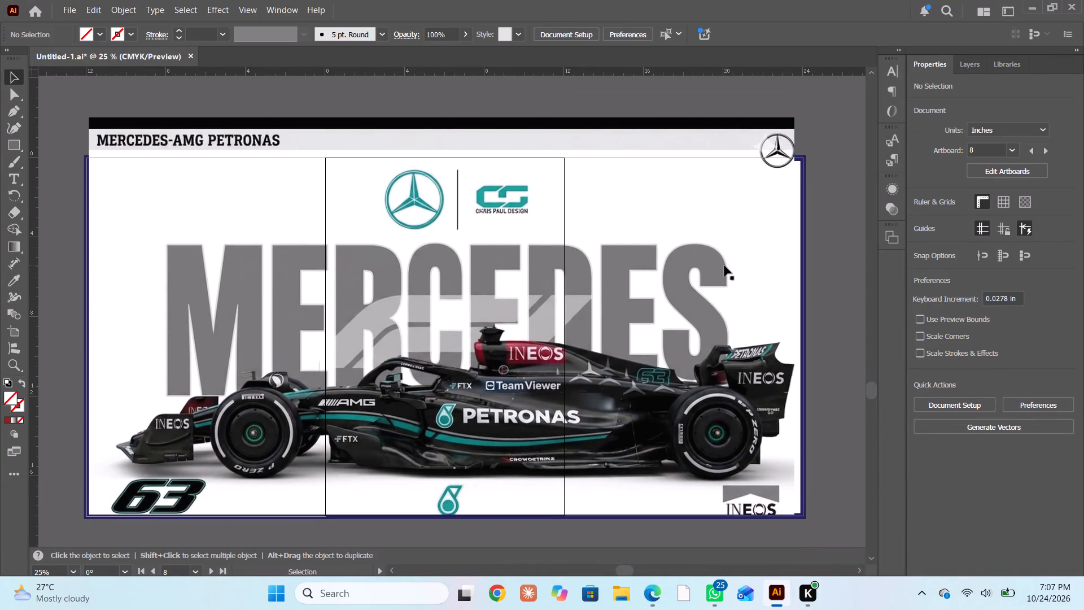
drag(724, 265, 724, 254)
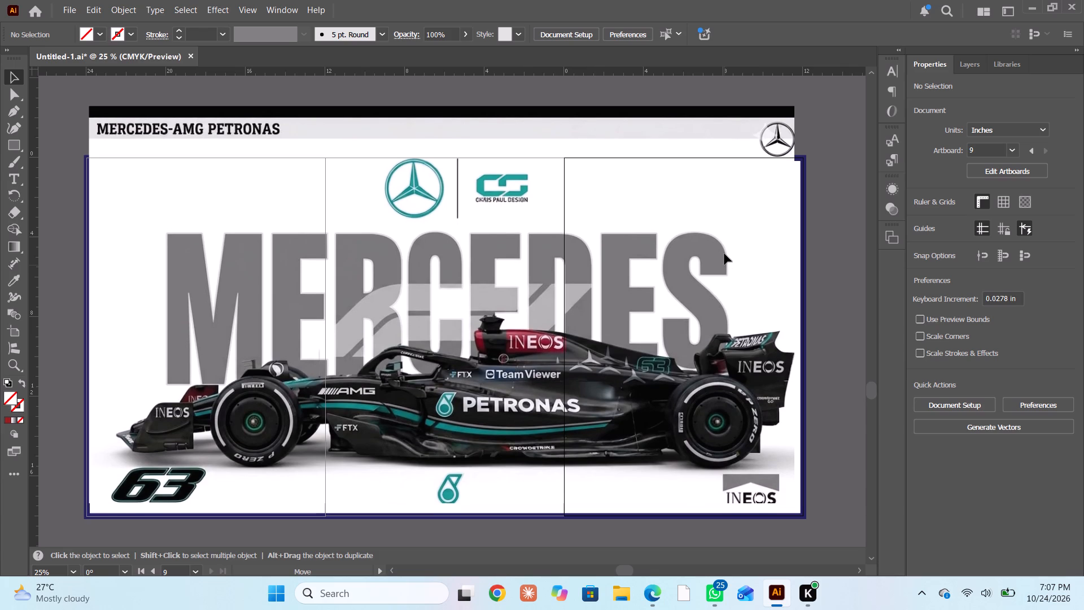
drag(724, 254, 724, 258)
Send the Mercedes car image one level backward in the stacking order.
scroll(711, 272, down, 4)
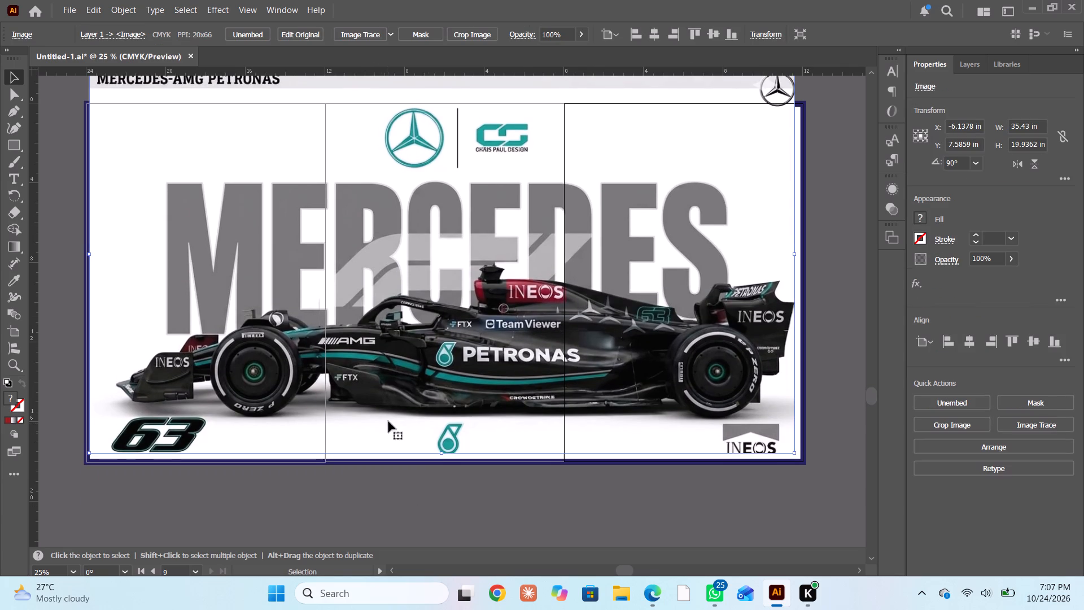
right_click(388, 419)
click(448, 356)
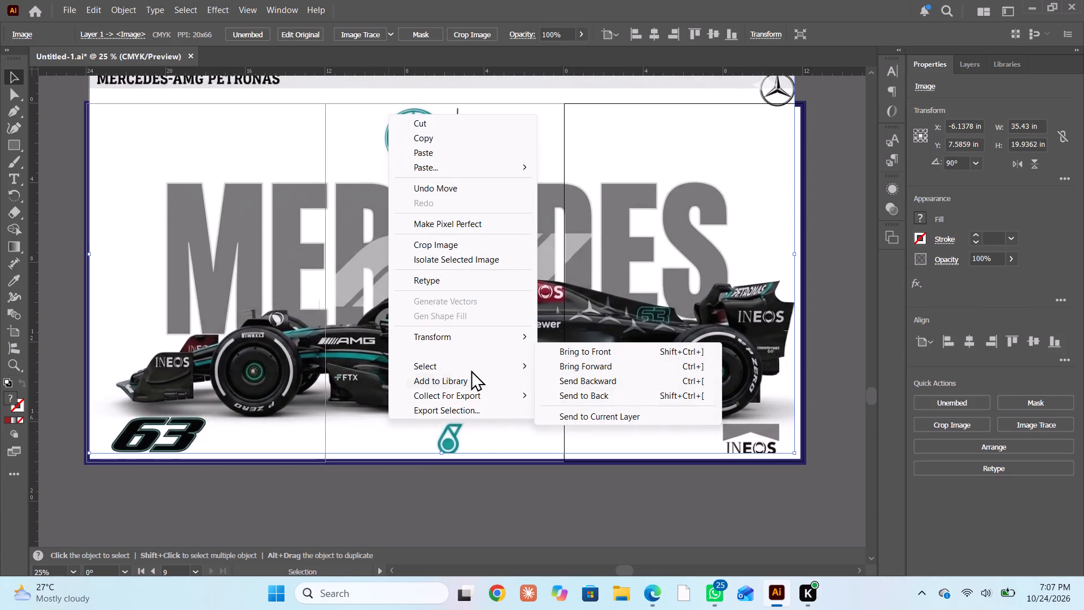
click(580, 384)
click(466, 516)
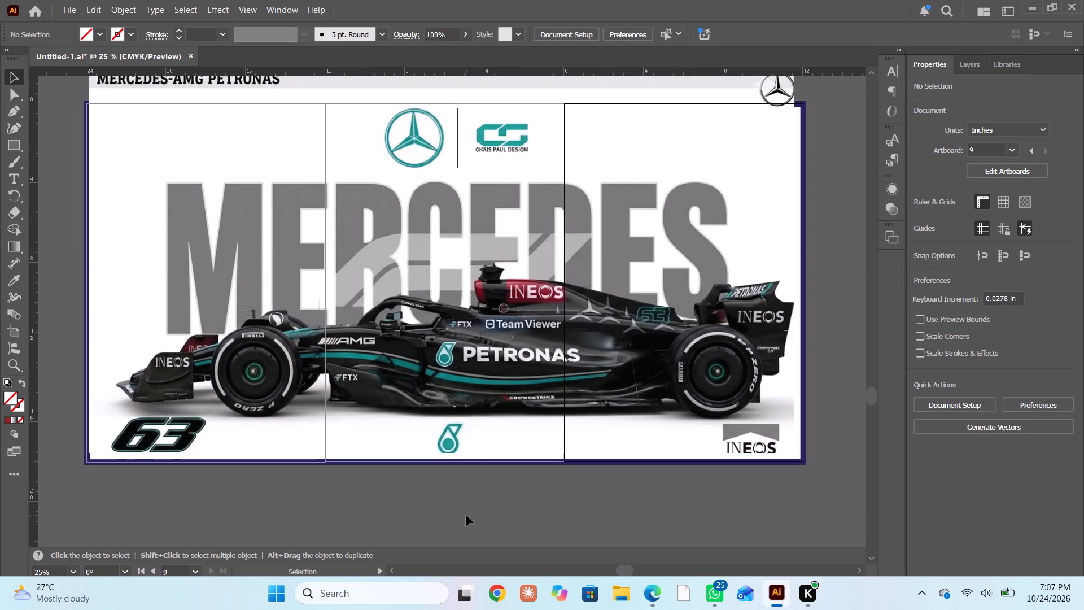
Reposition the Mercedes car image and enlarge it from its lower-right corner to about 36.35 × 20.45 in.
click(490, 407)
click(494, 396)
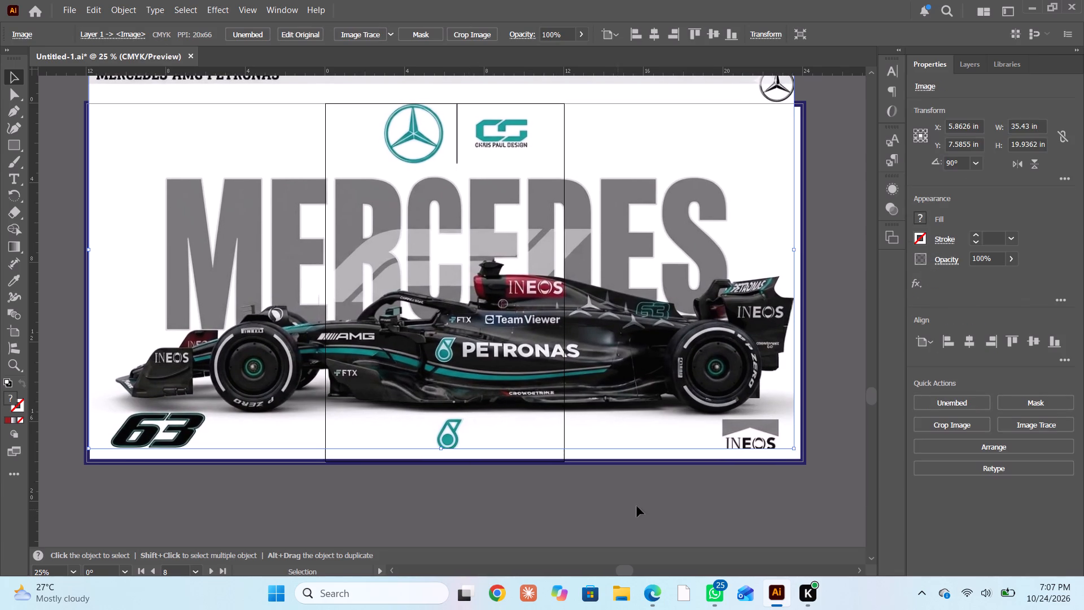
shift+drag(794, 448, 801, 464)
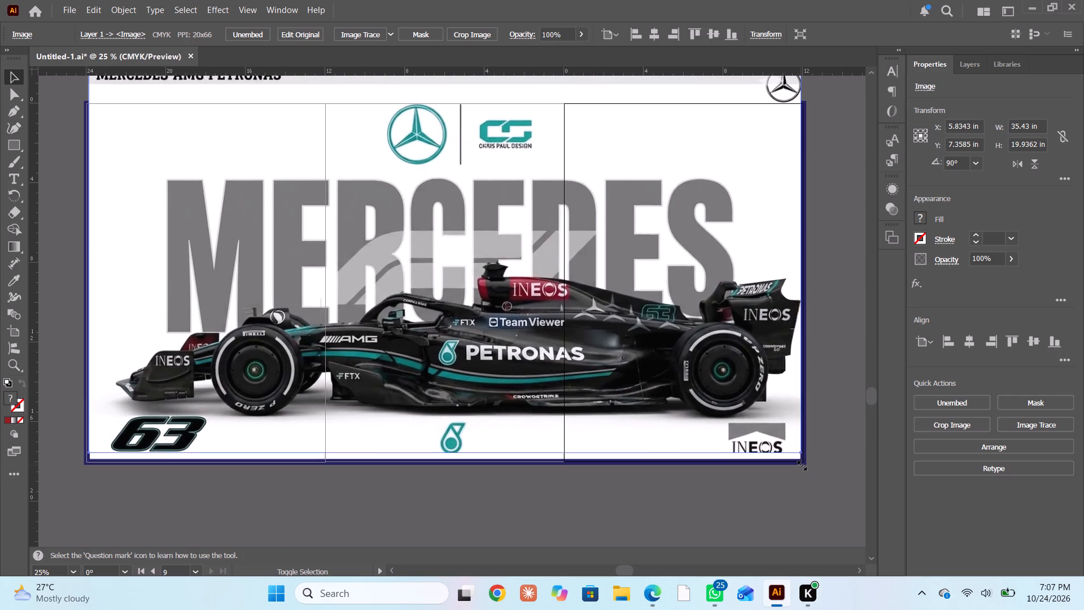
shift+drag(801, 464, 812, 476)
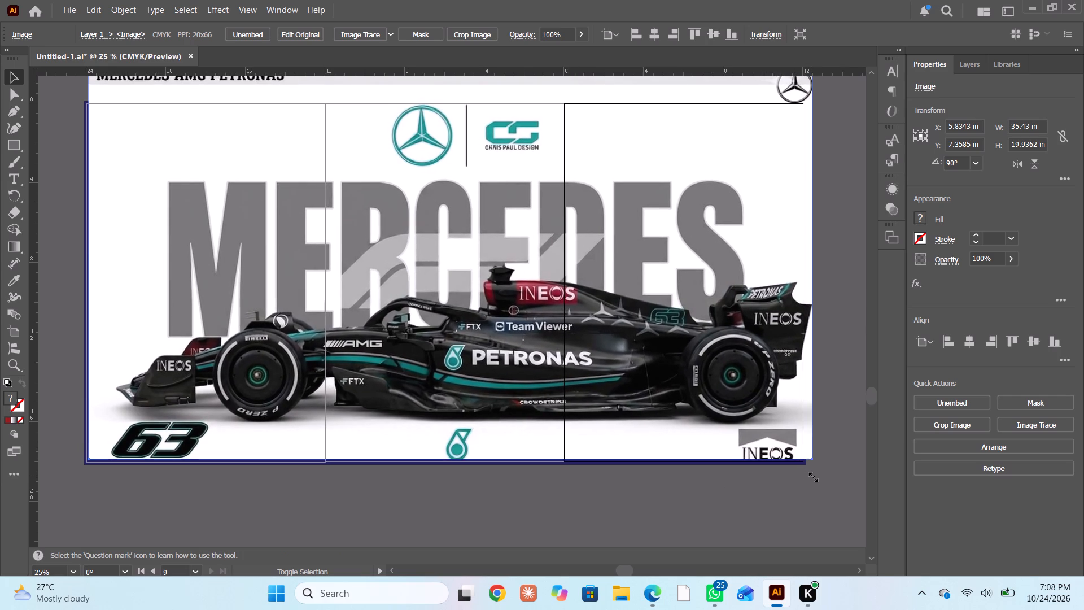
shift+drag(812, 476, 812, 478)
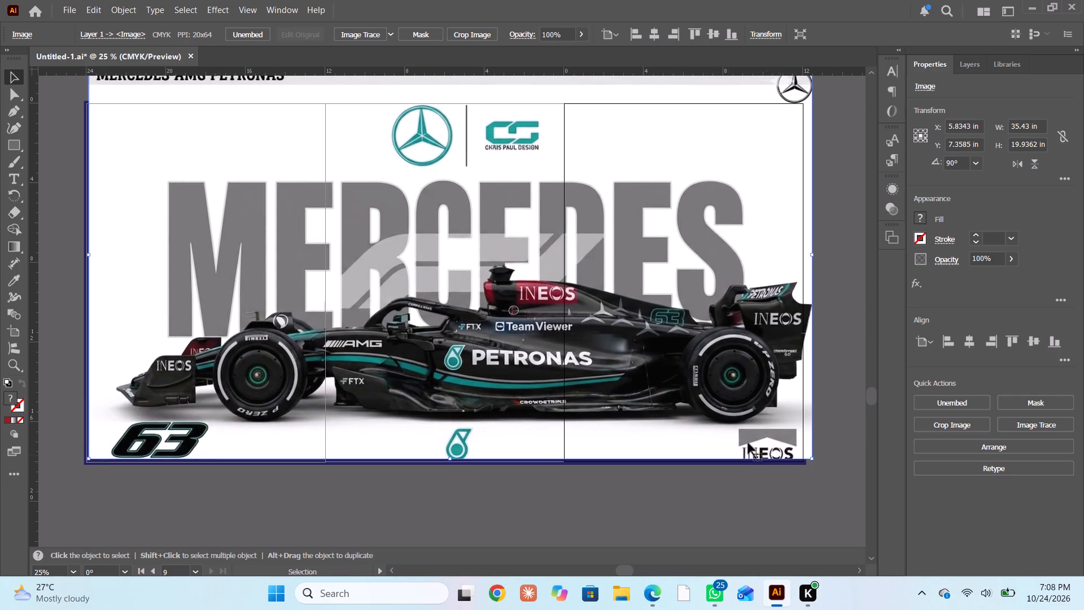
Nudge the Mercedes car image left to about X −6.10 in.
key(Left)
key(Left)
key(Left)
key(Left)
key(Left)
key(Left)
key(Left)
key(Left)
key(Left)
key(Left)
key(Left)
key(Left)
key(Left)
key(Left)
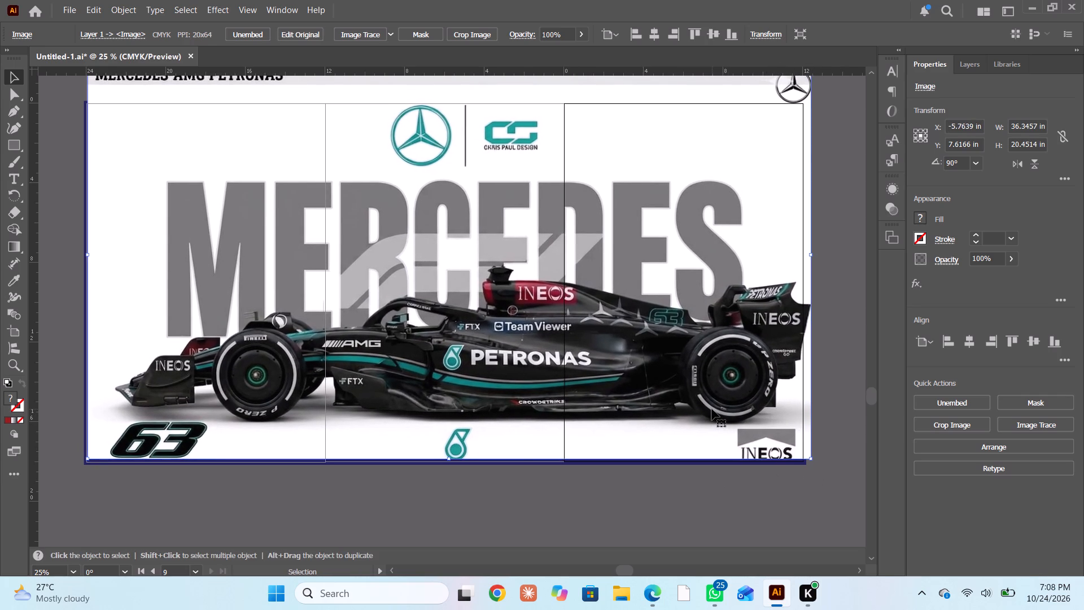
Send the Mercedes car image backward again so it sits behind the navy frame.
right_click(531, 355)
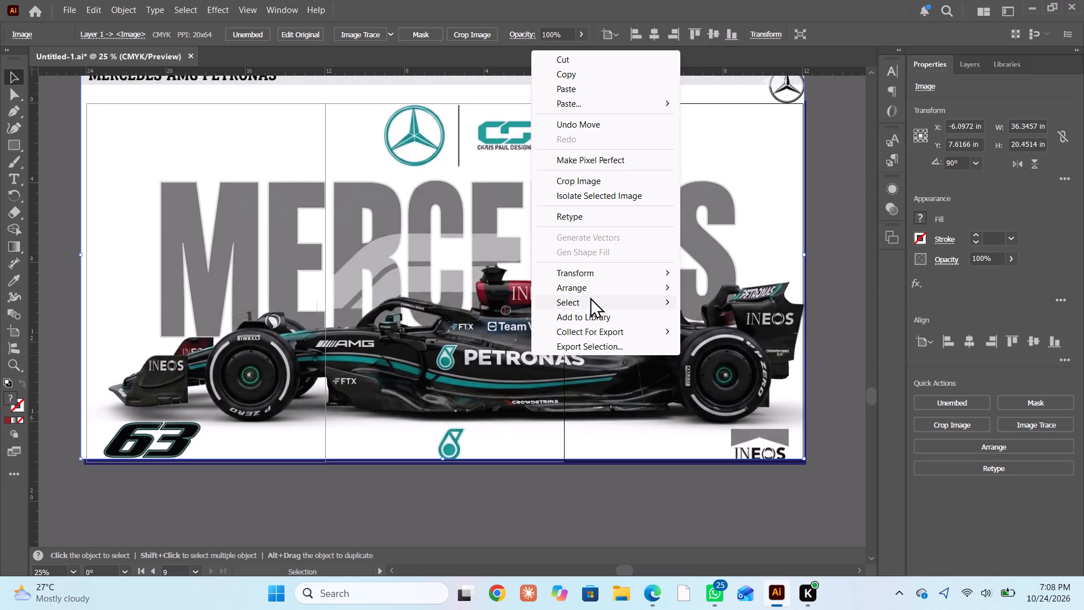
click(593, 293)
click(725, 333)
click(809, 260)
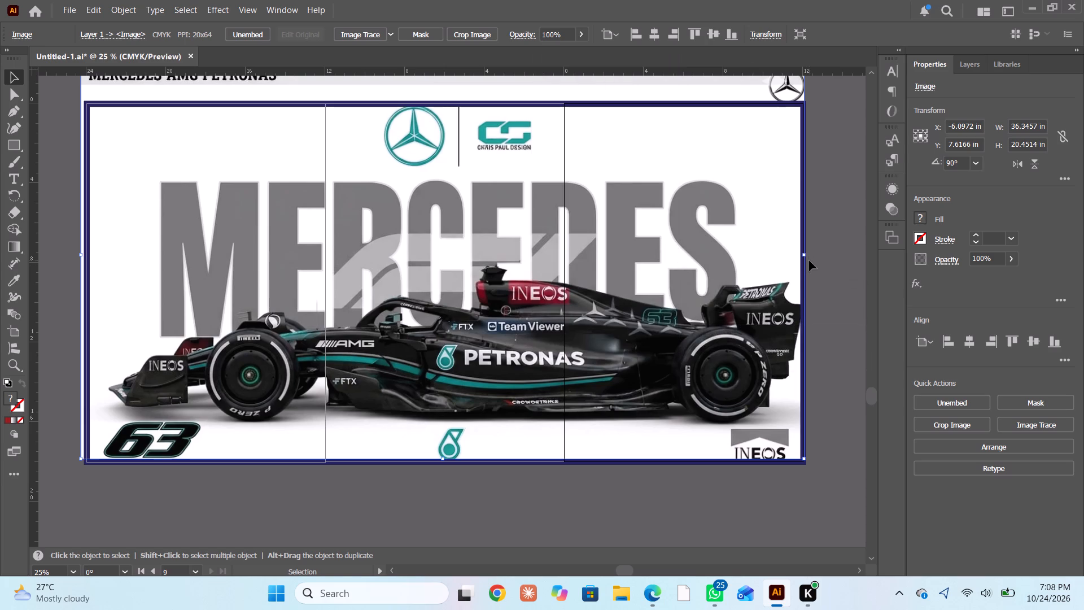
Nudge the Mercedes car image left and down inside the frame to about X −6.46 in, Y 7.76 in.
click(630, 343)
click(370, 101)
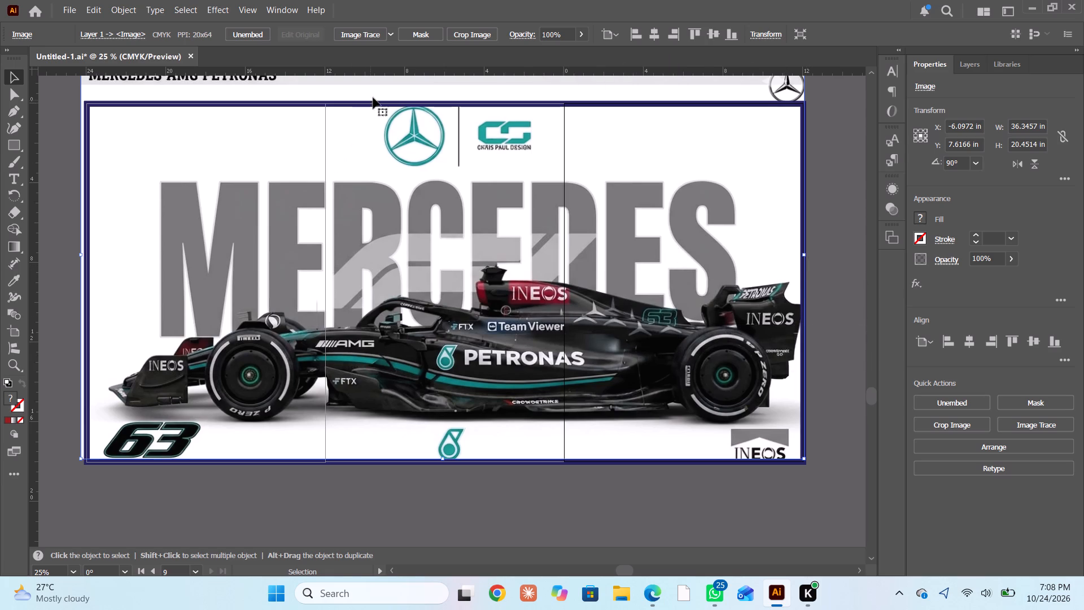
click(382, 90)
click(819, 107)
click(685, 91)
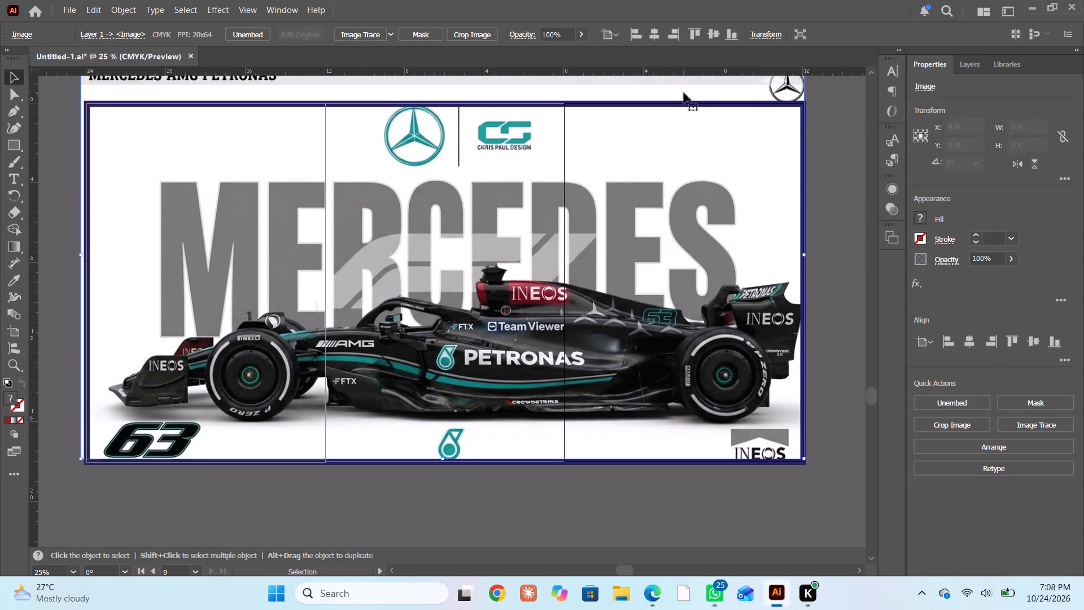
key(Left)
key(Left)
key(Left)
key(Left)
key(Left)
key(Left)
key(Left)
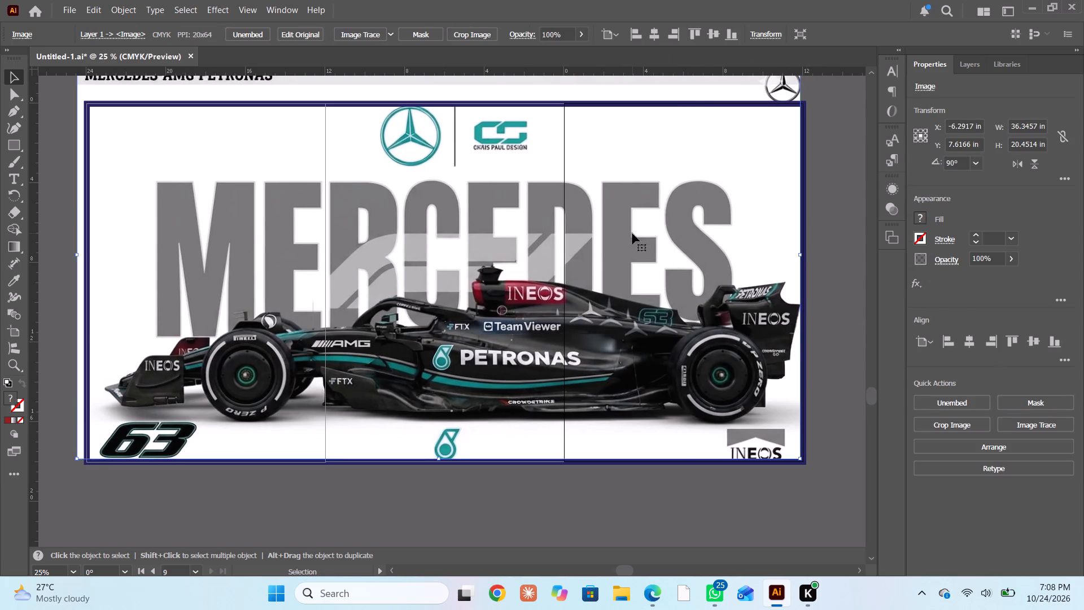
key(Left)
key(Left)
key(Left)
key(Left)
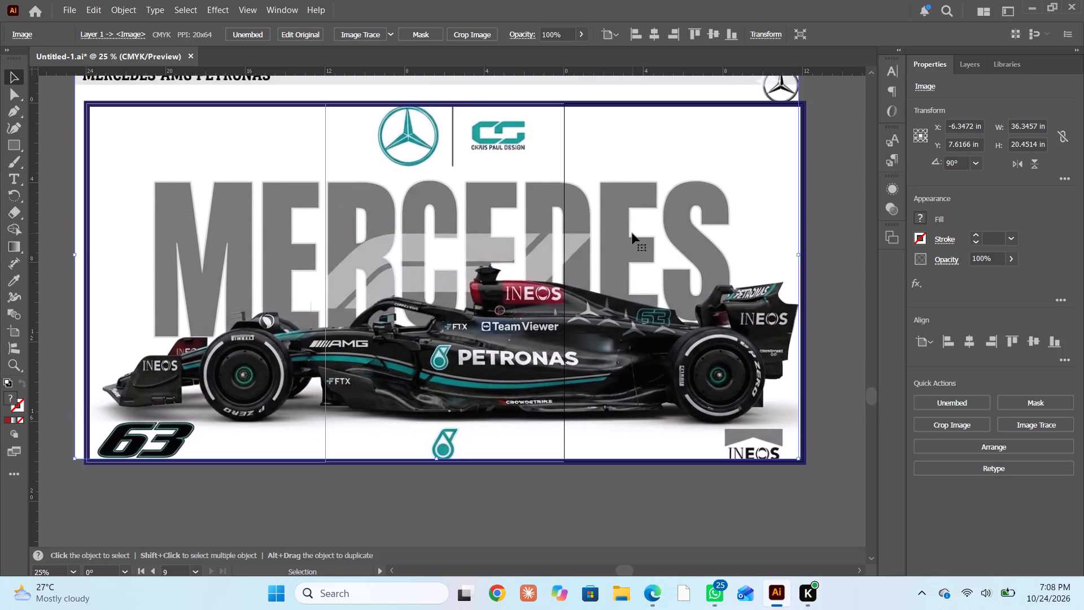
key(Left)
key(Left)
key(Down)
key(Down)
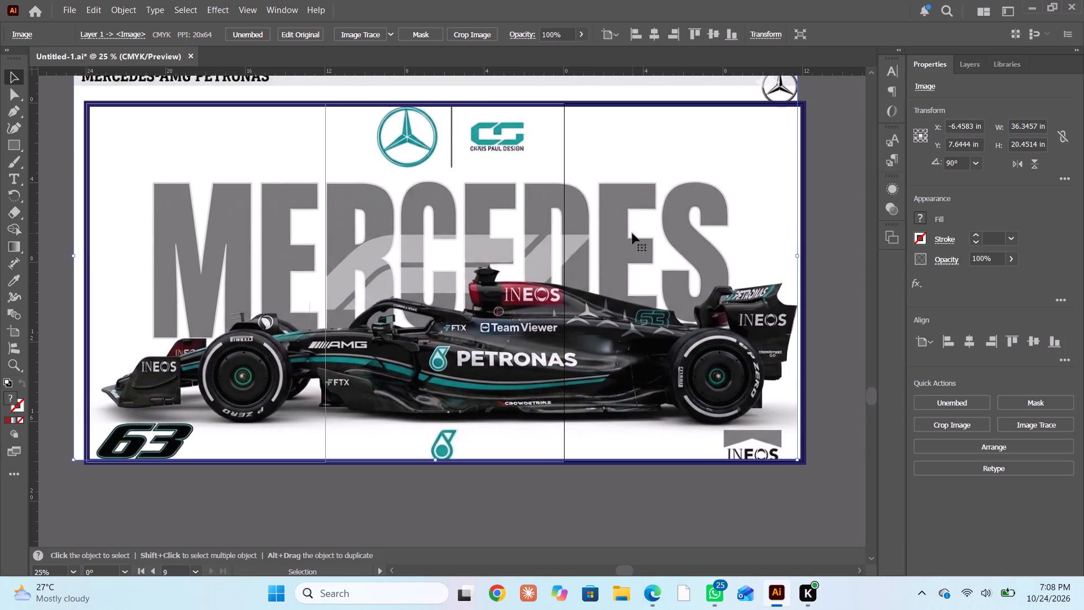
key(Down)
key(Down)
key(Down)
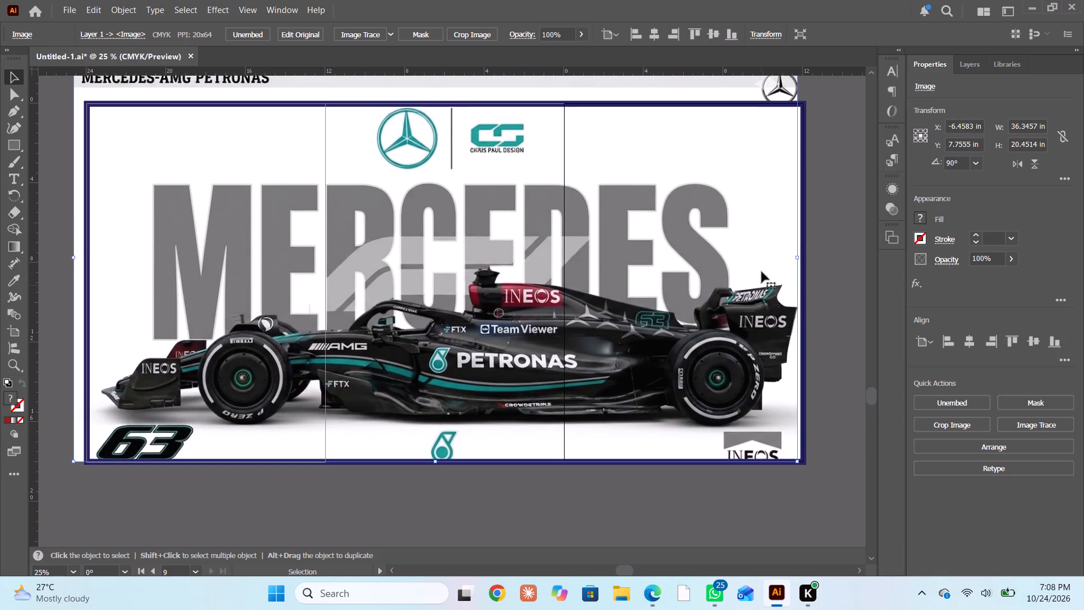
Scale the Mercedes car image down from its lower-left corner to about 36.05 × 20.29 in.
scroll(446, 450, right, 1)
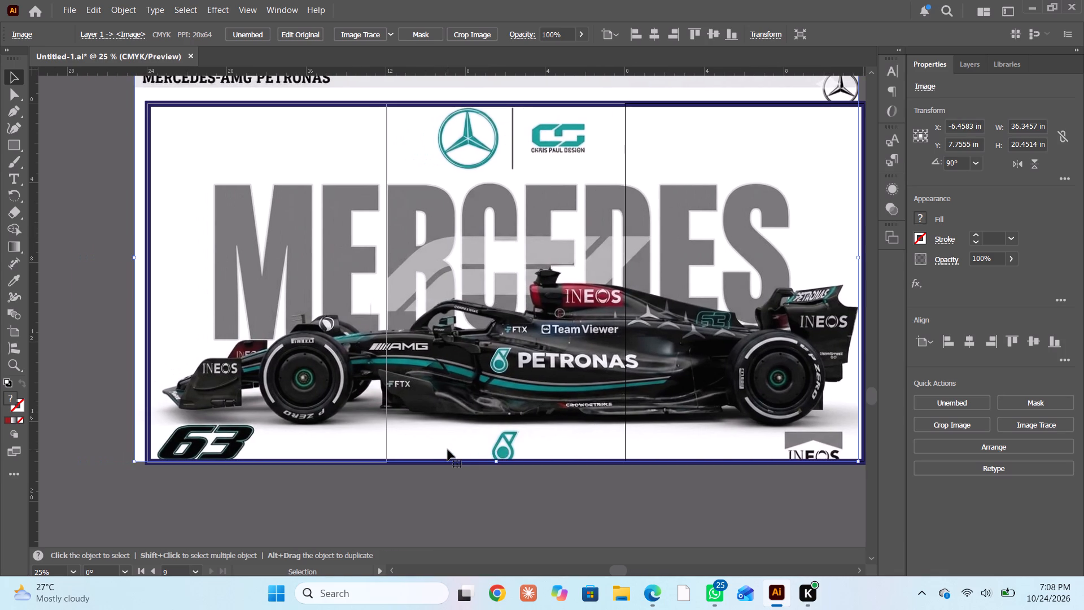
scroll(448, 447, left, 1)
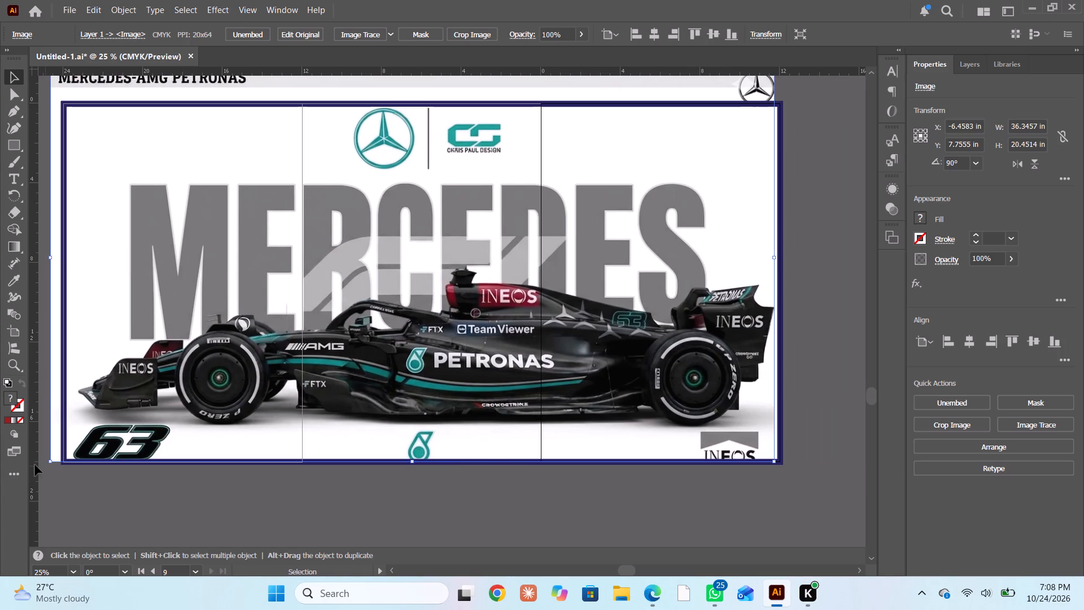
shift+click(49, 460)
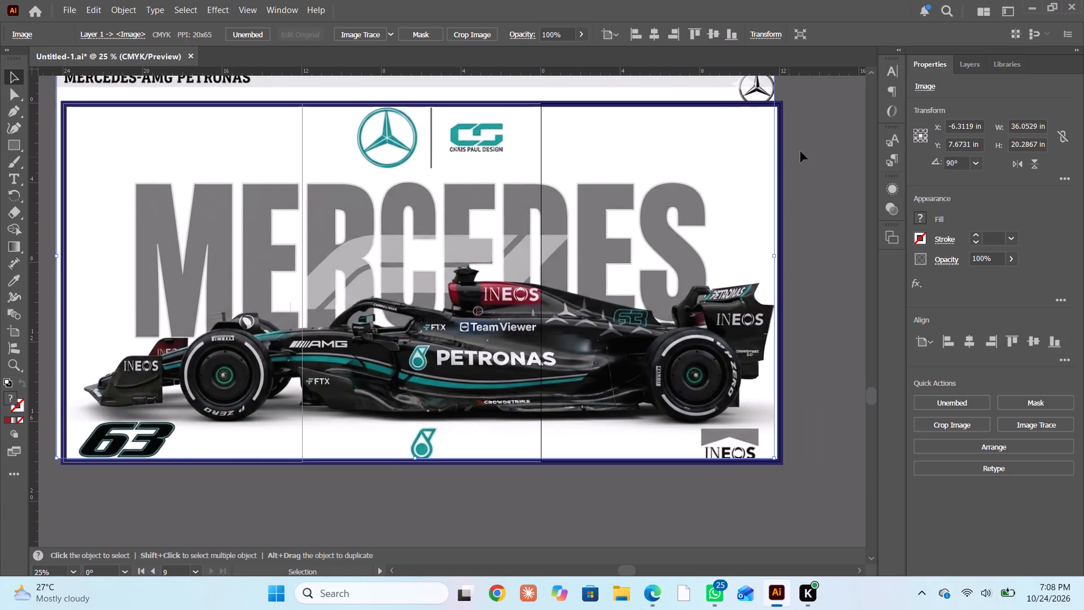
click(816, 142)
Nudge the Mercedes car image left to about X −6.40 in and one increment down.
scroll(627, 485, down, 1)
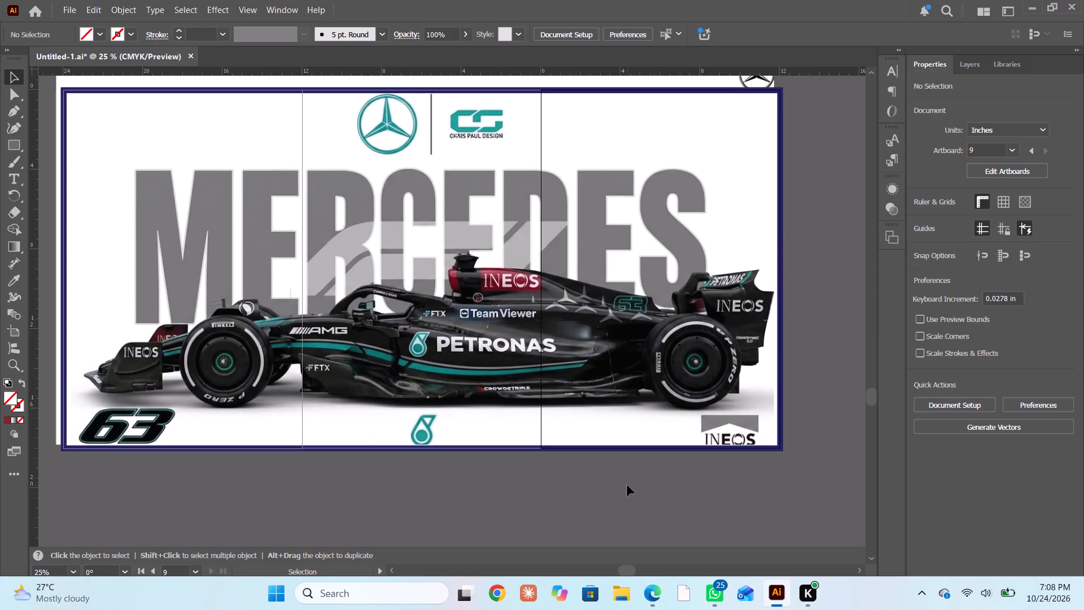
click(550, 419)
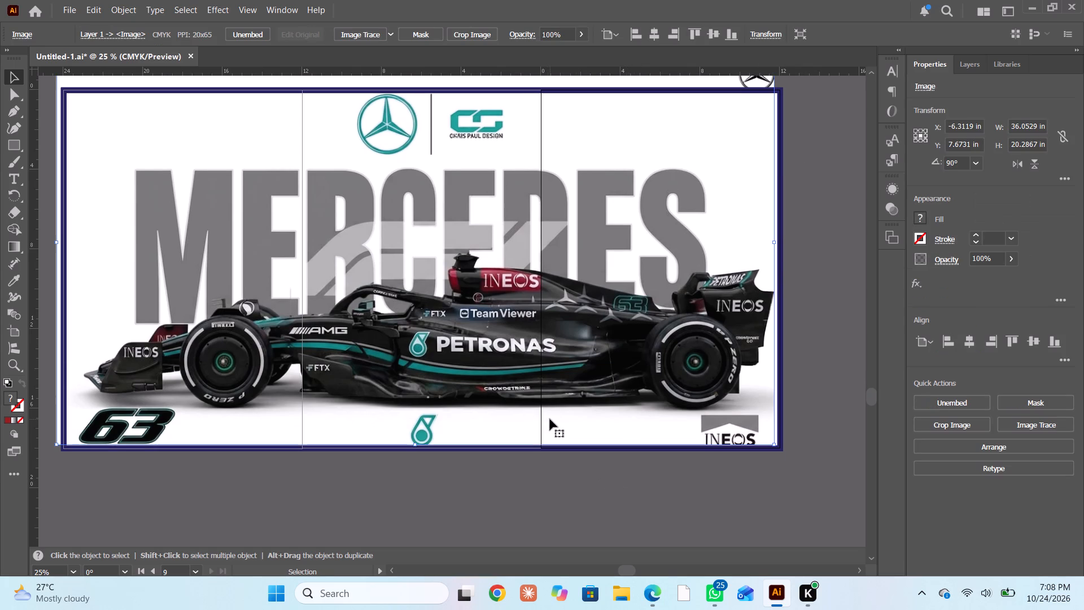
key(Left)
key(Left)
key(Left)
key(Left)
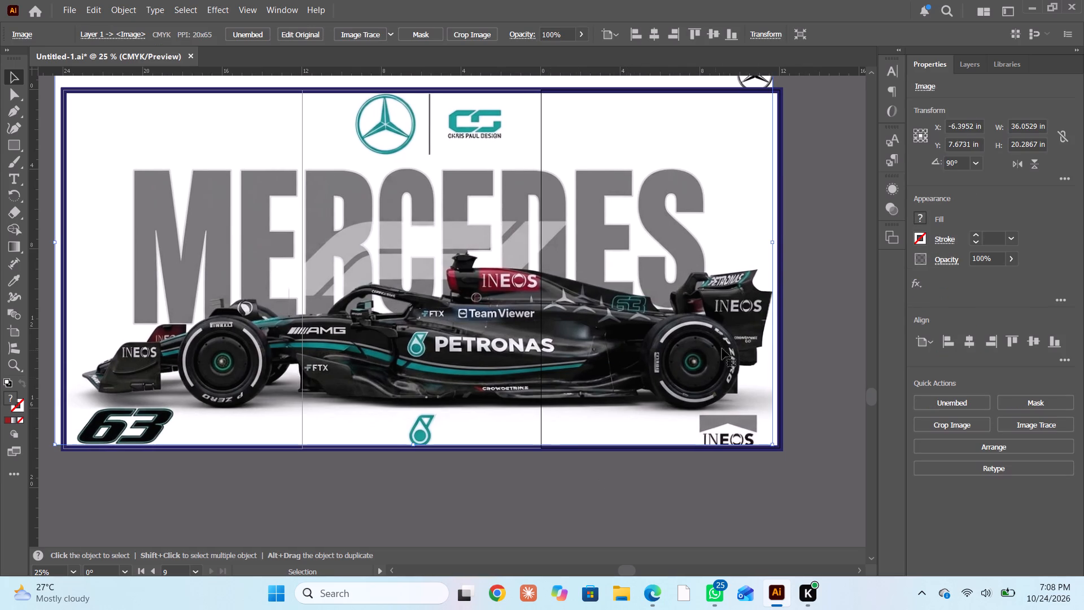
key(Down)
click(812, 292)
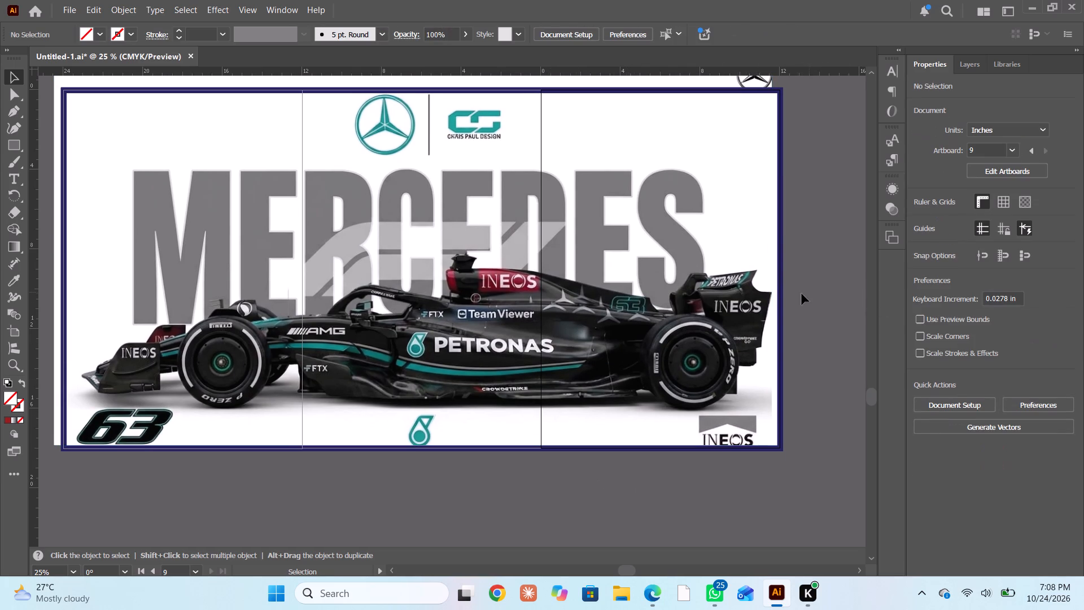
Sample the car's teal stripe onto the navy frame with the Eyedropper and save it as global swatch C=87 M=38 Y=55 K=17.
click(780, 307)
click(920, 219)
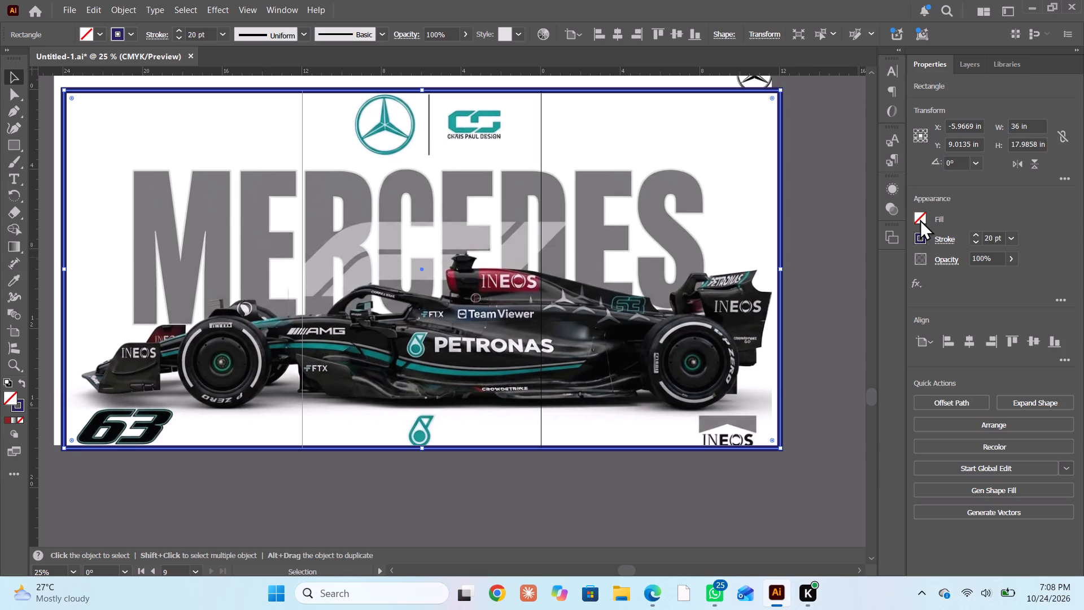
click(11, 278)
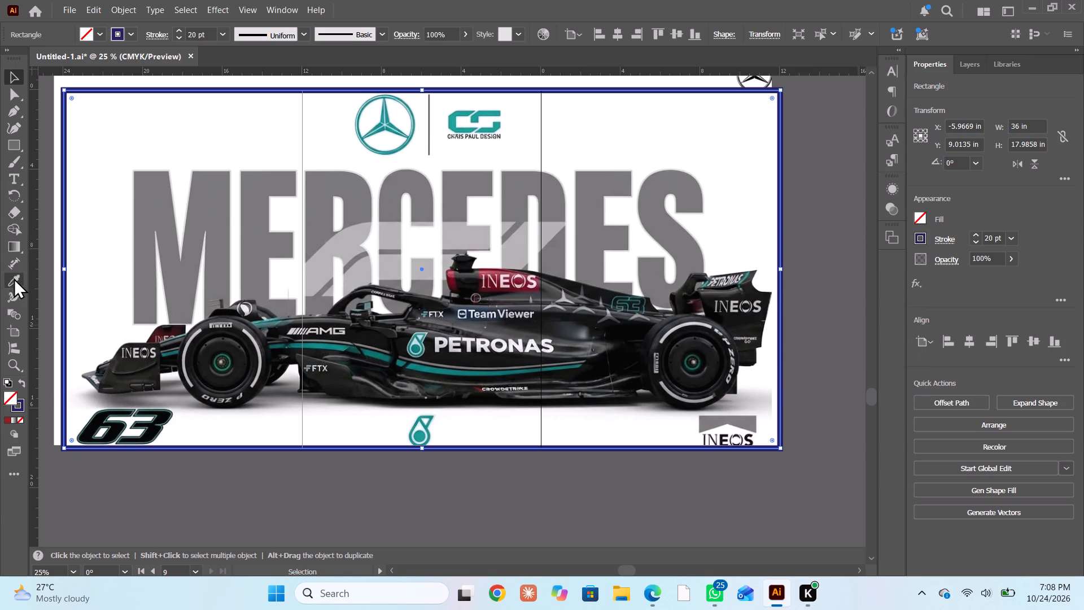
click(15, 278)
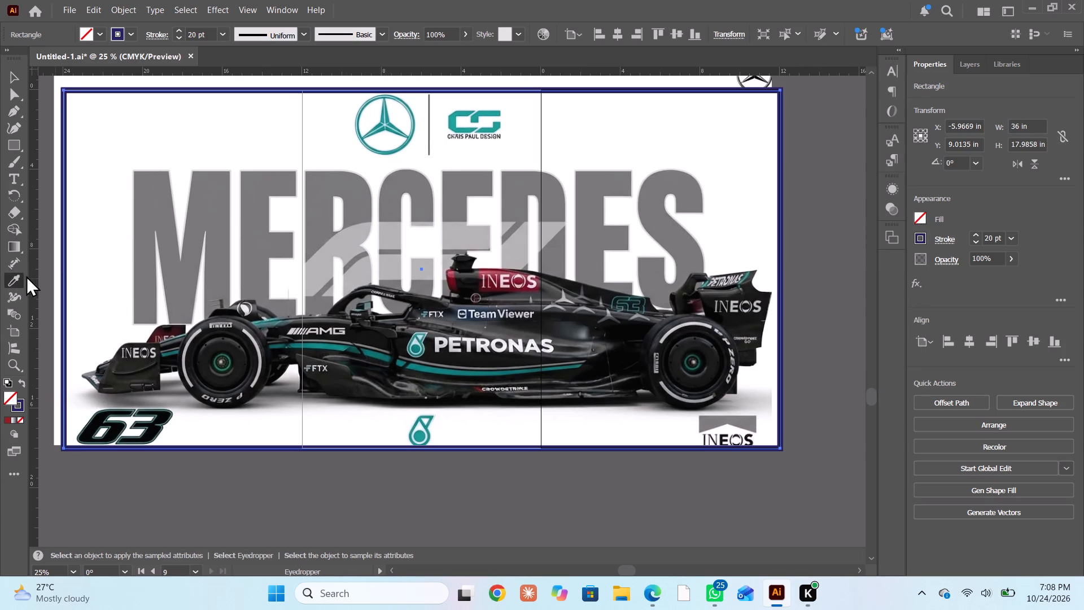
click(374, 354)
click(919, 219)
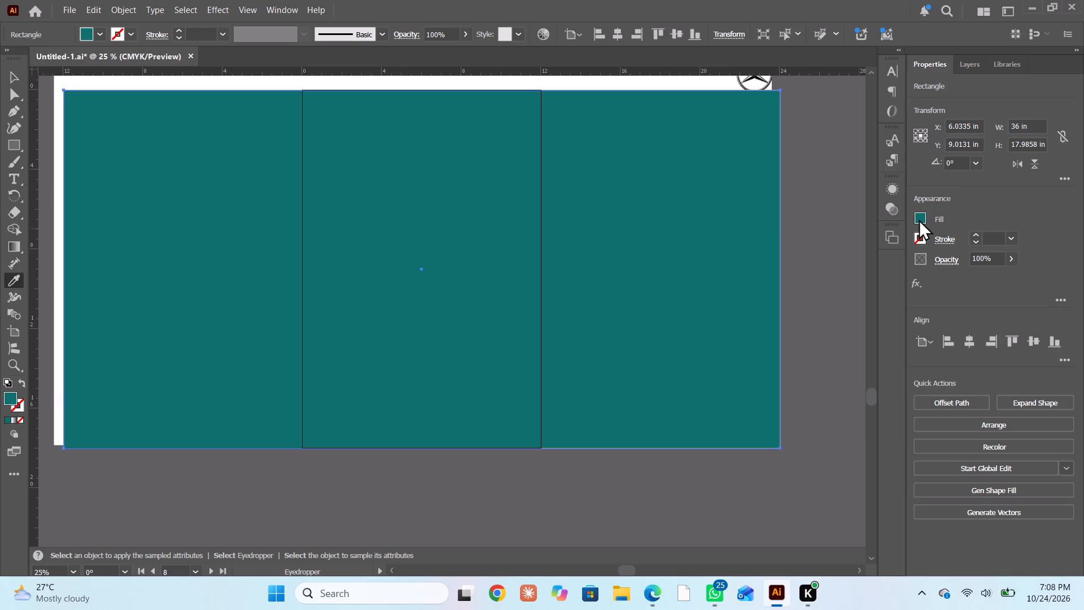
click(885, 382)
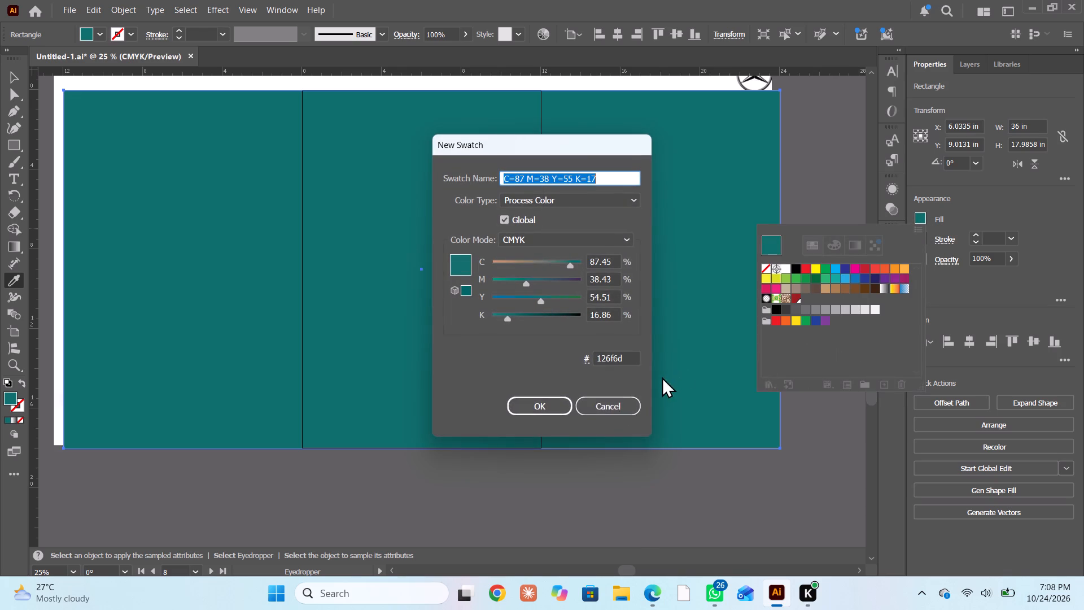
click(548, 404)
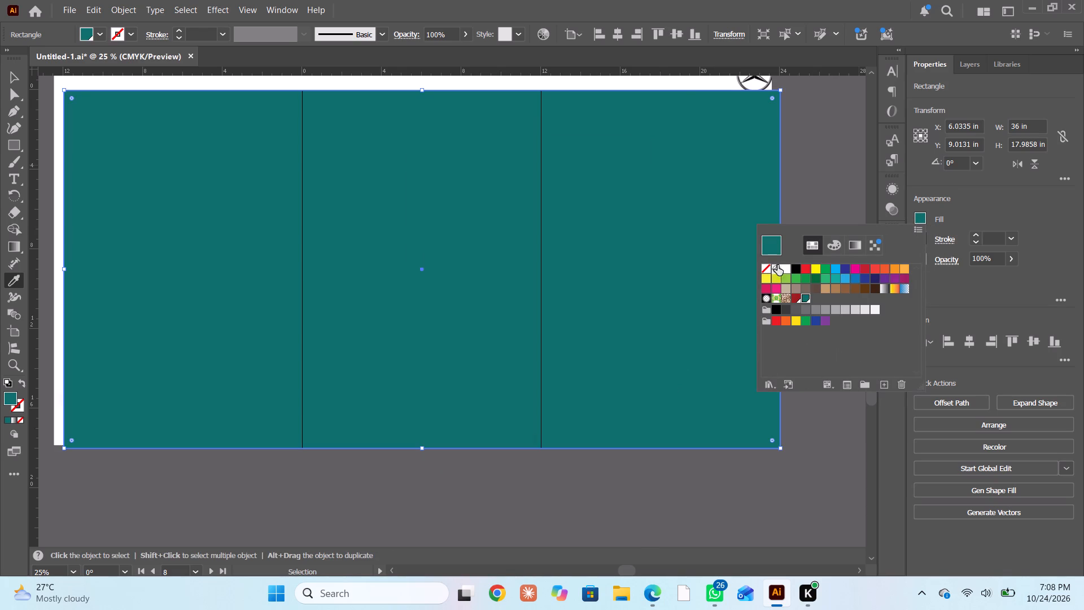
Set the Mercedes frame's fill to None and apply the new teal swatch to its stroke.
click(764, 268)
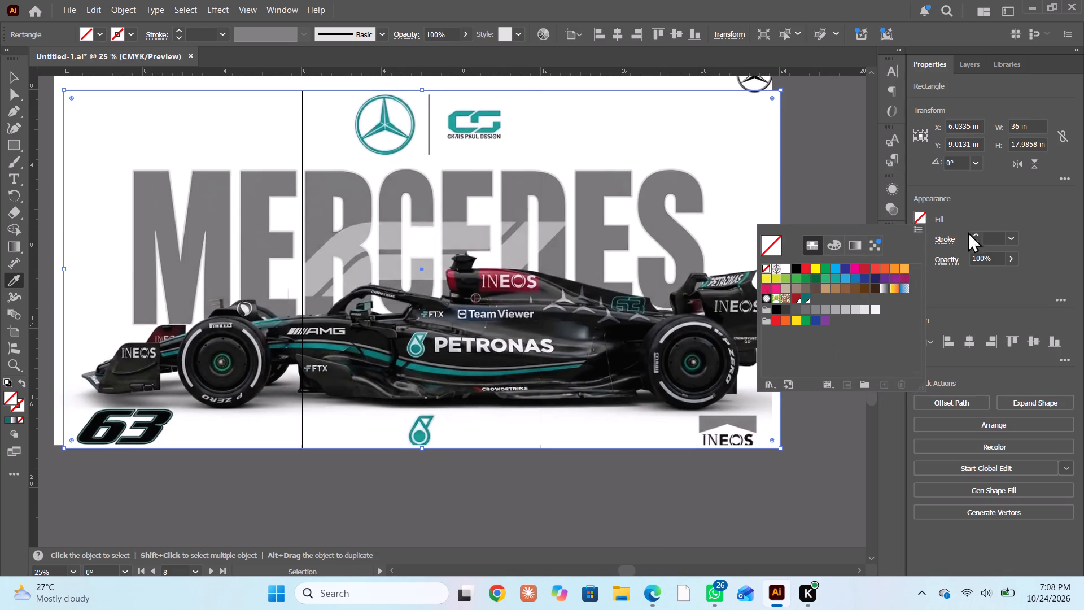
click(949, 237)
click(917, 238)
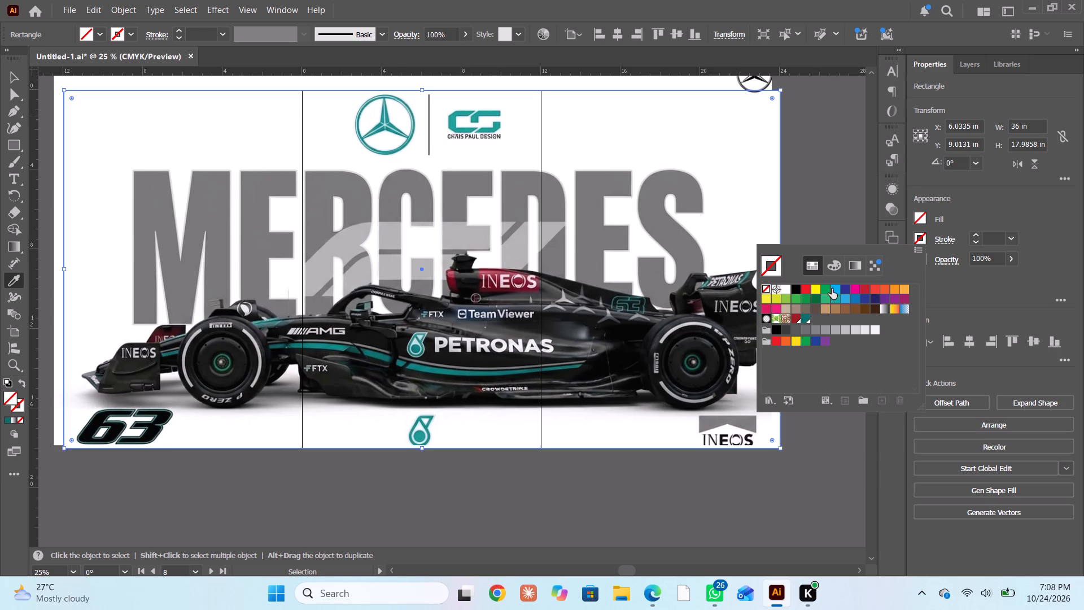
click(808, 319)
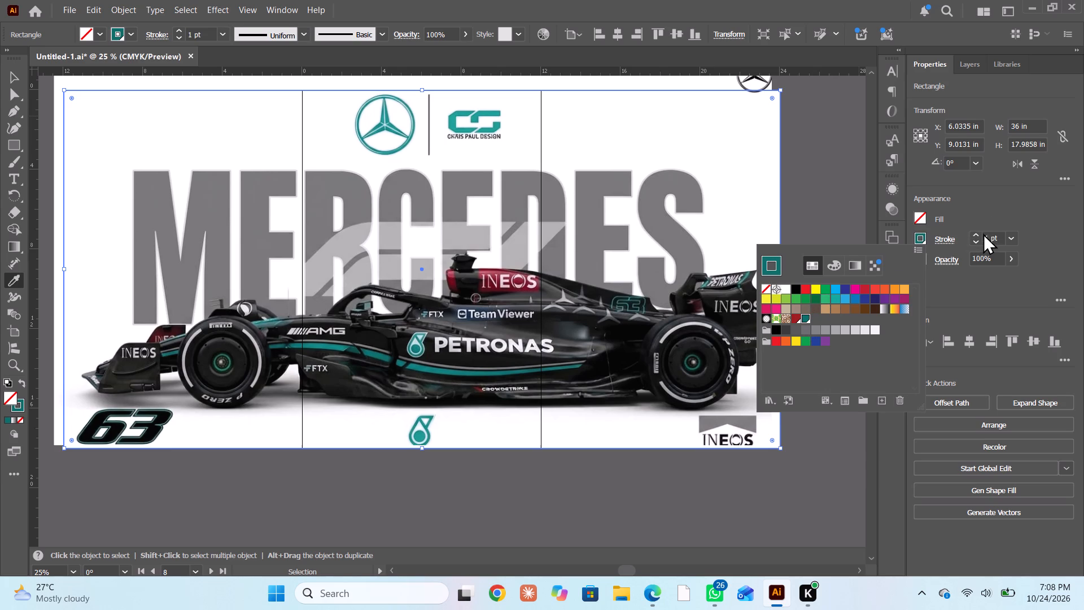
Set the stroke weight of the Mercedes frame to 20 pt.
click(987, 233)
click(989, 239)
key(2)
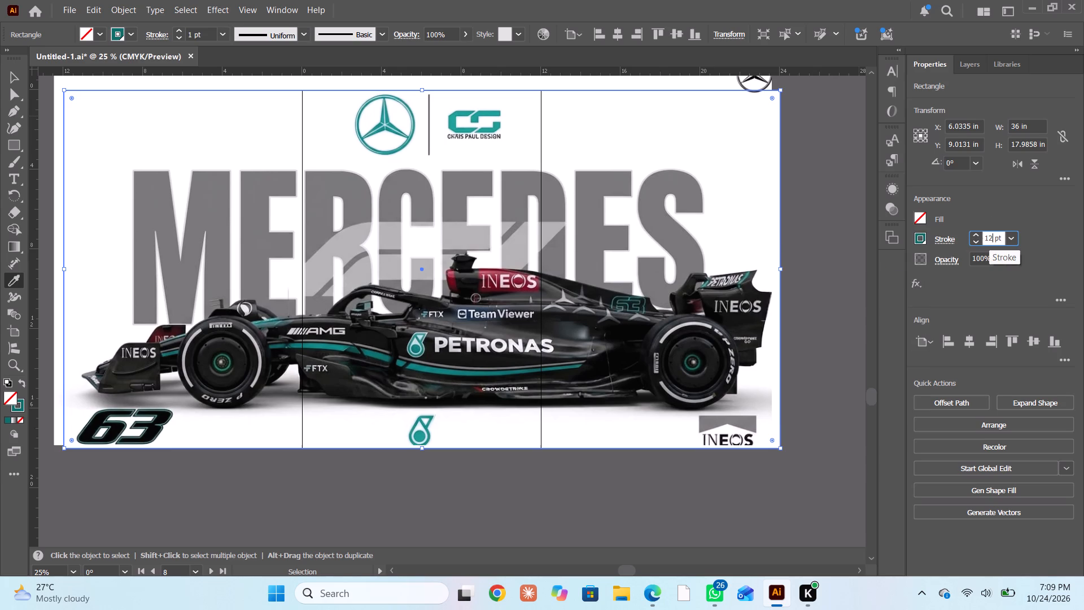
key(0)
key(Return)
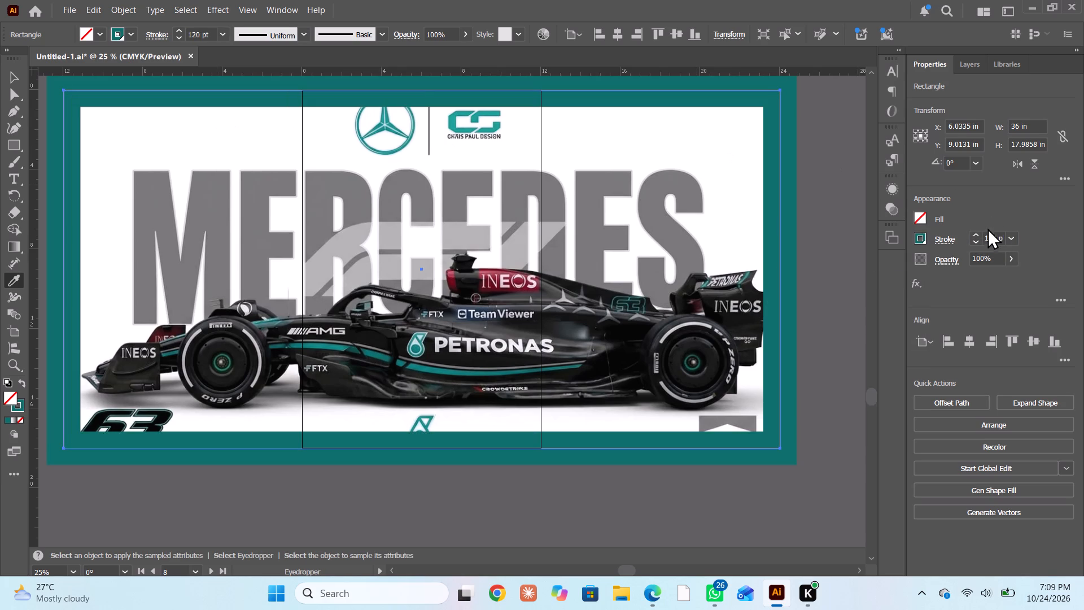
click(989, 238)
click(989, 238)
key(BackSpace)
key(Return)
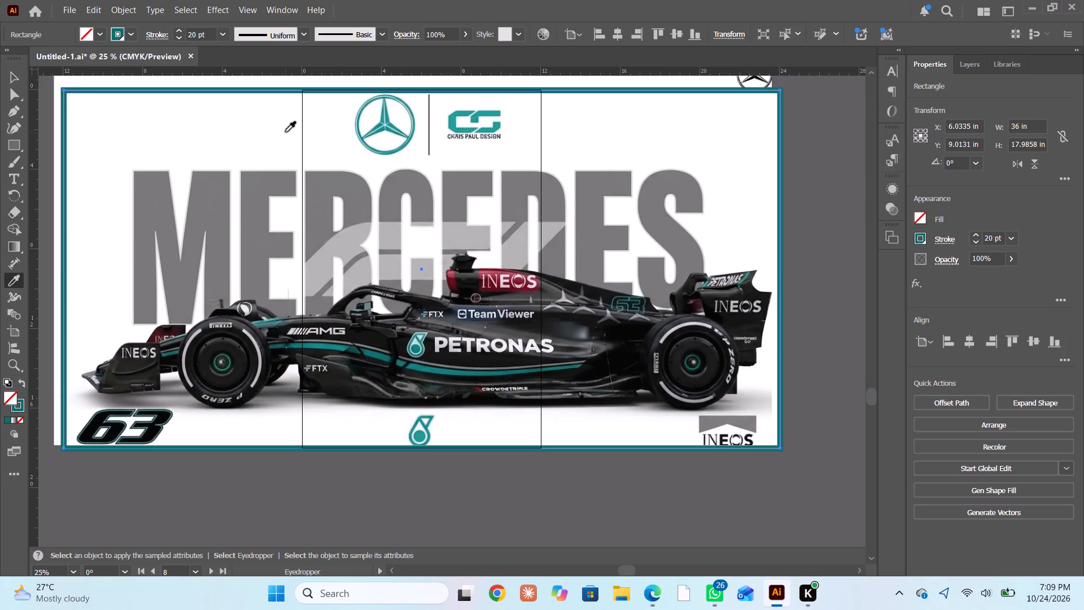
Pull the Mercedes frame's right edge in to the third artboard's outer edge, making the frame about 35.97 in wide.
click(15, 76)
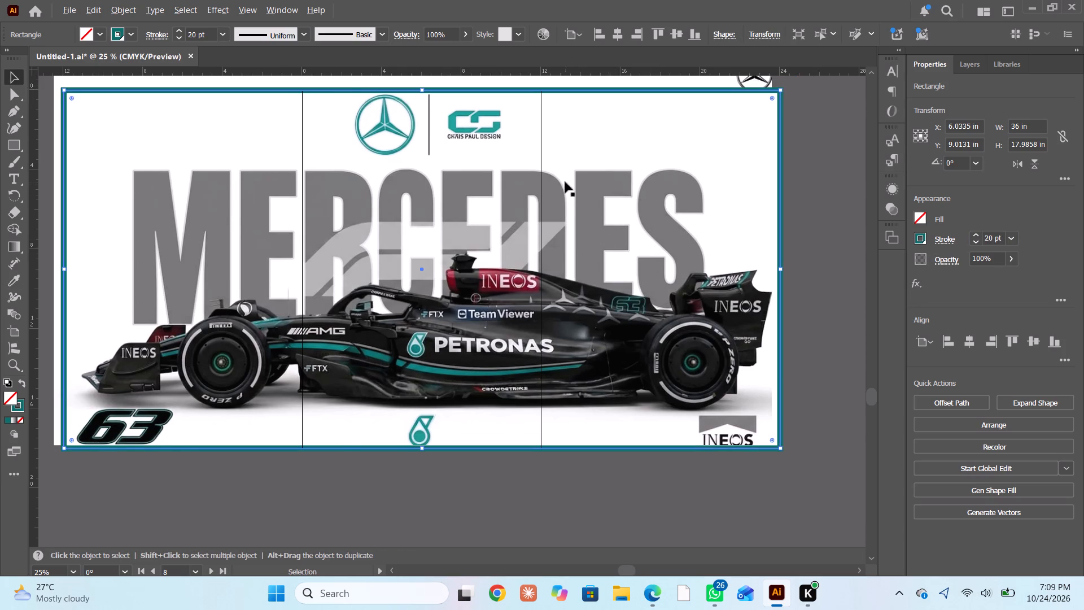
alt+scroll(565, 181, up, 2)
scroll(572, 188, up, 14)
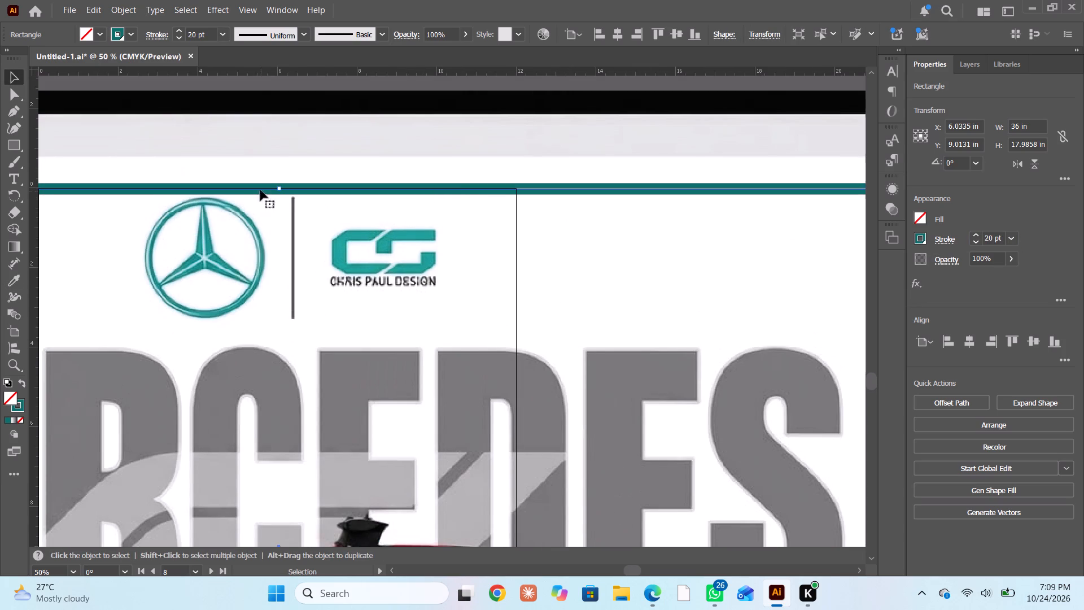
alt+scroll(309, 194, down, 4)
scroll(470, 295, down, 5)
alt+scroll(492, 217, up, 8)
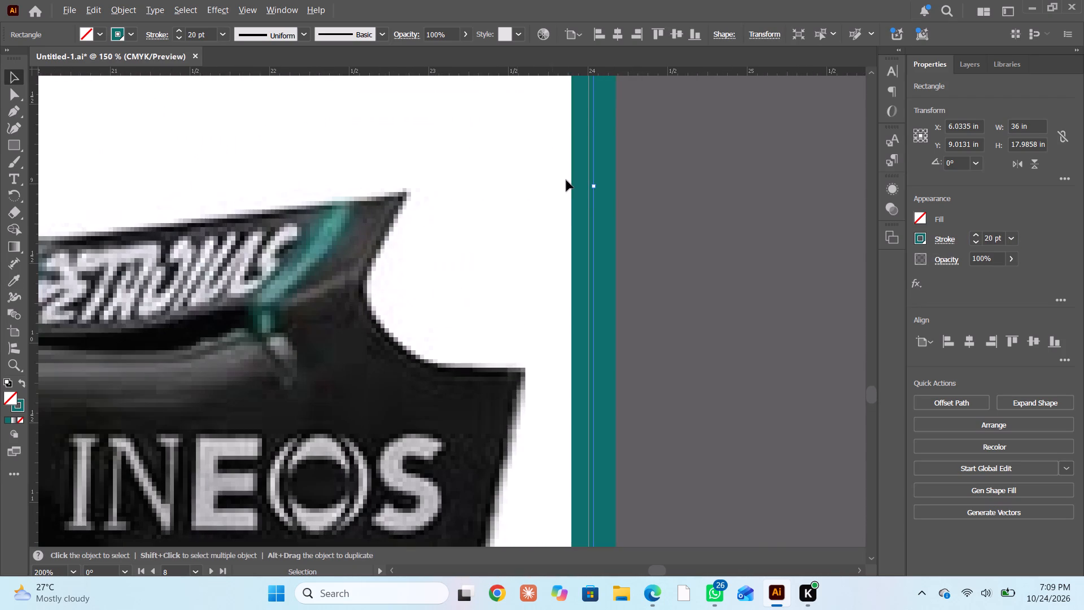
drag(596, 188, 589, 193)
alt+scroll(542, 273, down, 6)
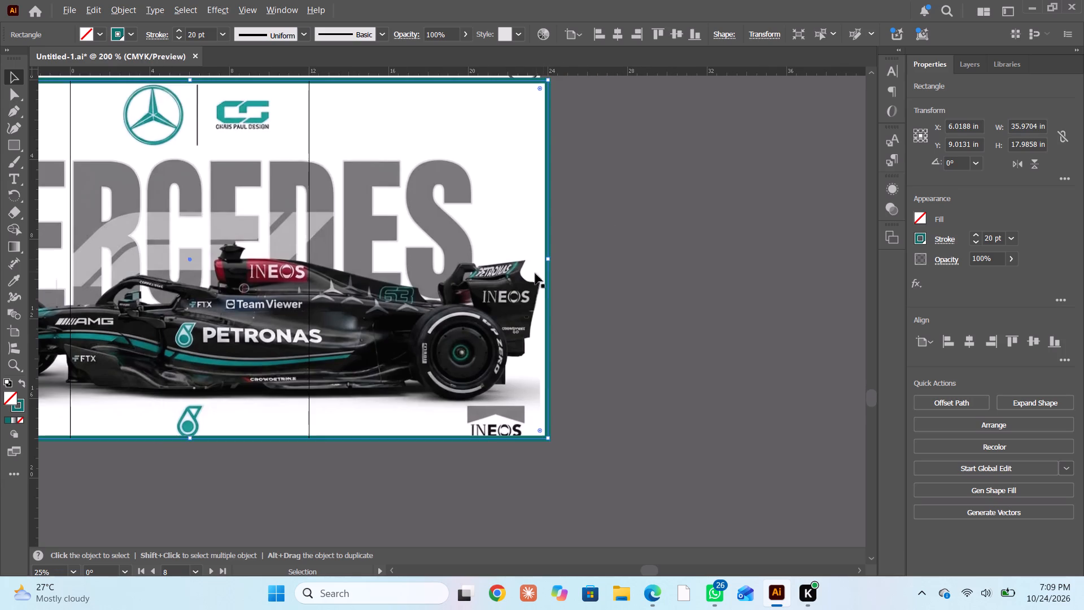
scroll(431, 376, down, 2)
scroll(427, 374, up, 1)
scroll(426, 374, down, 6)
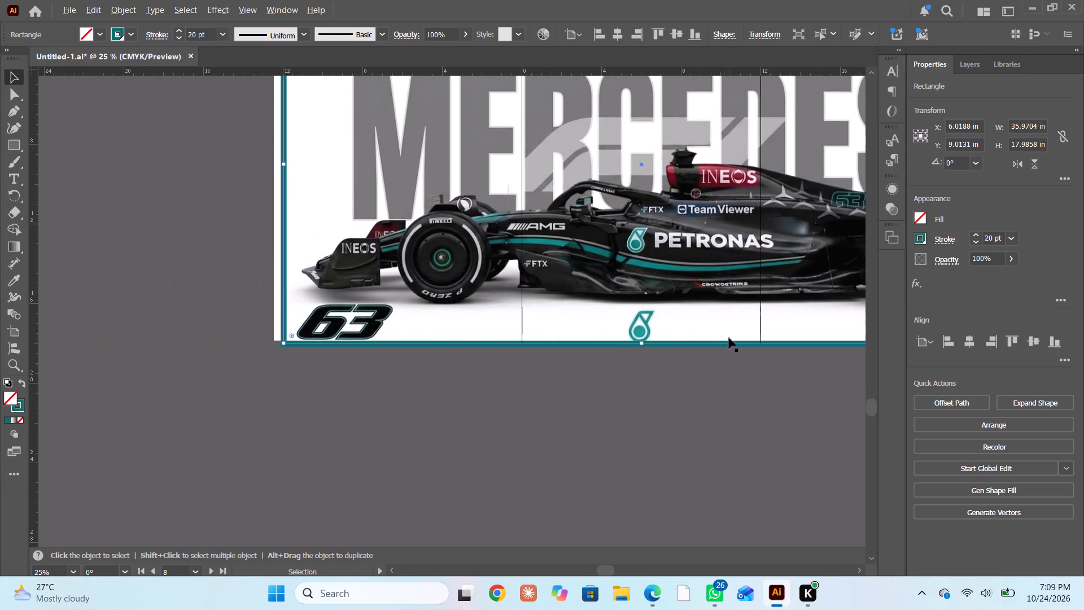
Fit the Mercedes frame's bottom and left edges to the artboards' outer edges, making it about 36.00 × 17.99 in.
alt+scroll(729, 338, up, 5)
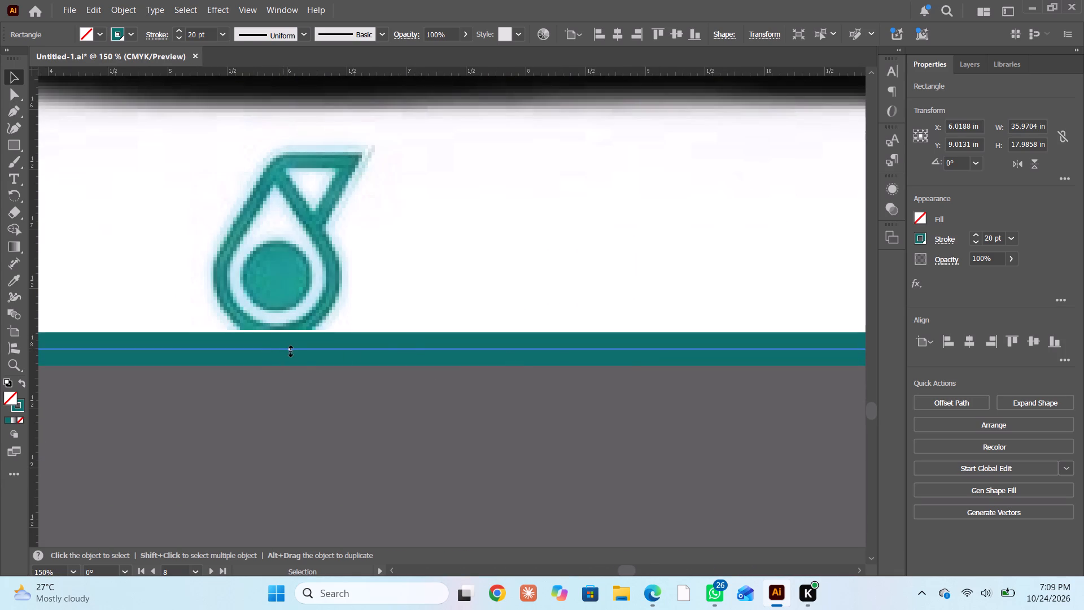
click(289, 350)
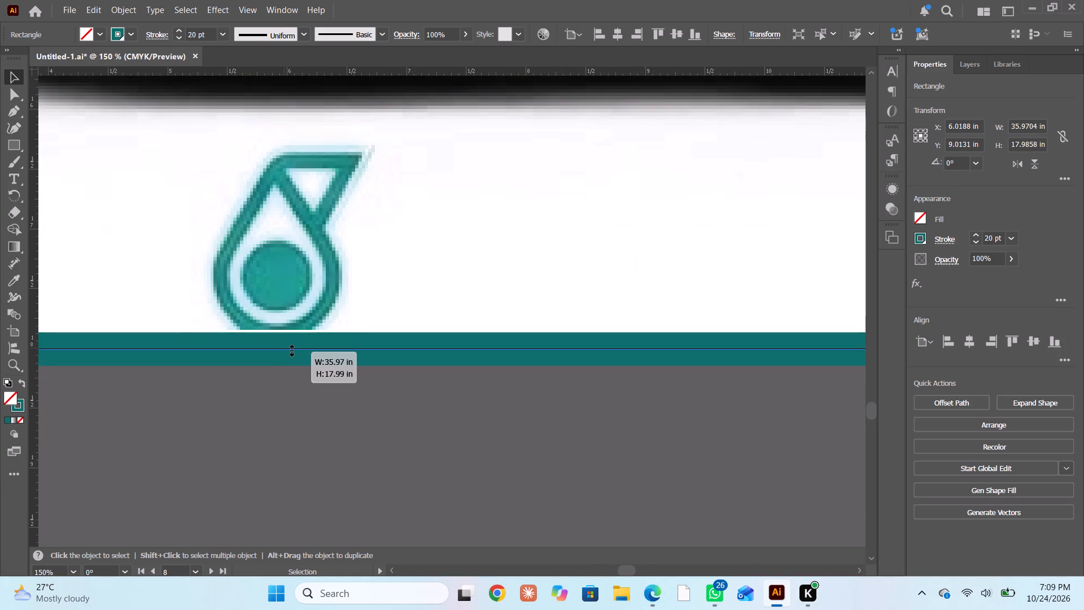
alt+scroll(284, 422, down, 5)
scroll(296, 411, right, 2)
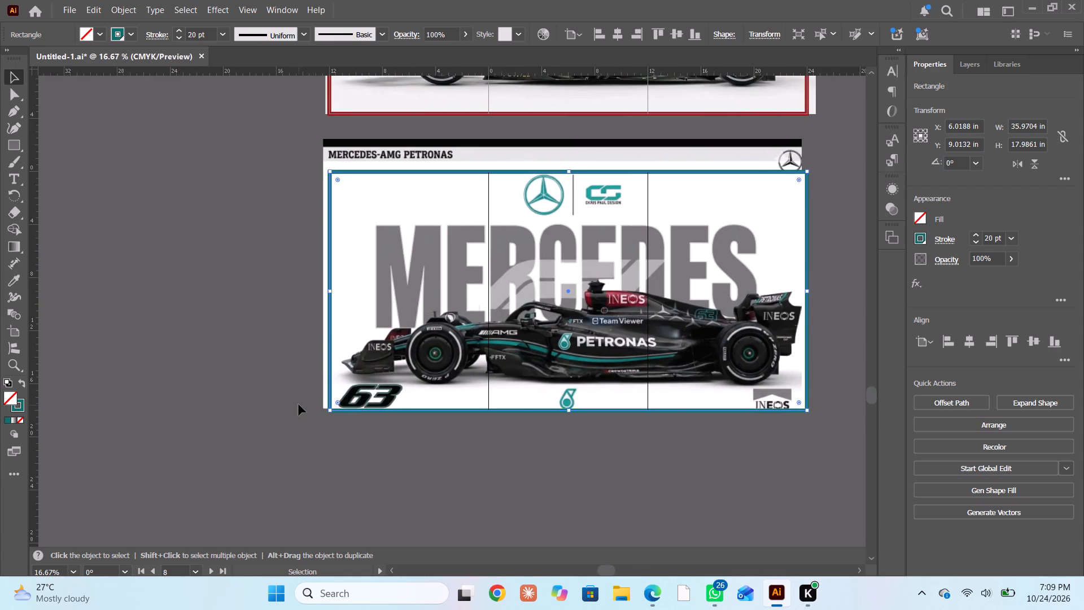
scroll(299, 404, right, 1)
alt+scroll(318, 295, up, 6)
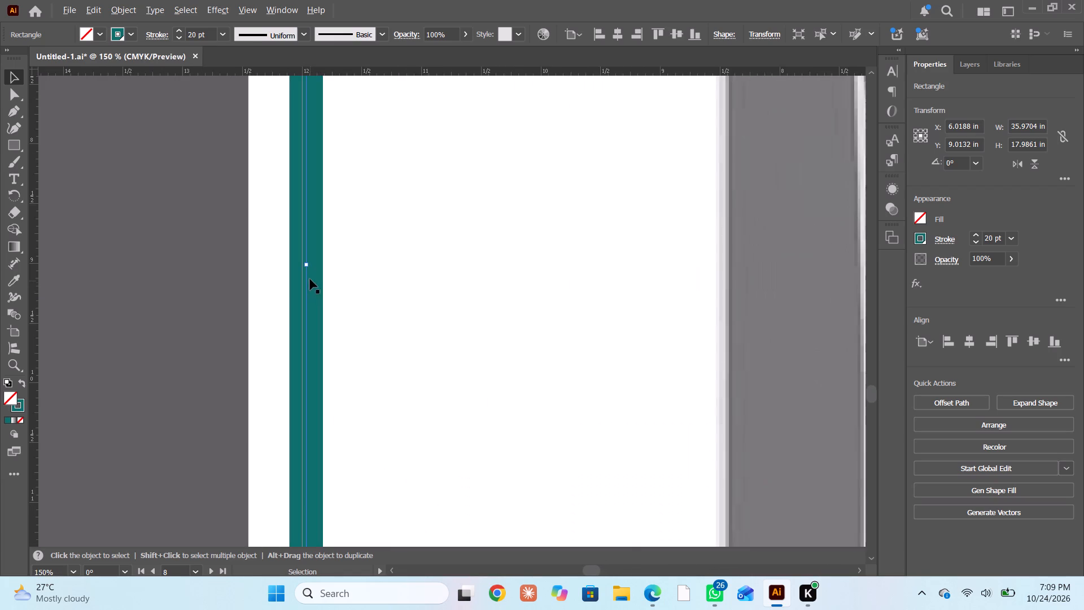
alt+scroll(310, 279, up, 1)
click(303, 260)
Export all artboards to the Desktop as an Adobe PDF named full size, using the Smallest File Size (PDF 1.6) preset.
alt+scroll(301, 271, down, 3)
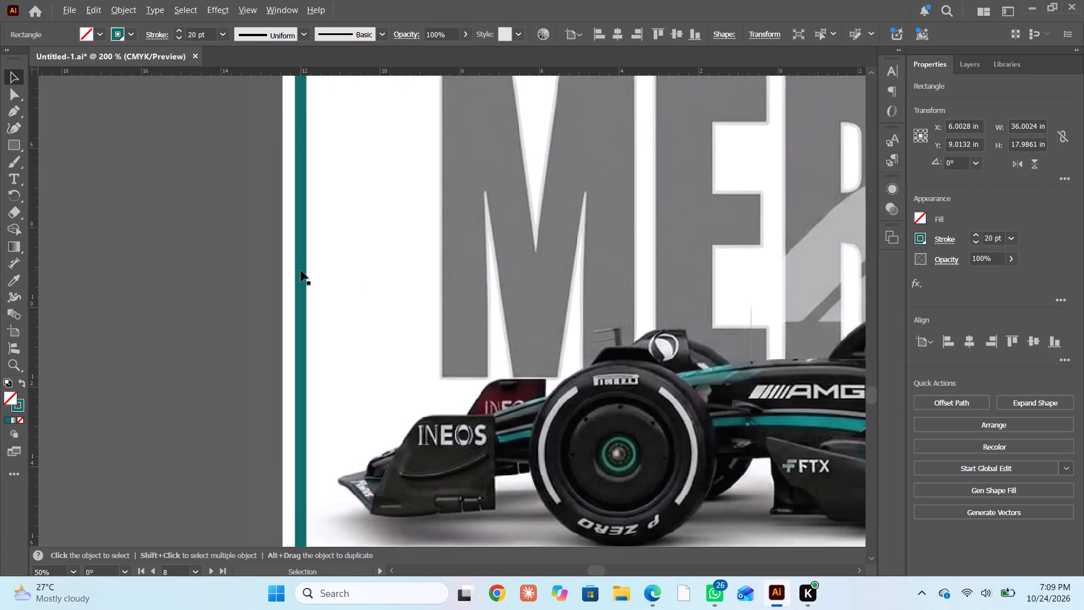
alt+scroll(301, 271, down, 5)
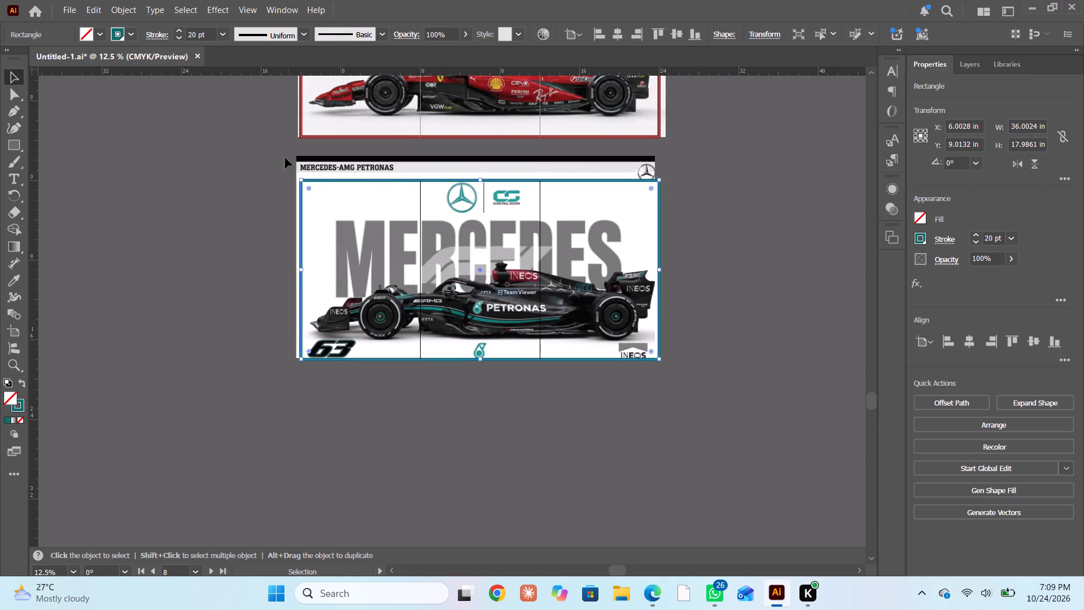
scroll(405, 246, left, 1)
scroll(384, 283, down, 1)
alt+scroll(370, 229, up, 1)
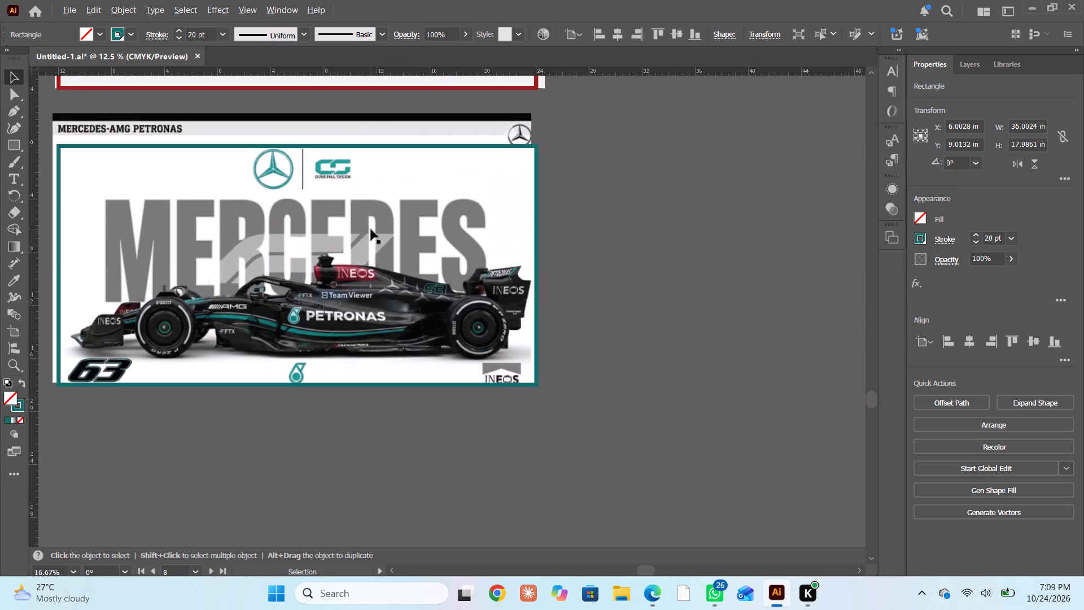
click(66, 8)
click(148, 315)
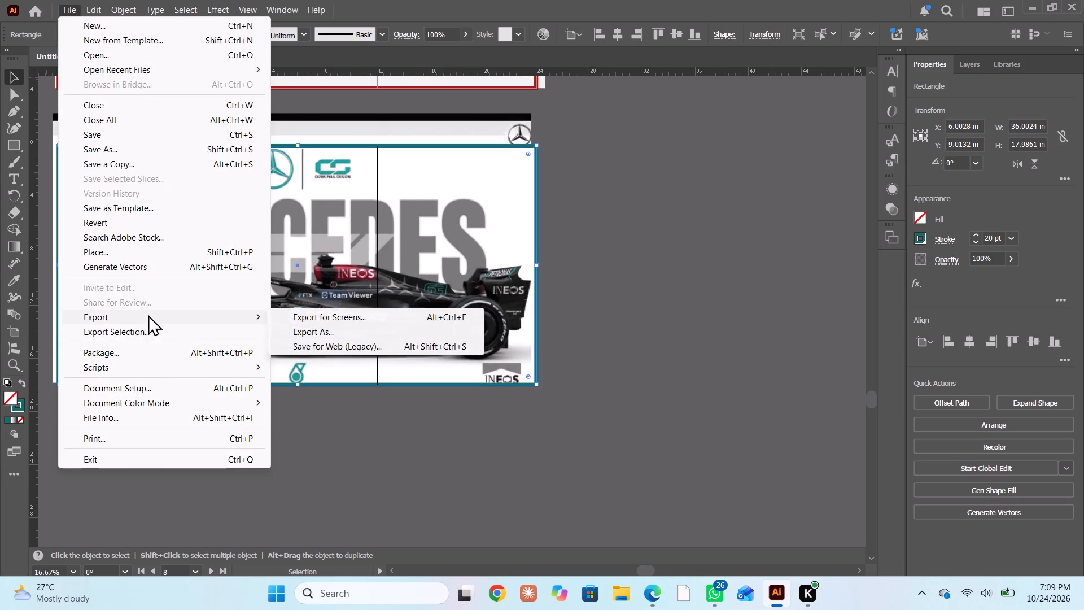
click(304, 329)
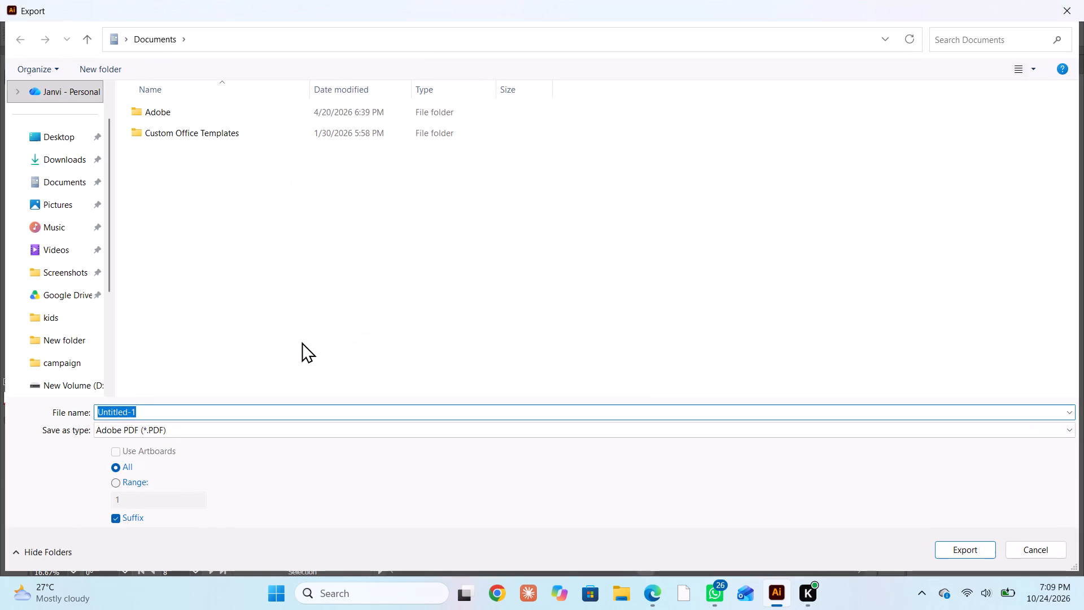
drag(139, 413, 96, 414)
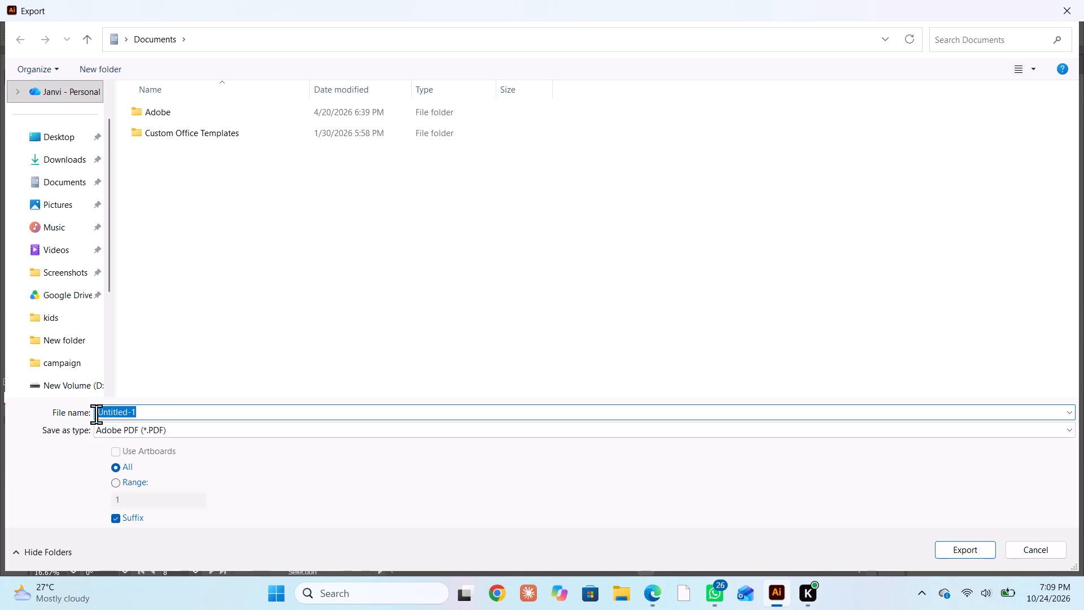
drag(96, 414, 94, 414)
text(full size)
click(62, 137)
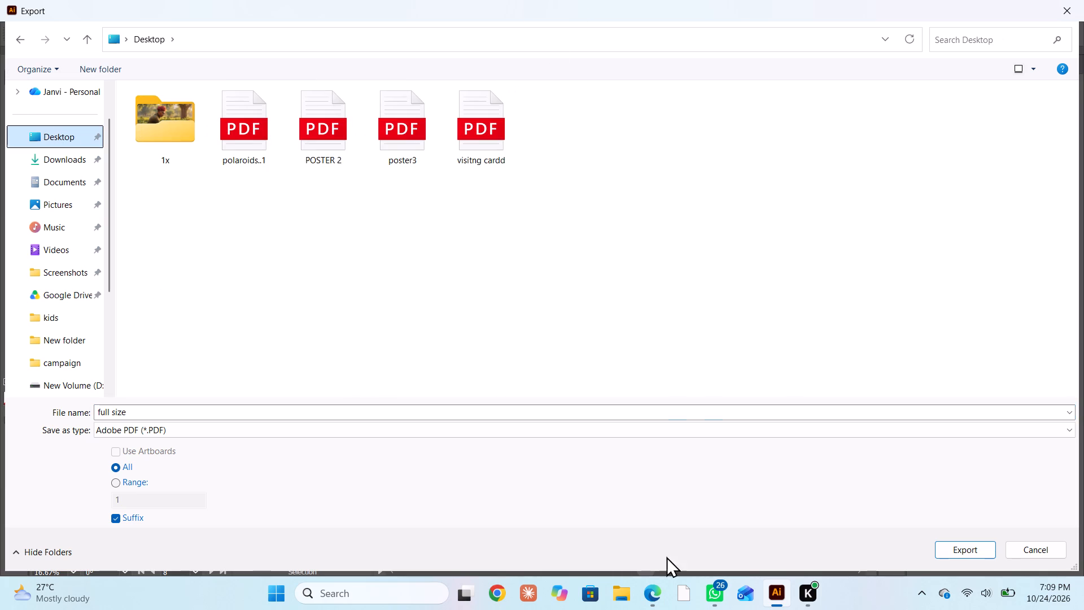
click(959, 550)
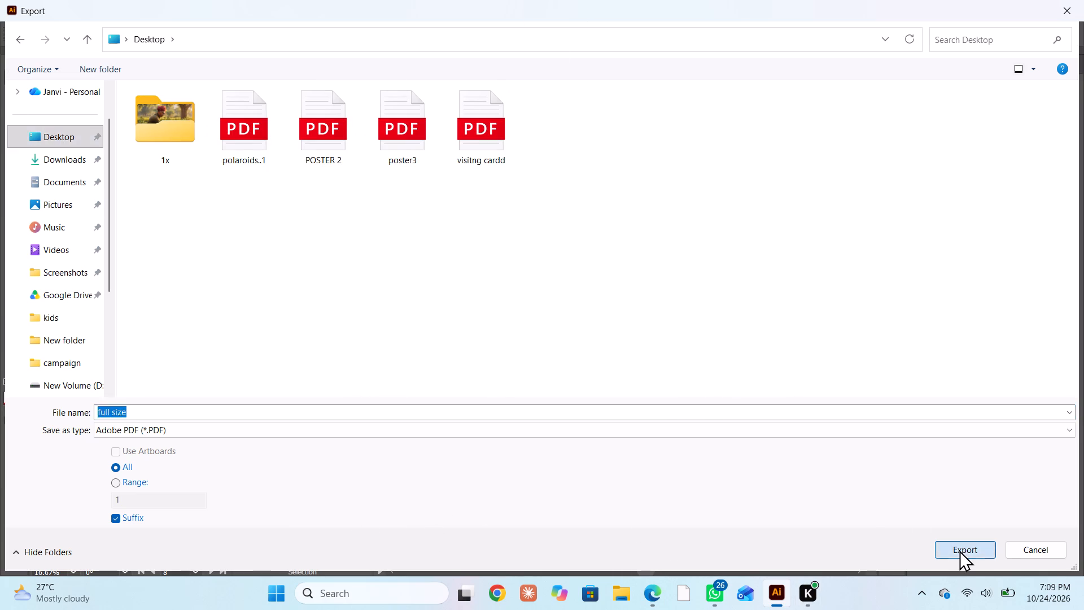
click(680, 477)
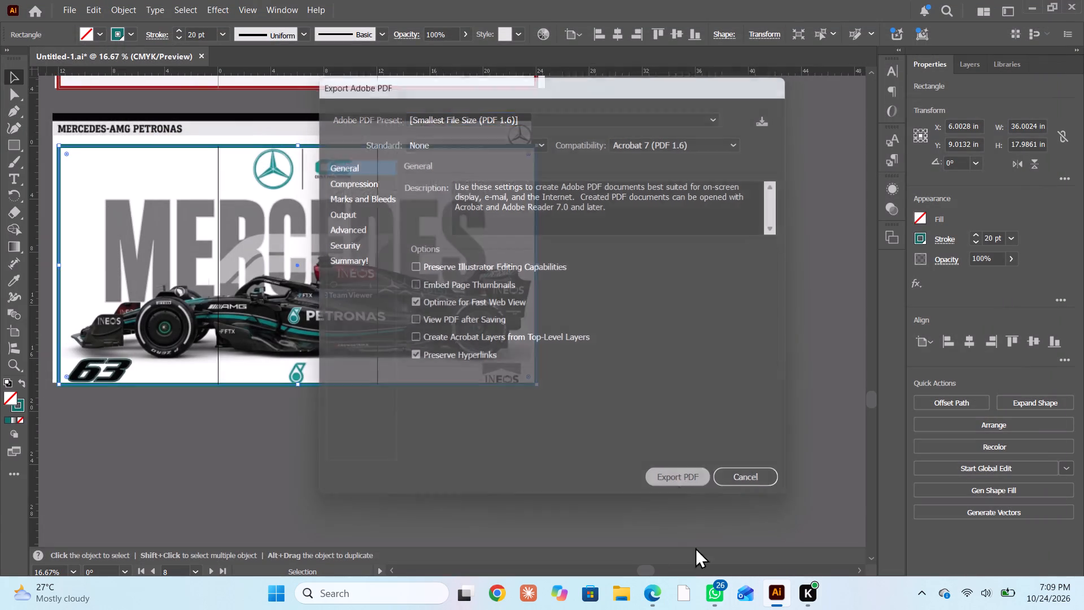